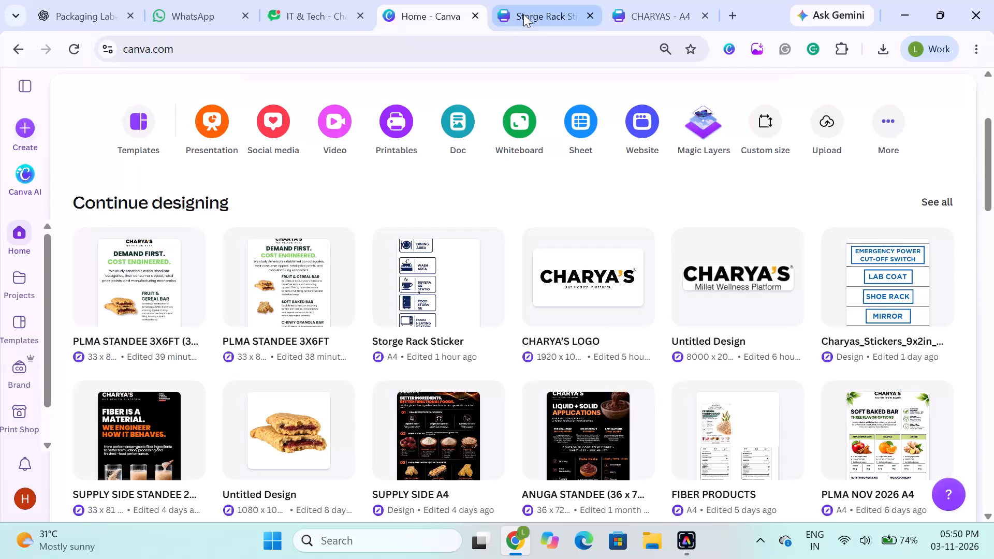
# Close the Storge Rack Sticker design and return to the CHARYAS A4 design.
pyautogui.click(523, 14)
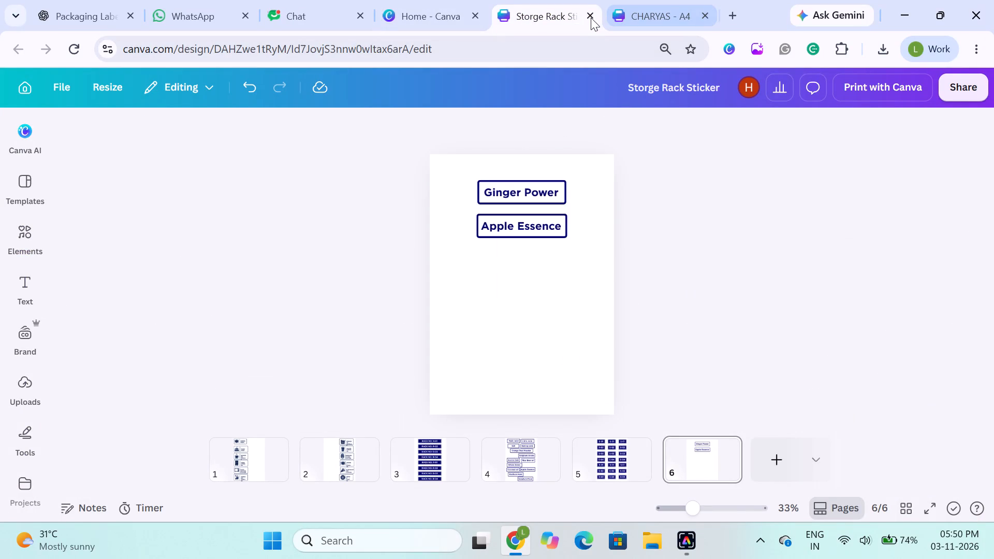
pyautogui.click(591, 18)
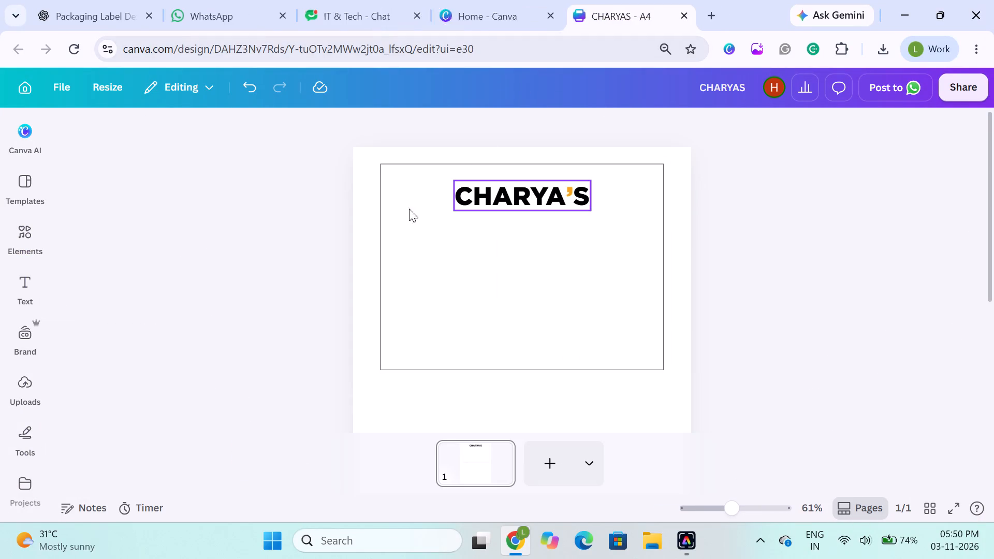
# Nudge the CHARYA'S heading slightly upward inside the rectangular frame.
pyautogui.click(360, 231)
pyautogui.click(230, 221)
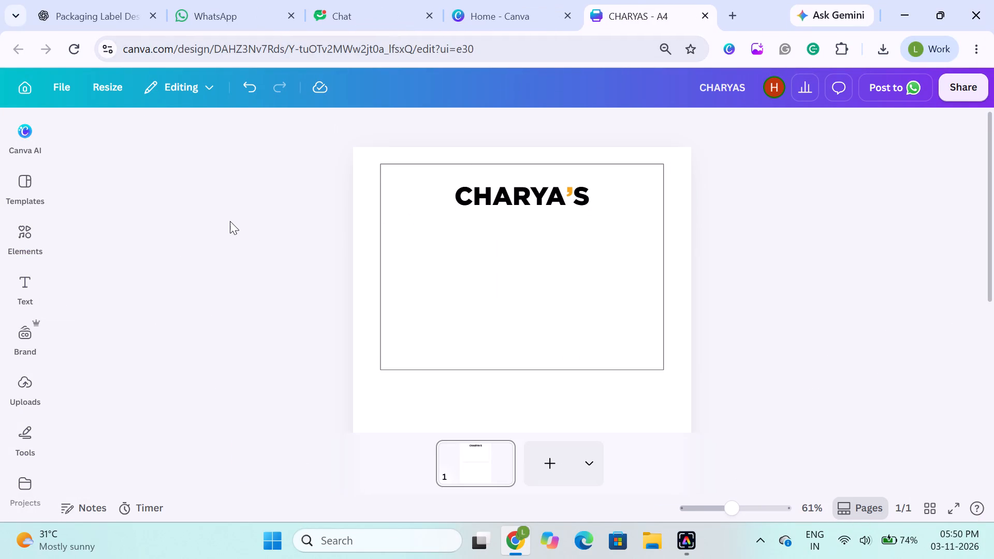
pyautogui.click(414, 236)
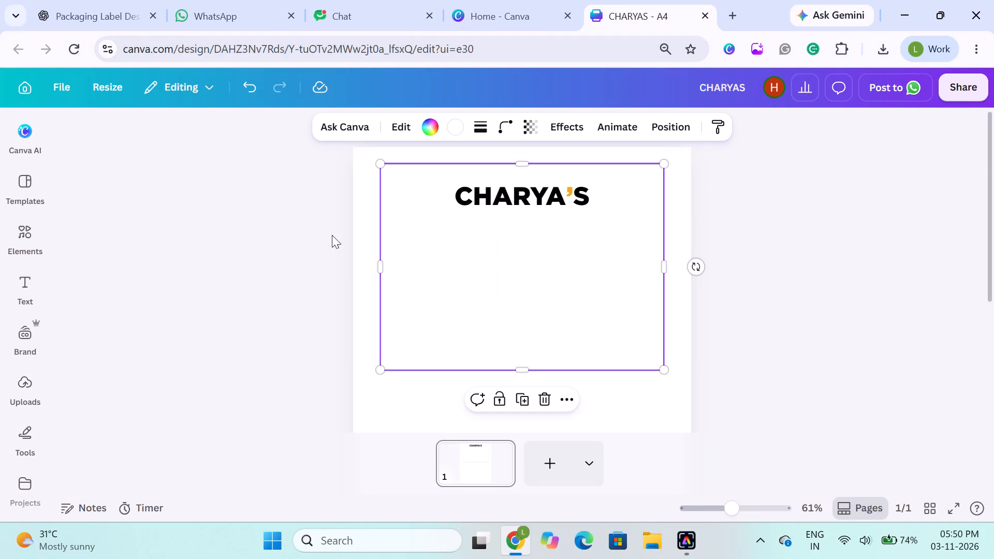
pyautogui.doubleClick(505, 198)
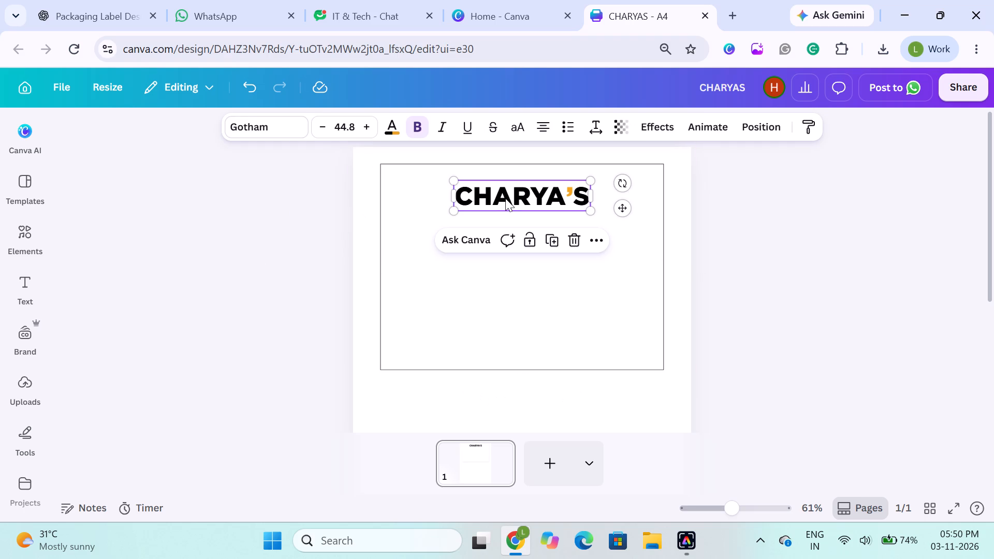
pyautogui.click(329, 219)
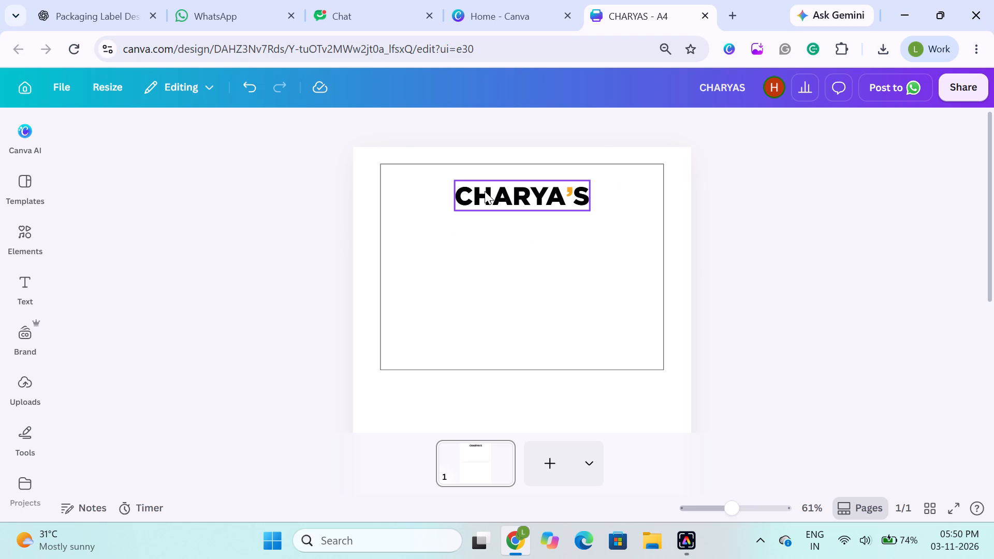
pyautogui.click(485, 191)
pyautogui.press('Up')
pyautogui.press('Up')
pyautogui.press('Up')
pyautogui.press('Down')
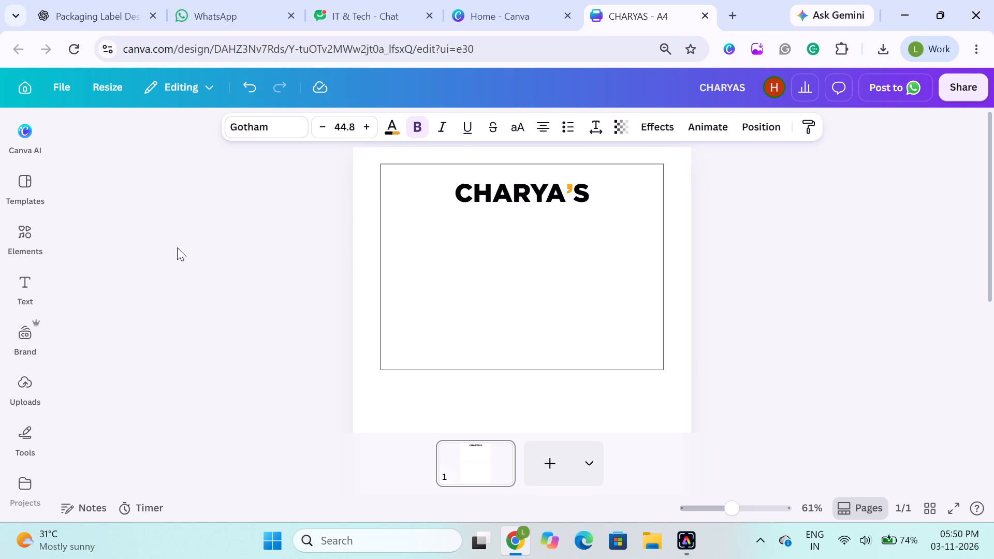
pyautogui.click(177, 247)
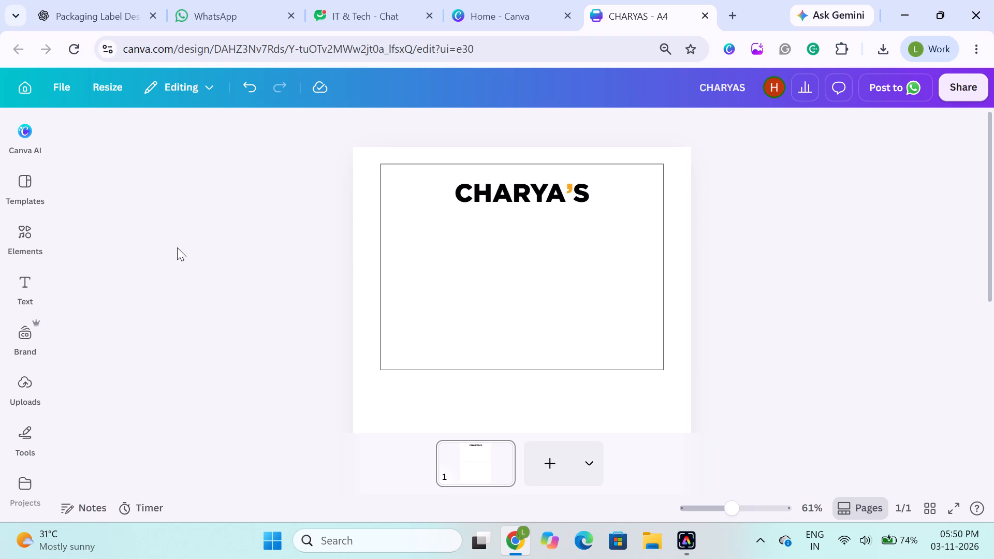
# Add a text box to the page and replace its placeholder text with "Y".
pyautogui.click(19, 290)
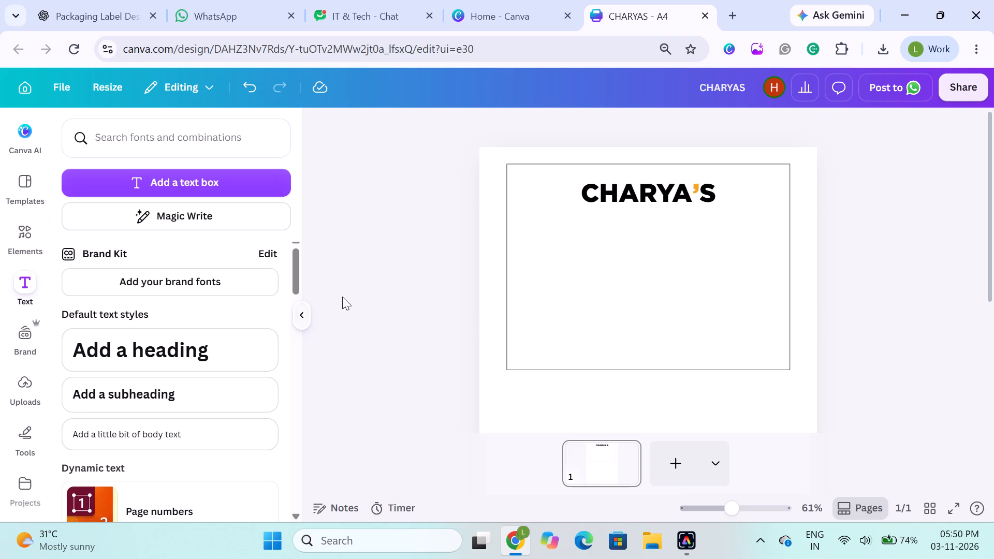
pyautogui.click(155, 183)
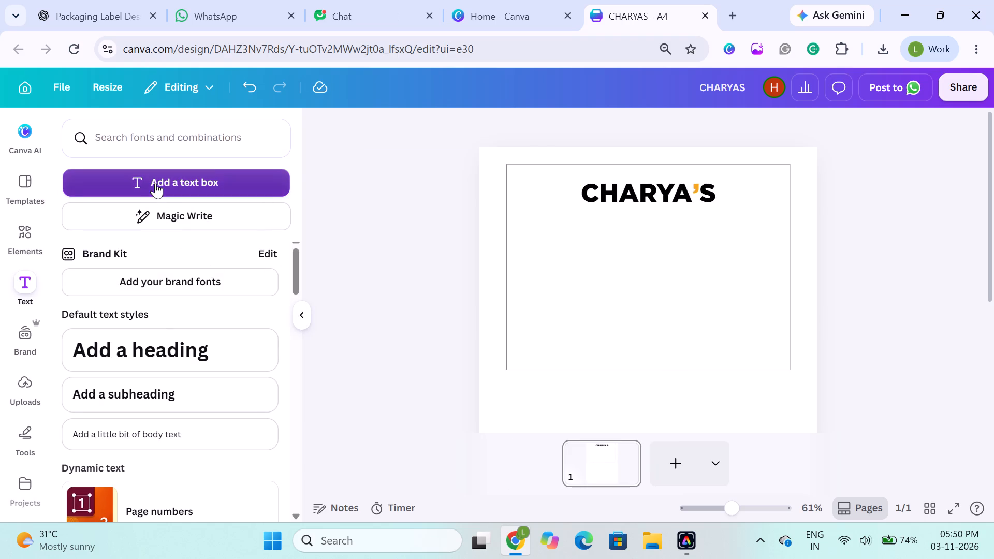
pyautogui.press('\\')
pyautogui.press('BackSpace')
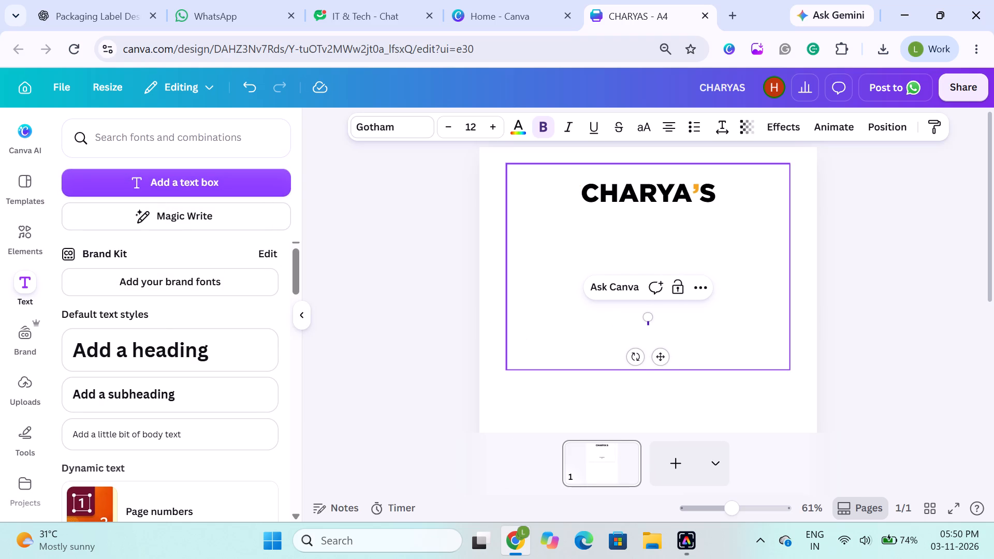
pyautogui.press('BackSpace')
pyautogui.press('BackSpace')
pyautogui.write('YO')
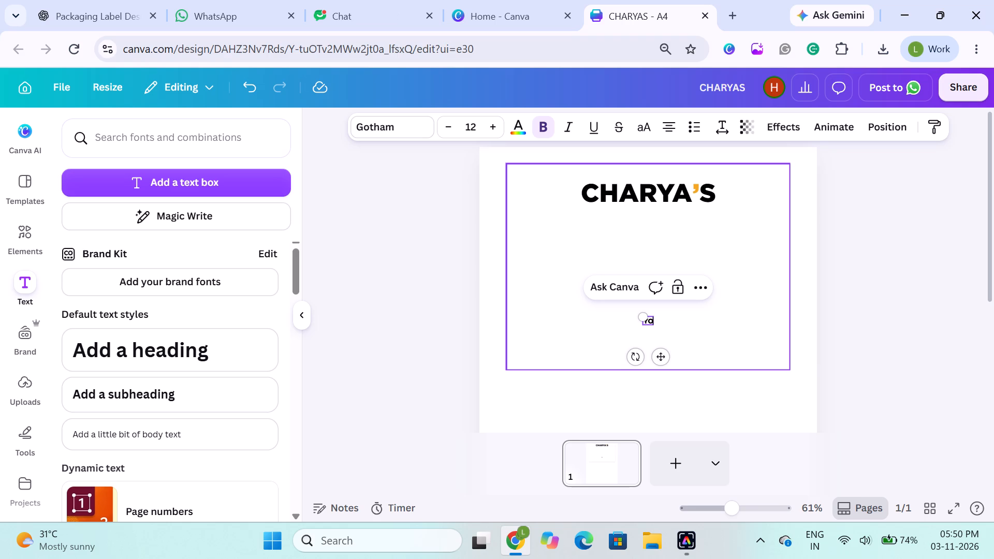
pyautogui.press('BackSpace')
# Set the new text's font size to 28.
pyautogui.tripleClick(486, 119)
pyautogui.tripleClick(486, 119)
pyautogui.tripleClick(486, 119)
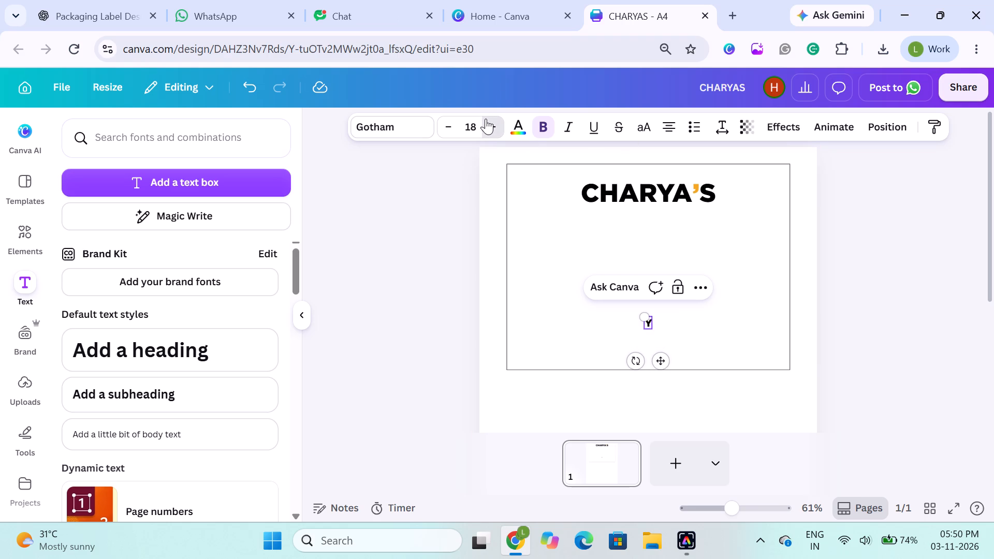
pyautogui.tripleClick(486, 119)
pyautogui.tripleClick(486, 119)
pyautogui.click(486, 119)
pyautogui.click(343, 262)
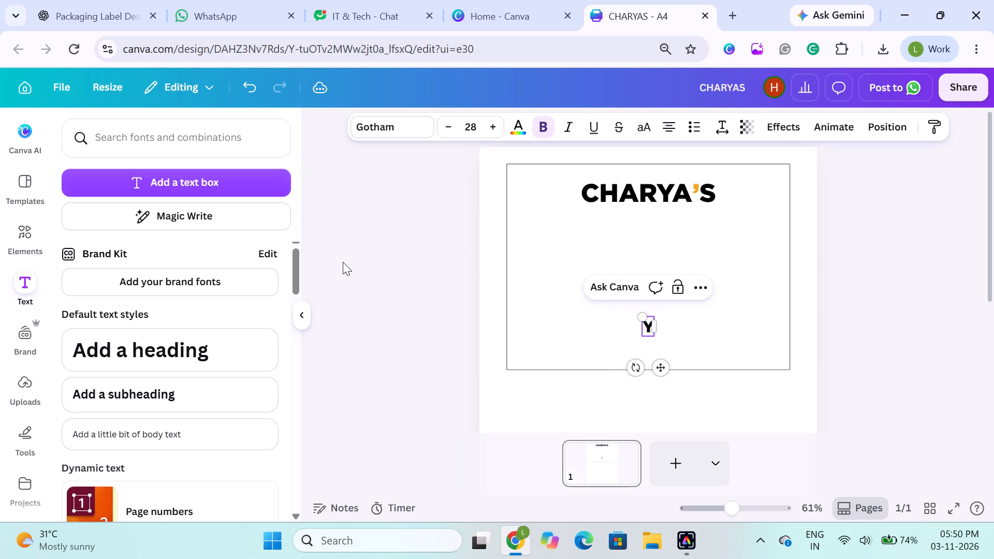
# Replace the "Y" with "your" and move the text just below the CHARYA'S heading.
pyautogui.click(652, 326)
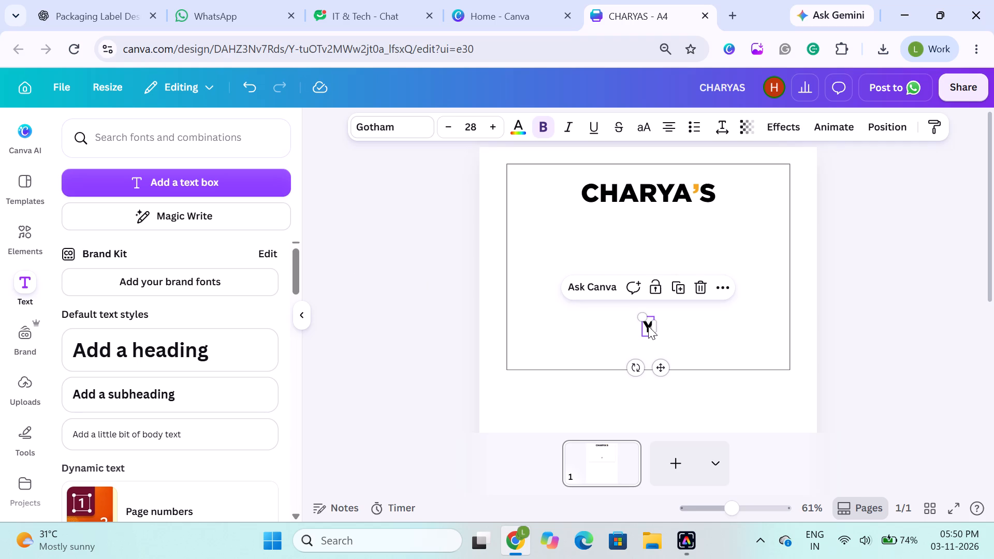
pyautogui.click(648, 326)
pyautogui.moveTo(648, 326); pyautogui.dragTo(646, 344)
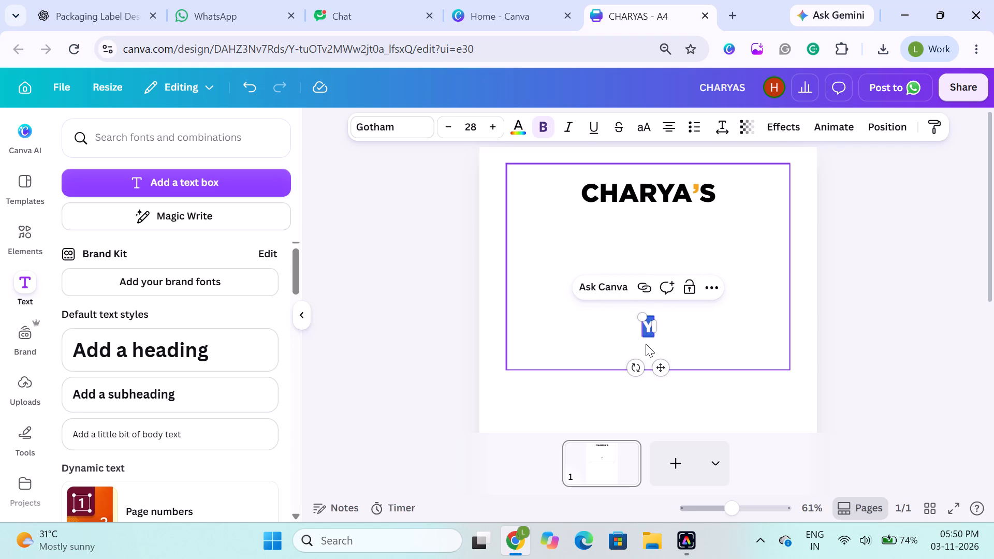
pyautogui.write('your')
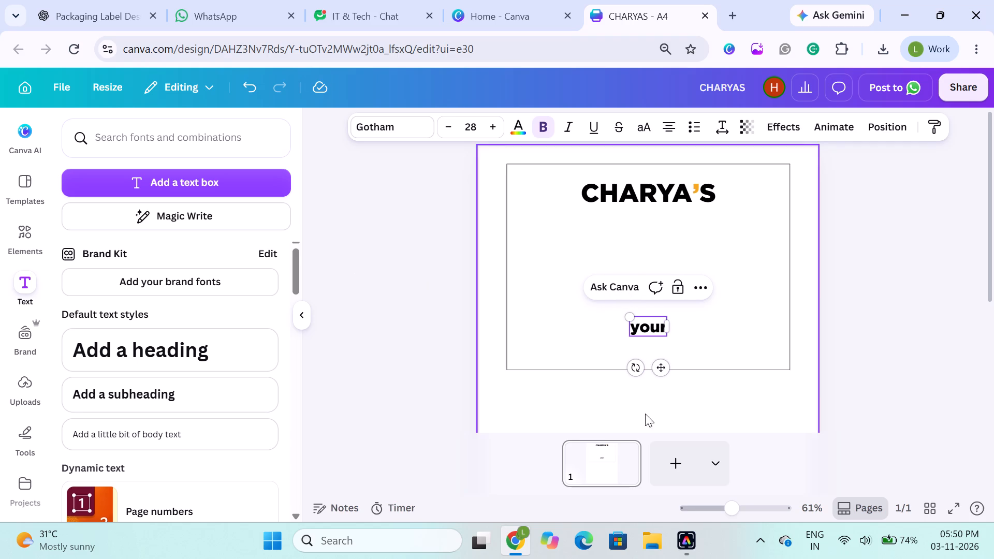
pyautogui.click(394, 316)
pyautogui.moveTo(645, 321); pyautogui.dragTo(580, 216)
# Extend the text below the heading so the tagline reads "your Brand. Your Formula.".
pyautogui.doubleClick(583, 216)
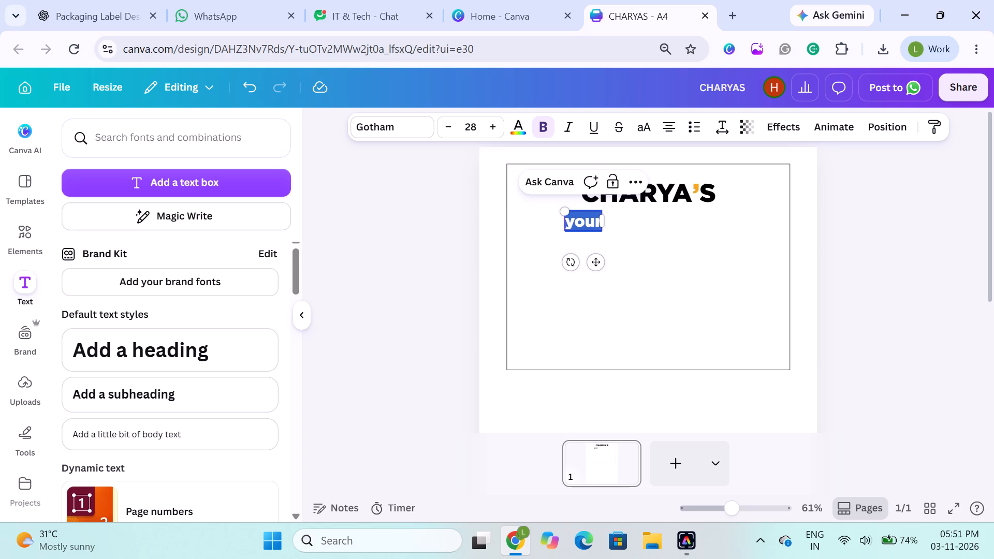
pyautogui.doubleClick(583, 216)
pyautogui.press('Right')
pyautogui.press('Right')
pyautogui.press('Right')
pyautogui.press('Right')
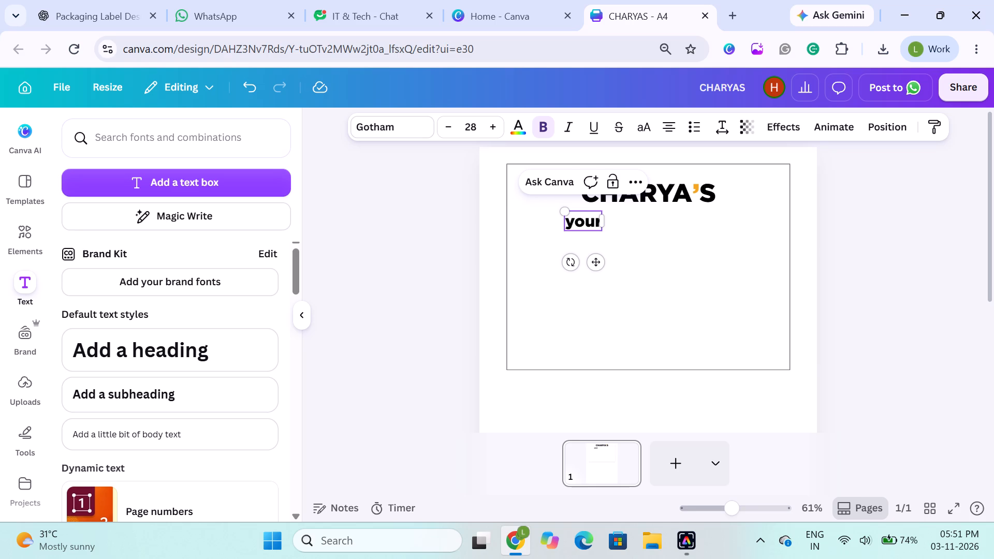
pyautogui.press('space')
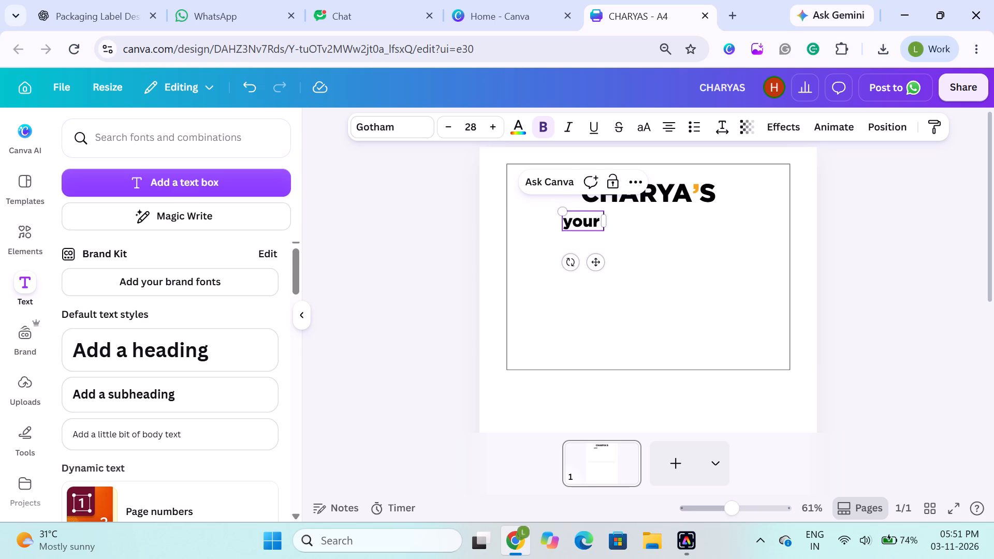
pyautogui.write('rand')
pyautogui.press('space')
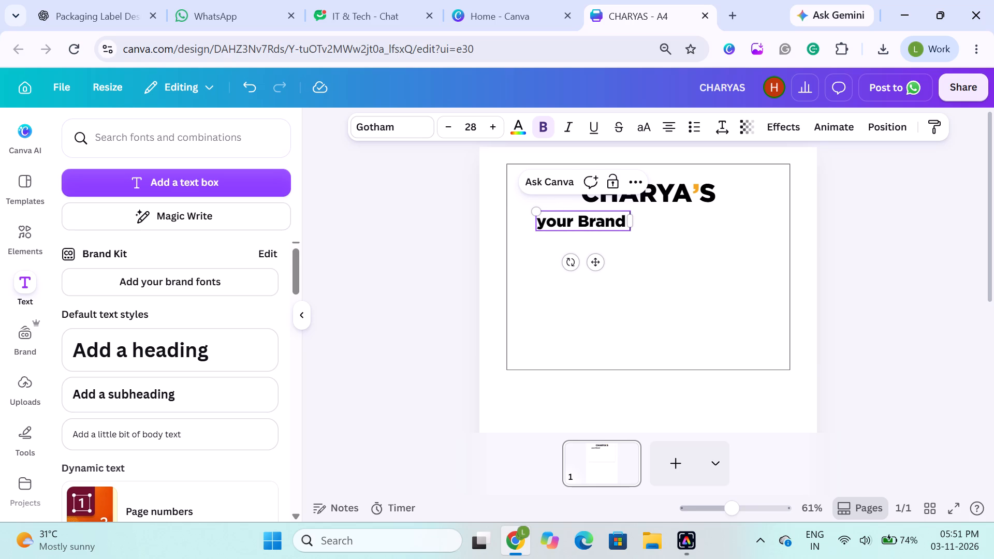
pyautogui.press('BackSpace')
pyautogui.write('.')
pyautogui.press('space')
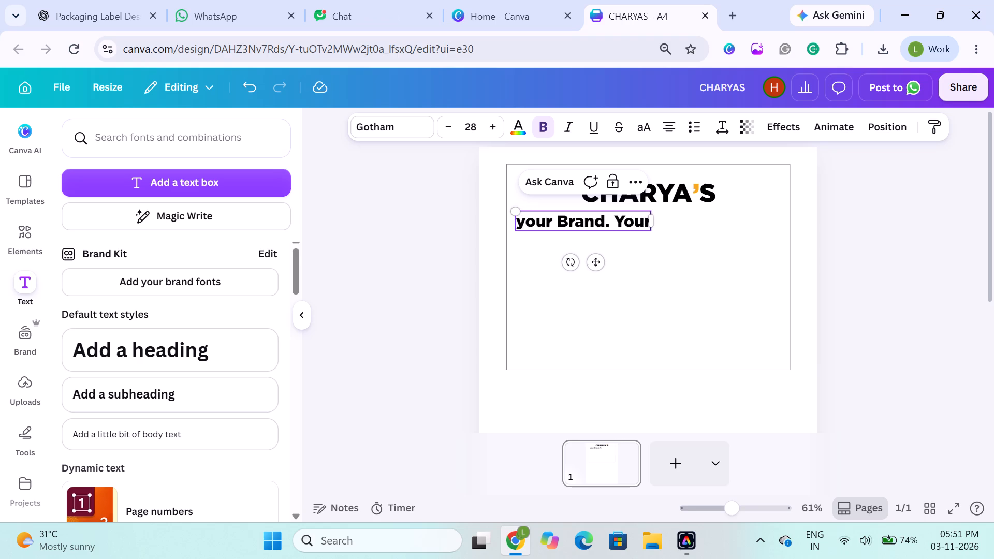
pyautogui.press('f')
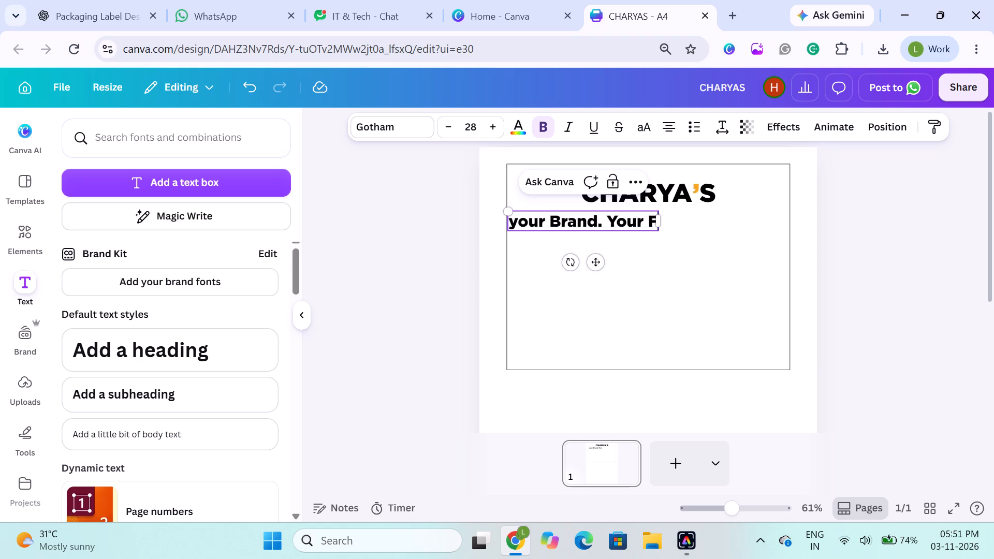
pyautogui.write('oe')
pyautogui.press('BackSpace')
pyautogui.press('r')
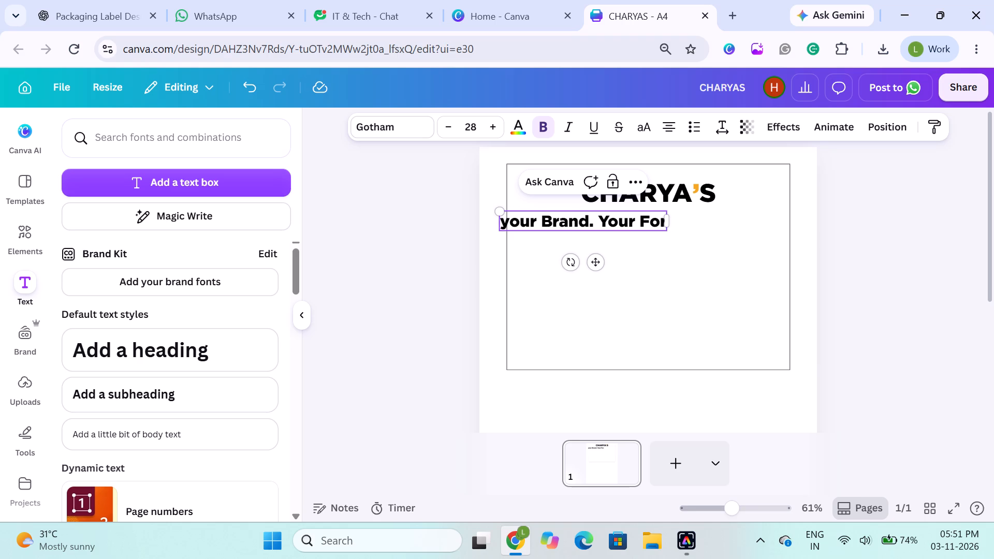
pyautogui.write('mi')
pyautogui.press('BackSpace')
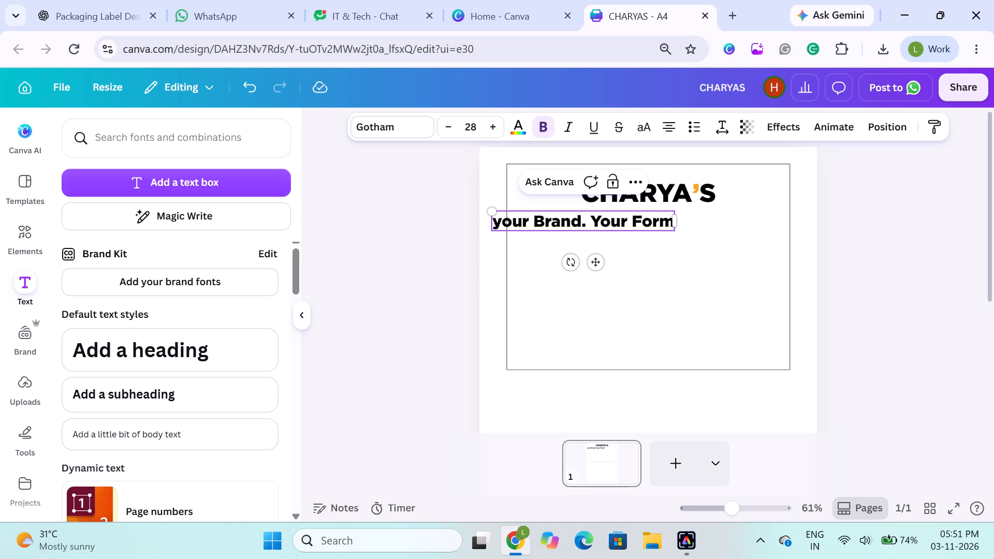
pyautogui.write('ula')
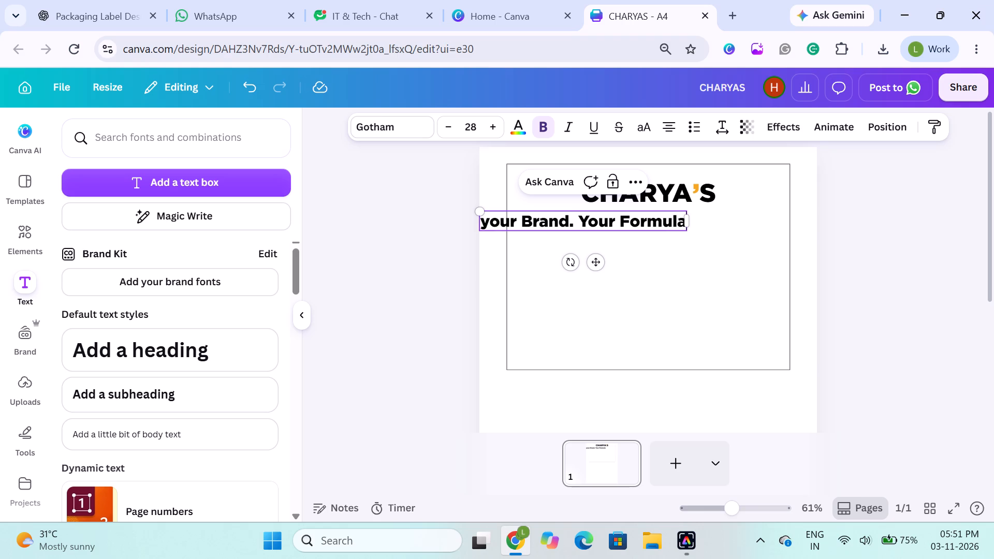
pyautogui.press('.')
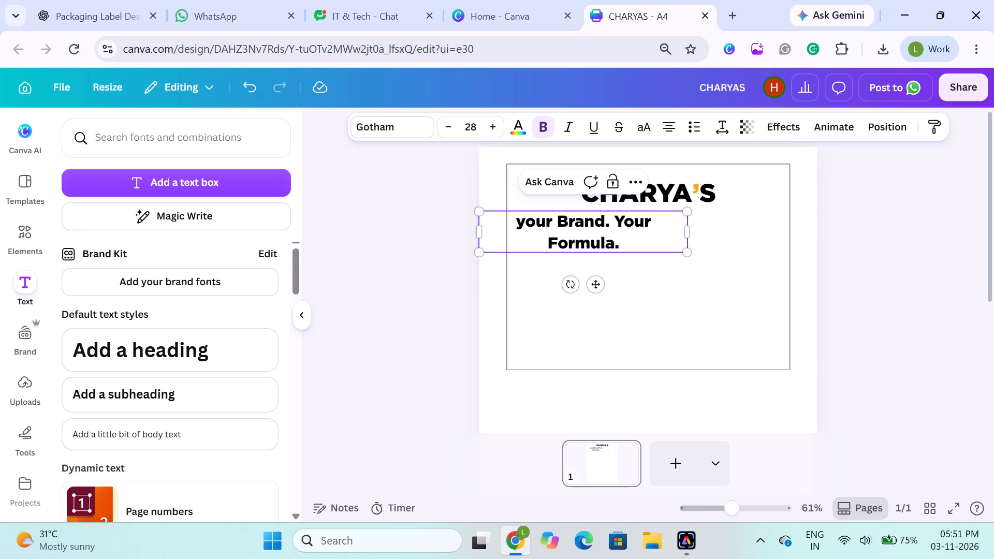
# Widen the tagline's text box to fit one line and centre it beneath the CHARYA'S heading.
pyautogui.click(371, 235)
pyautogui.click(558, 218)
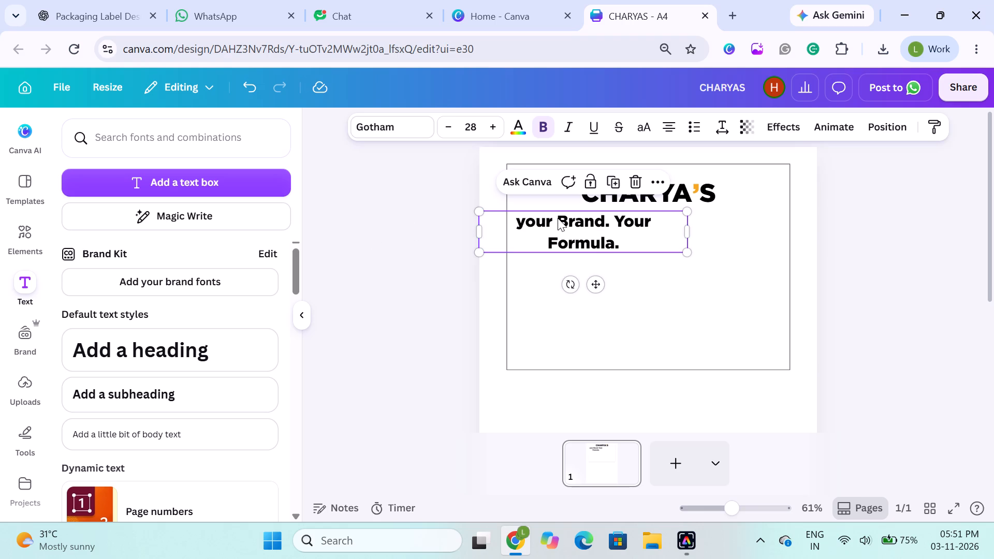
pyautogui.moveTo(689, 230); pyautogui.dragTo(728, 231)
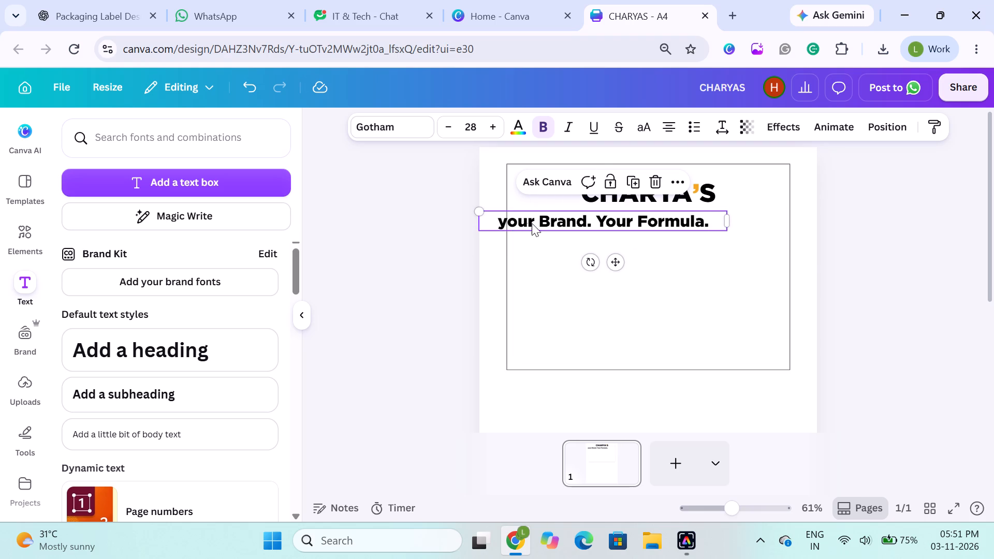
pyautogui.moveTo(542, 224); pyautogui.dragTo(591, 225)
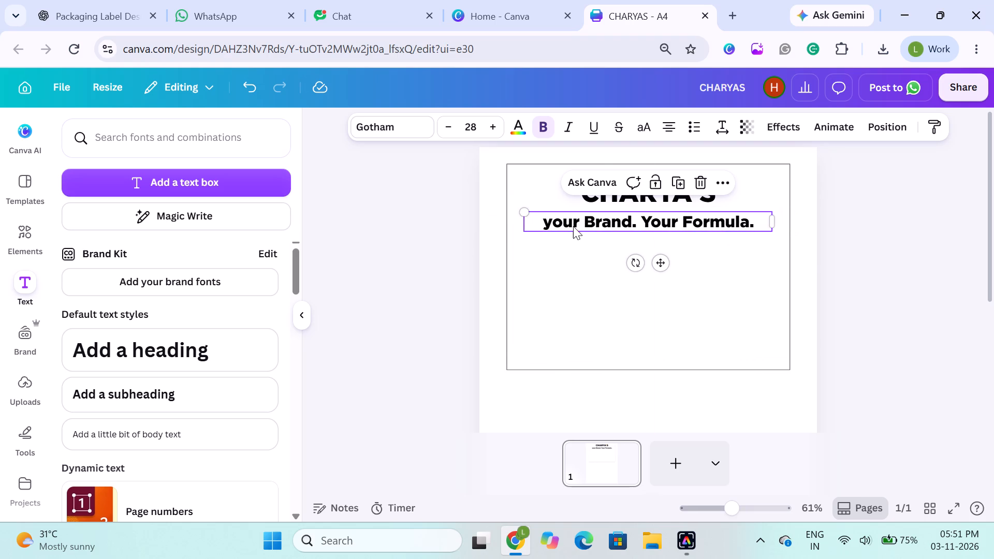
# Capitalise the first letter of the tagline so it reads "Your Brand. Your Formula.".
pyautogui.tripleClick(551, 219)
pyautogui.doubleClick(551, 219)
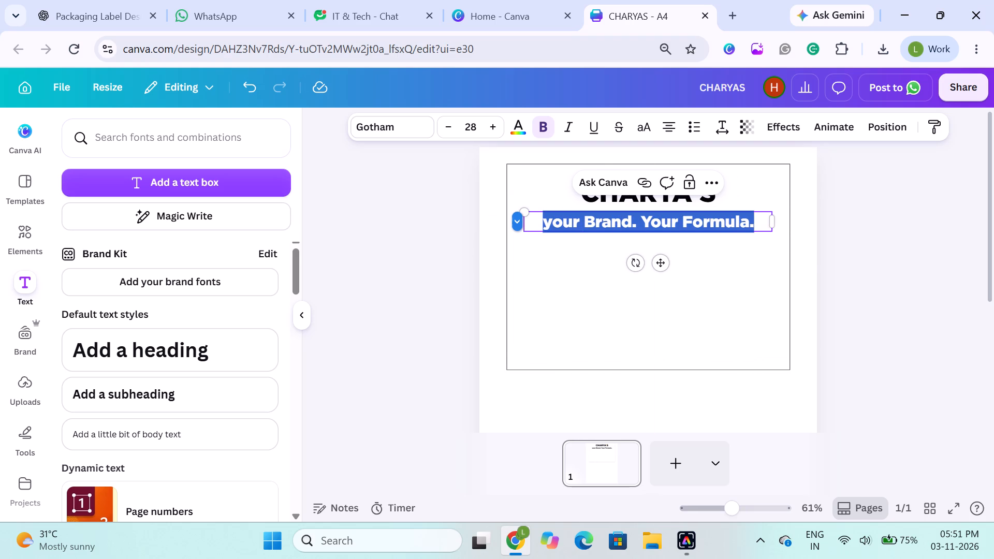
pyautogui.tripleClick(551, 219)
pyautogui.tripleClick(551, 219)
pyautogui.click(551, 219)
pyautogui.click(588, 223)
pyautogui.press('Left')
pyautogui.press('Left')
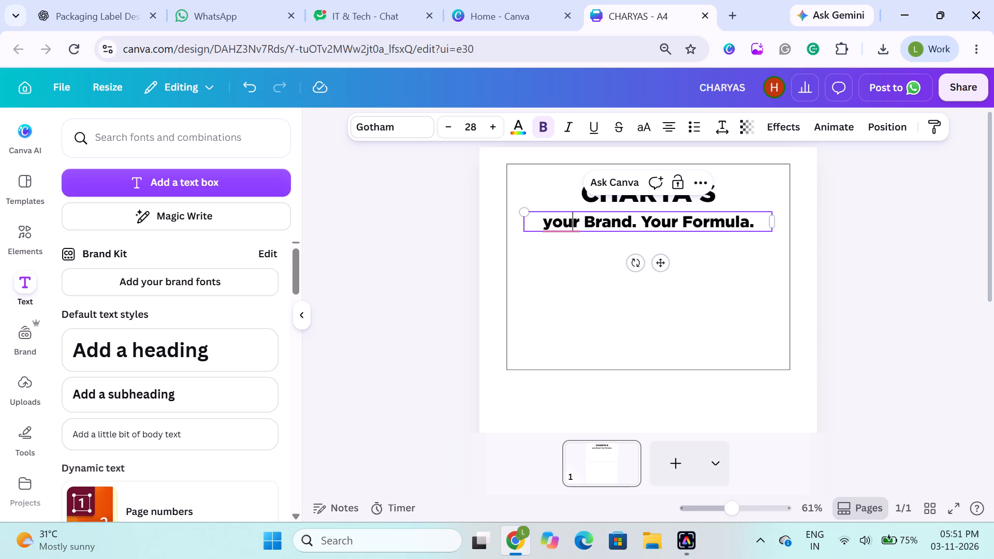
pyautogui.press('Left')
pyautogui.press('Left')
pyautogui.press('Left')
pyautogui.press('Left')
pyautogui.press('Right')
pyautogui.press('BackSpace')
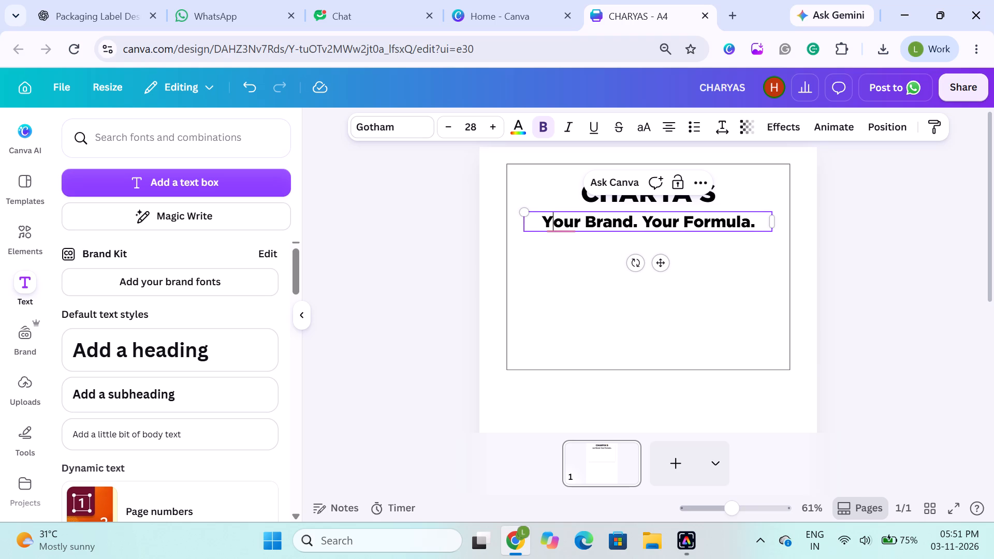
pyautogui.click(568, 215)
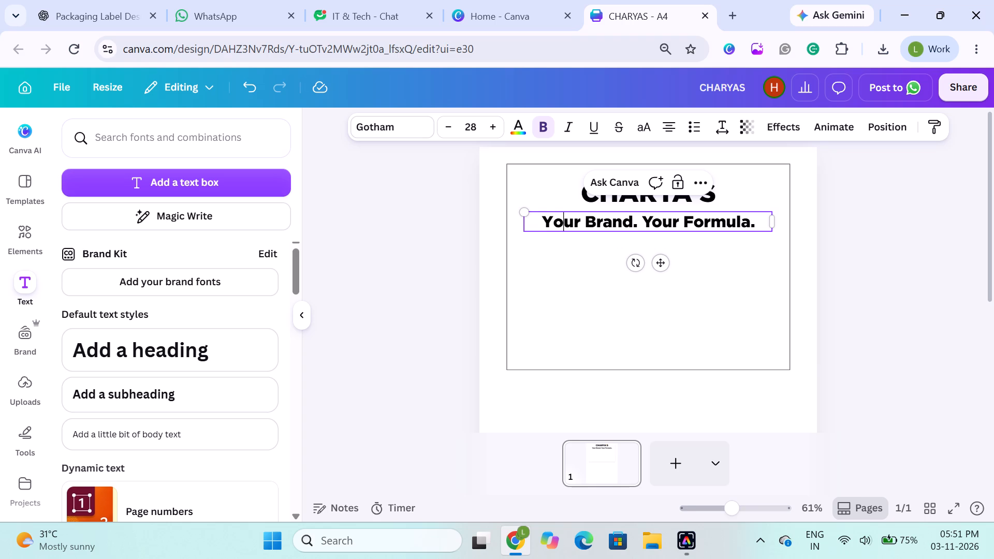
pyautogui.click(571, 221)
pyautogui.click(451, 248)
# Duplicate the tagline and place the copy directly beneath it, aligned with the original.
pyautogui.click(583, 215)
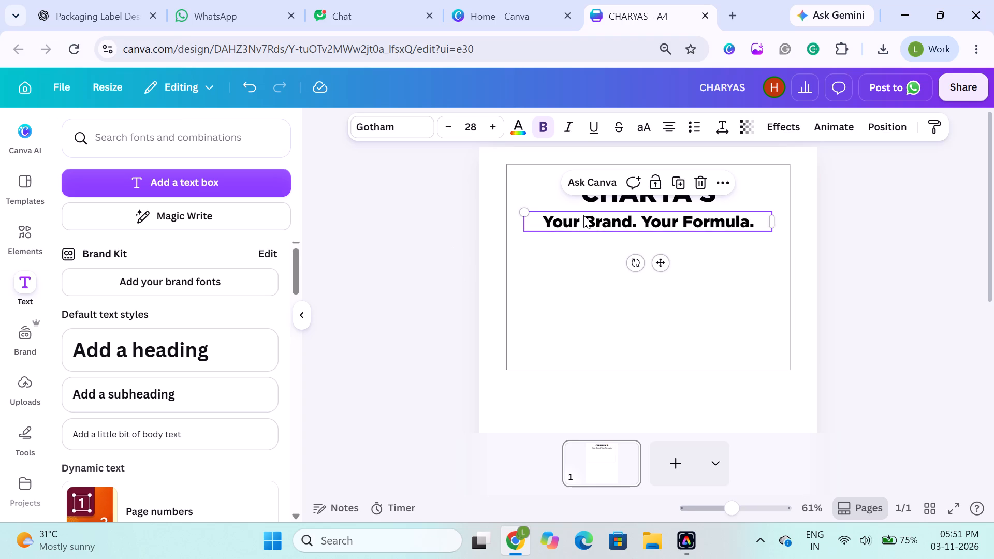
pyautogui.hotkey('ctrl', 'd')
pyautogui.moveTo(622, 232); pyautogui.dragTo(616, 256)
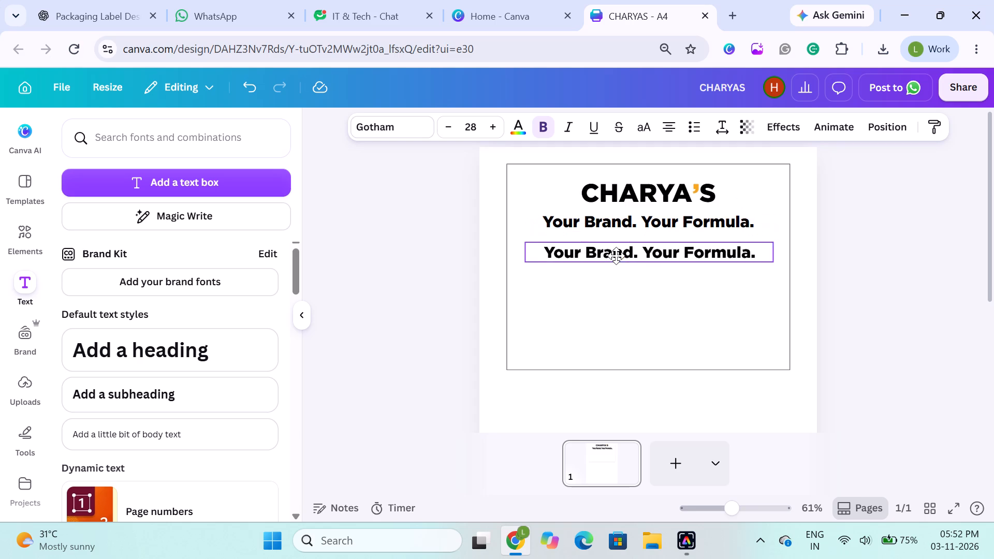
pyautogui.moveTo(616, 256); pyautogui.dragTo(618, 251)
# Replace the duplicated line's text with "our Food Innovation Platform.".
pyautogui.tripleClick(618, 251)
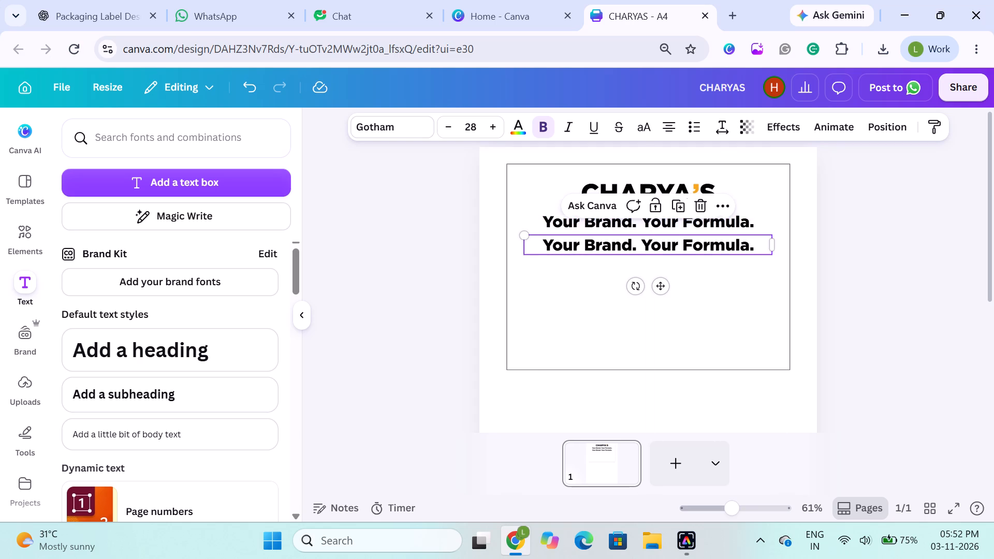
pyautogui.doubleClick(618, 251)
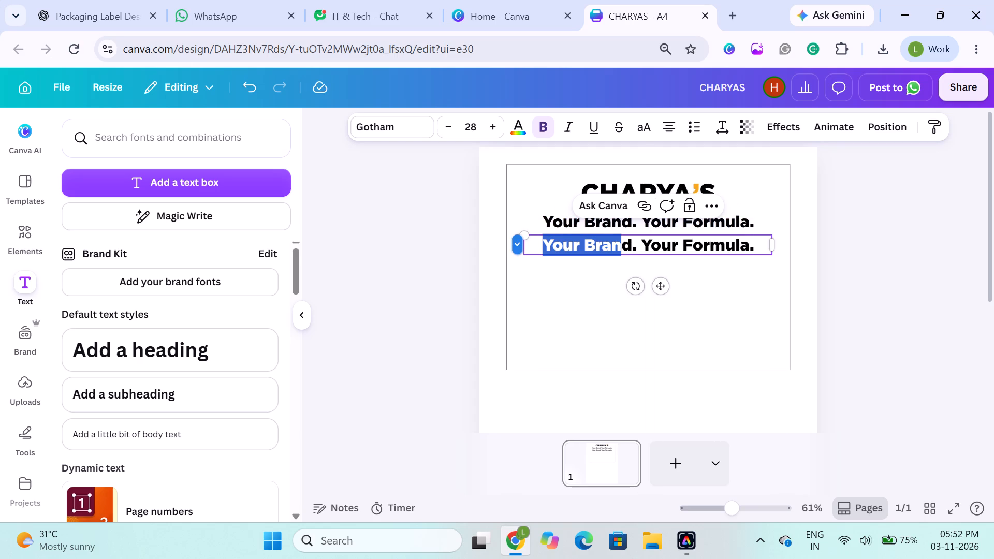
pyautogui.doubleClick(618, 251)
pyautogui.press('BackSpace')
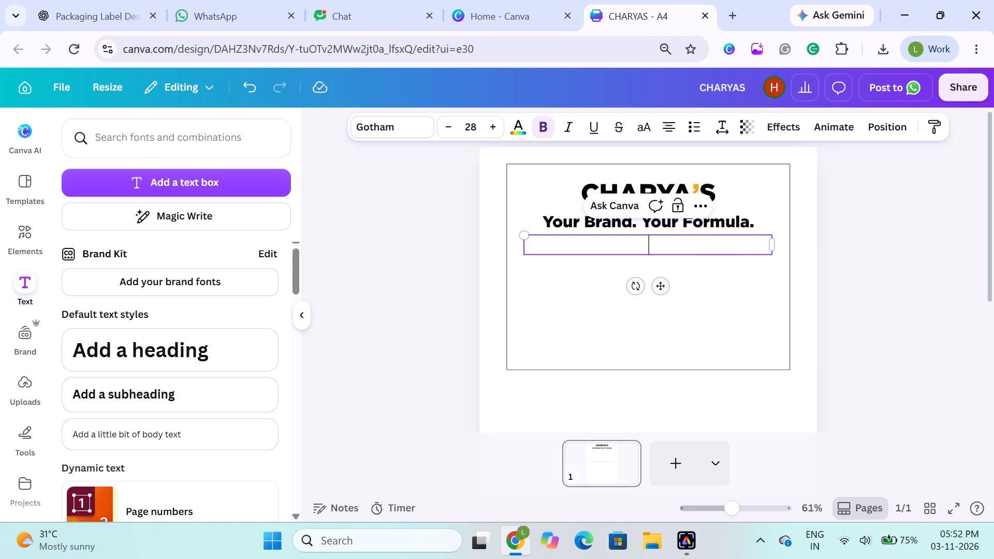
pyautogui.write('our')
pyautogui.press('space')
pyautogui.write('FO')
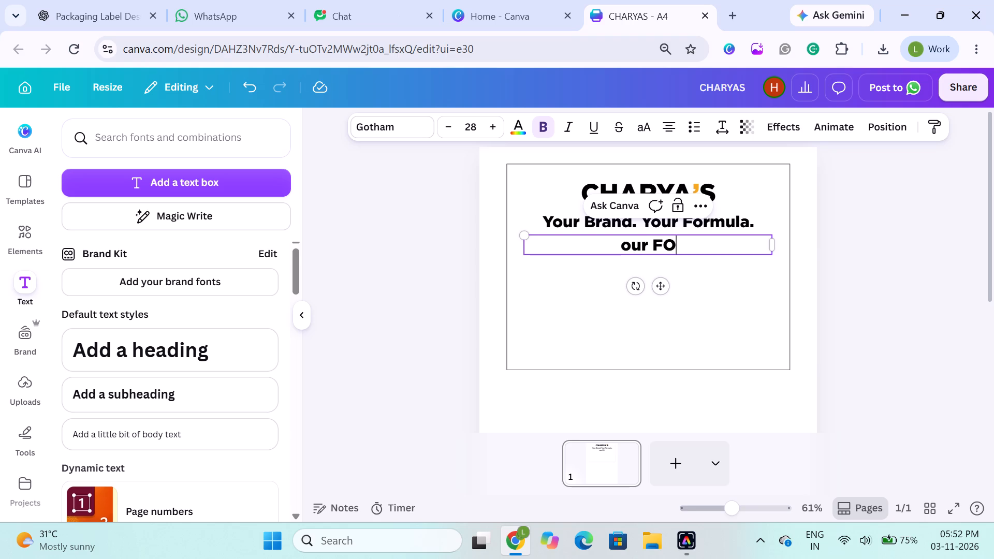
pyautogui.press('BackSpace')
pyautogui.write('ood')
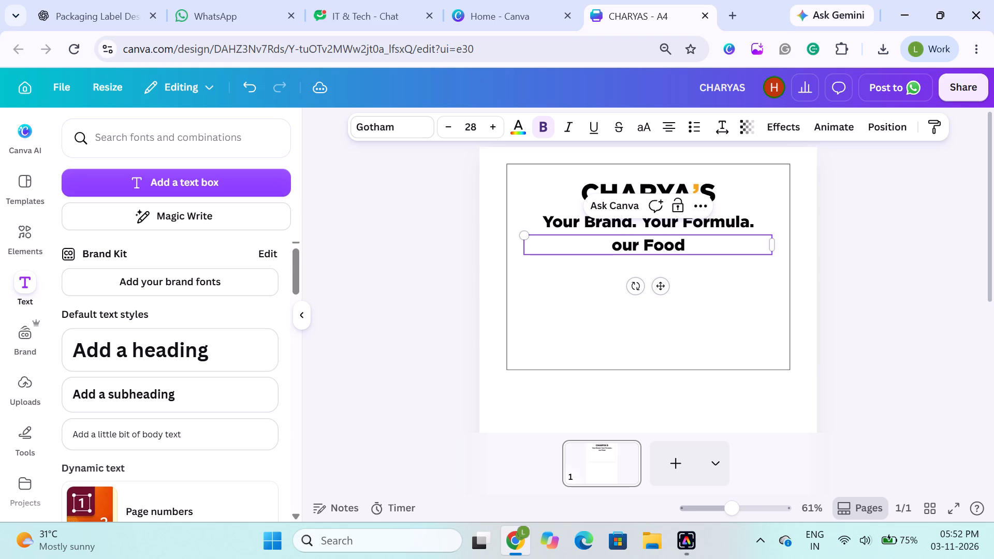
pyautogui.press('space')
pyautogui.write('i')
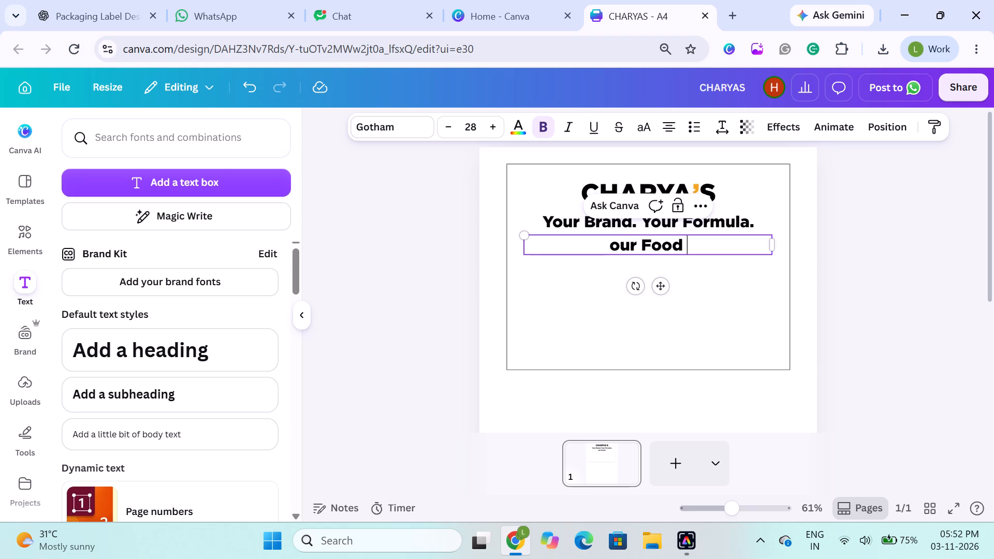
pyautogui.press('i')
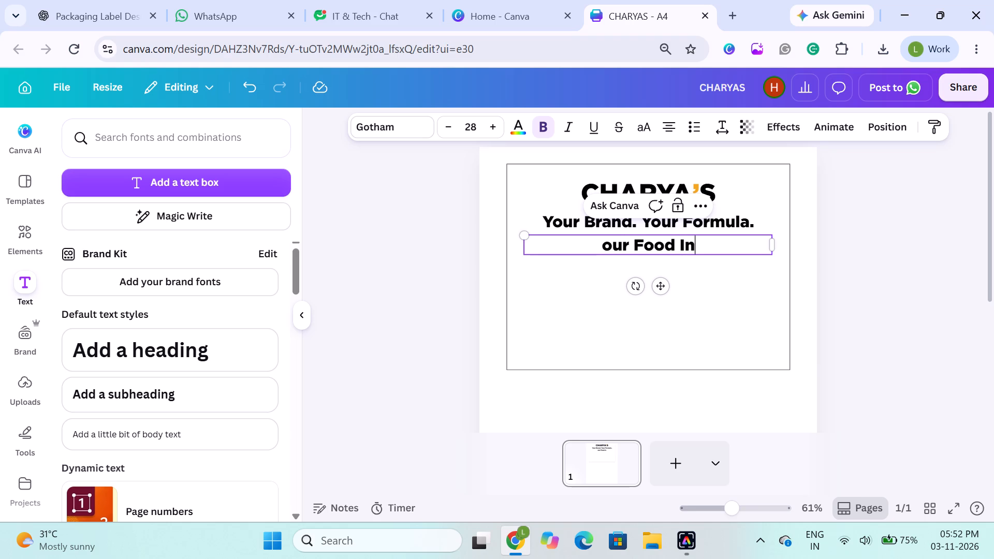
pyautogui.write('novation')
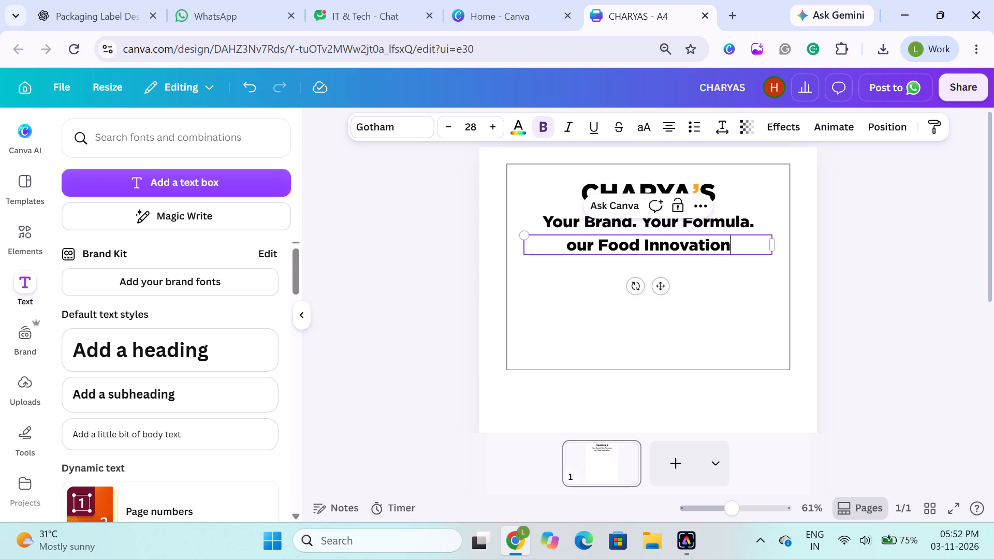
pyautogui.press('space')
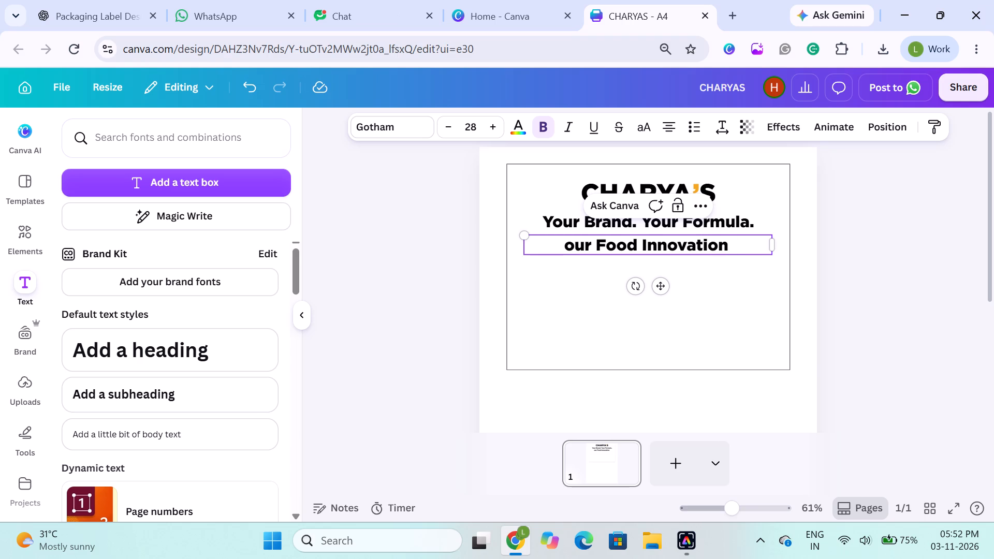
pyautogui.write('lat')
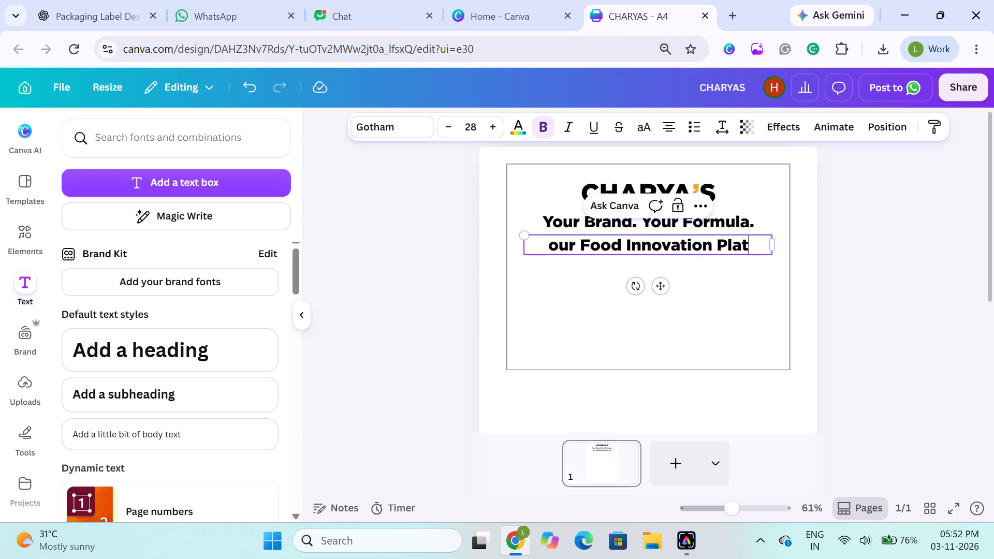
pyautogui.write('form')
pyautogui.press('.')
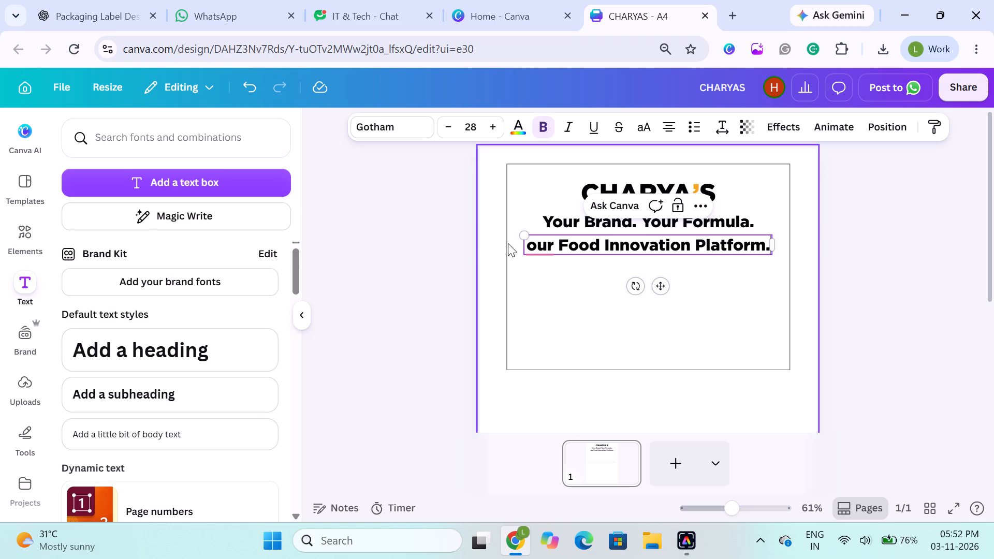
# Capitalise the first word of the second line so it starts with "Our".
pyautogui.click(532, 295)
pyautogui.write('Our')
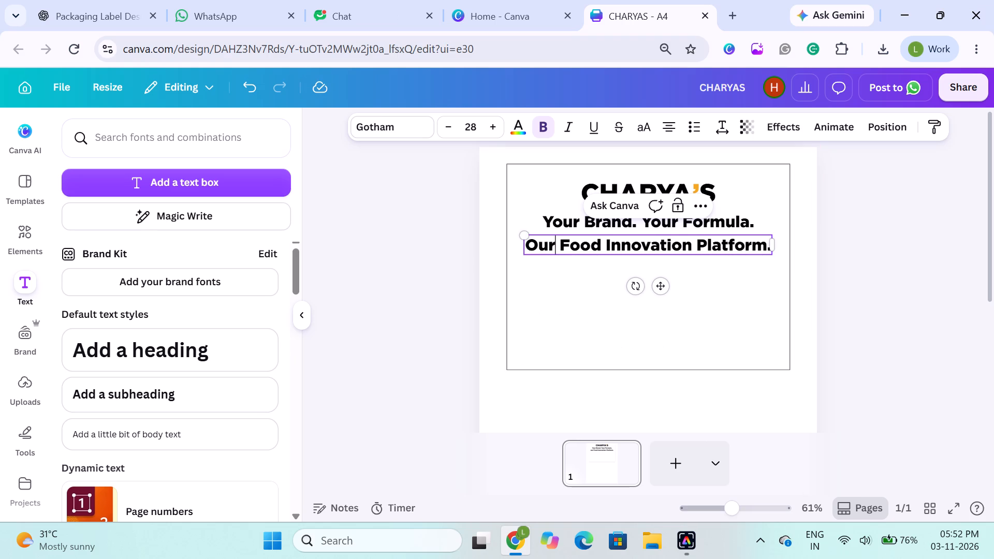
pyautogui.click(415, 260)
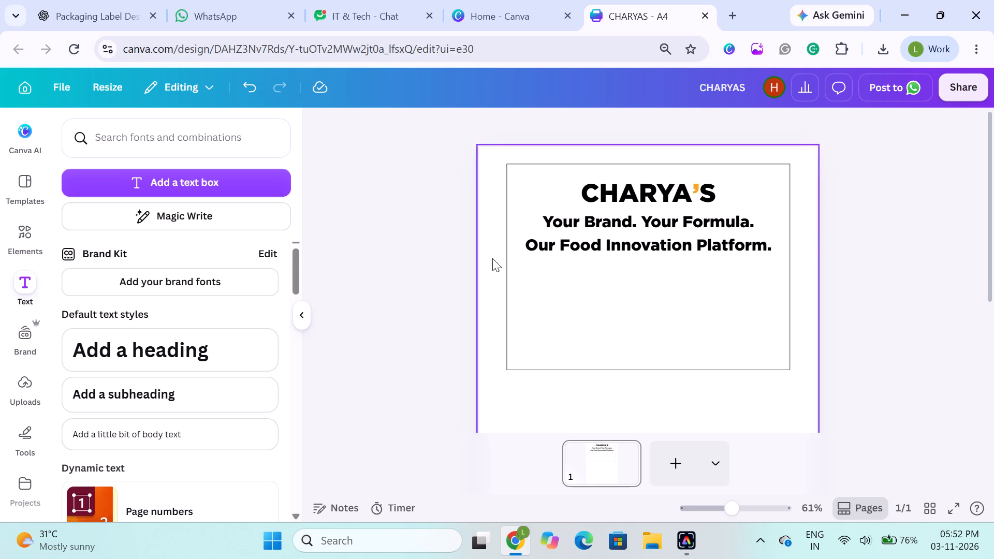
# Select both text lines below the CHARYA'S heading and reduce their font size to 24.
pyautogui.moveTo(434, 204); pyautogui.dragTo(638, 290)
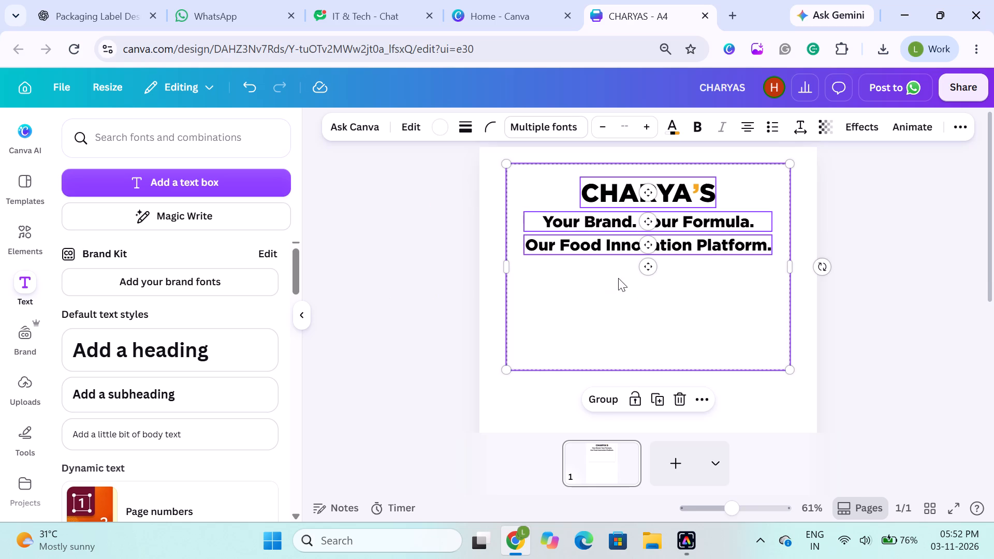
pyautogui.click(483, 217)
pyautogui.click(430, 220)
pyautogui.moveTo(430, 220); pyautogui.dragTo(593, 242)
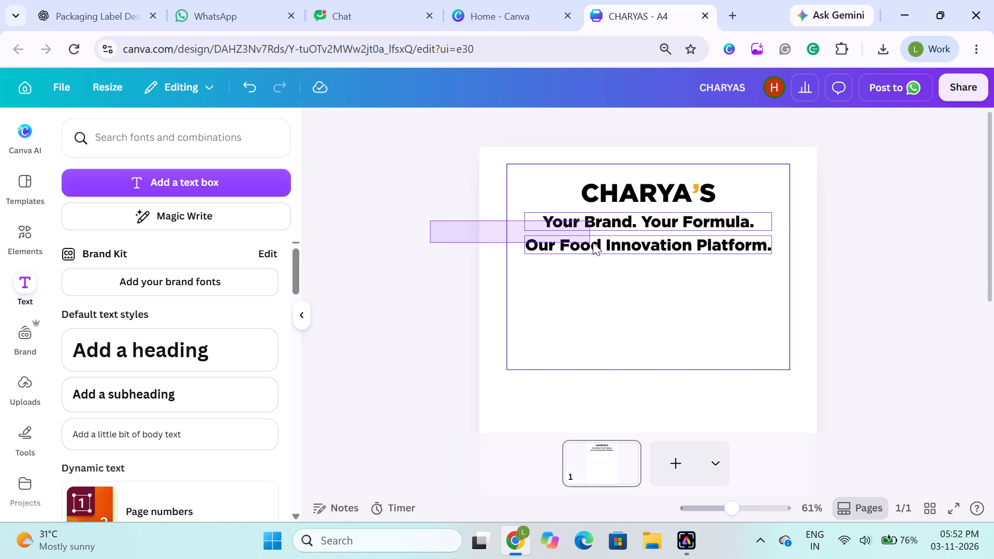
pyautogui.keyDown('shift'); pyautogui.click(571, 264); pyautogui.keyUp('shift')
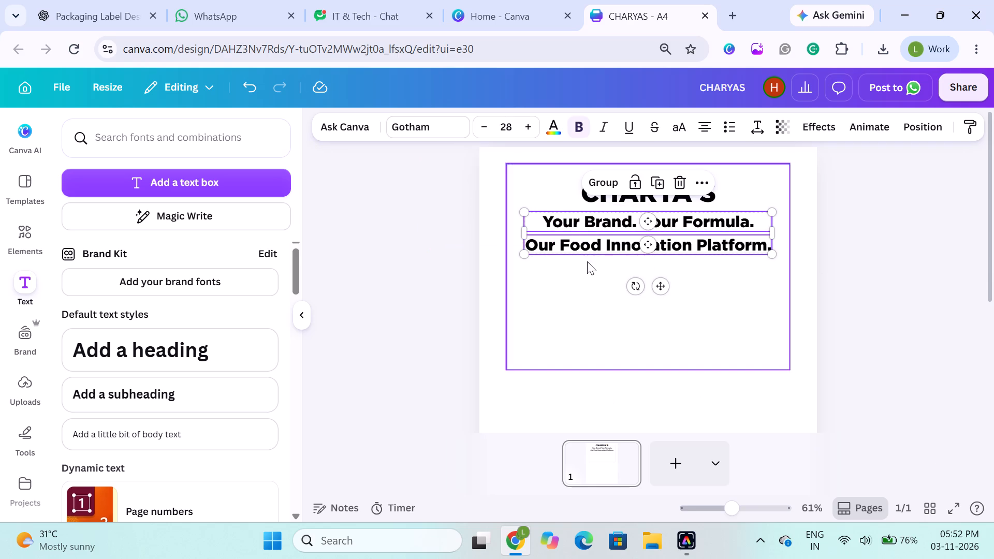
pyautogui.tripleClick(485, 124)
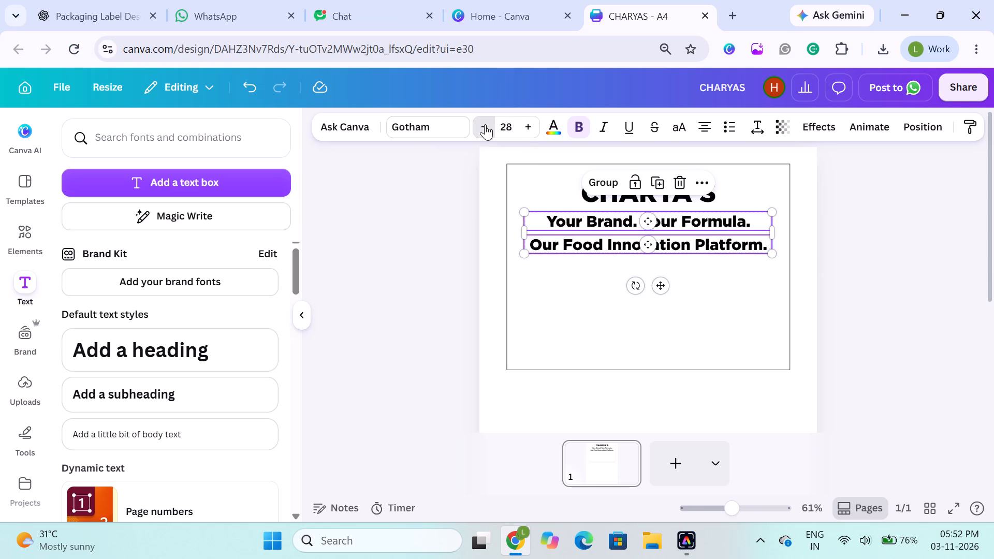
pyautogui.click(485, 124)
# Change both tagline lines to the Poppins font, trying the Light, Regular and Medium weights before settling on SemiBold.
pyautogui.click(433, 134)
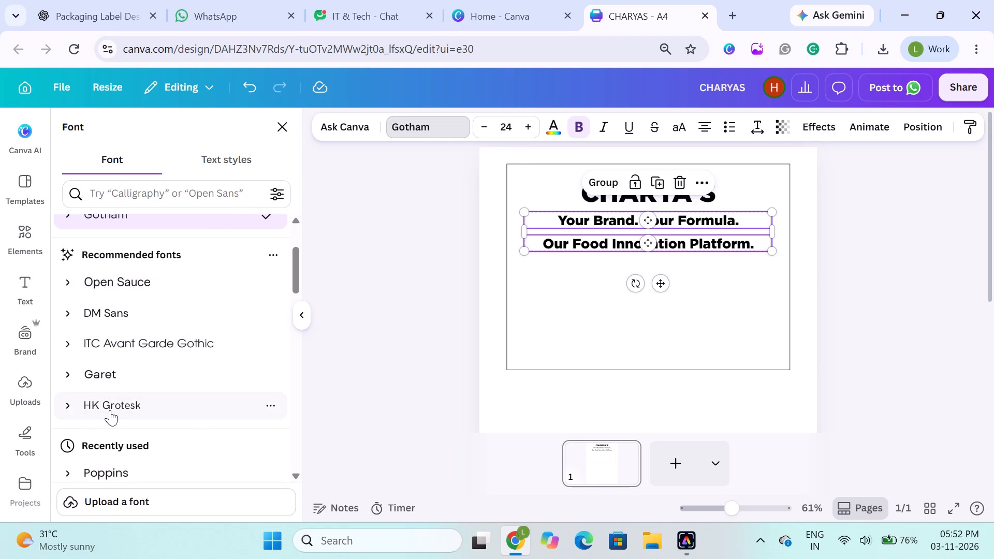
pyautogui.scroll(-2, 110, 410)
pyautogui.click(97, 348)
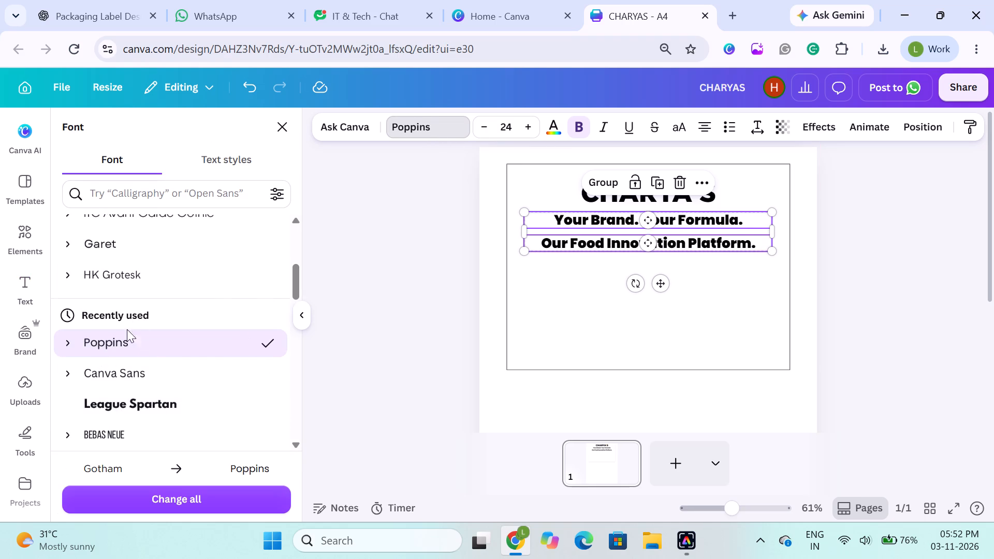
pyautogui.click(67, 348)
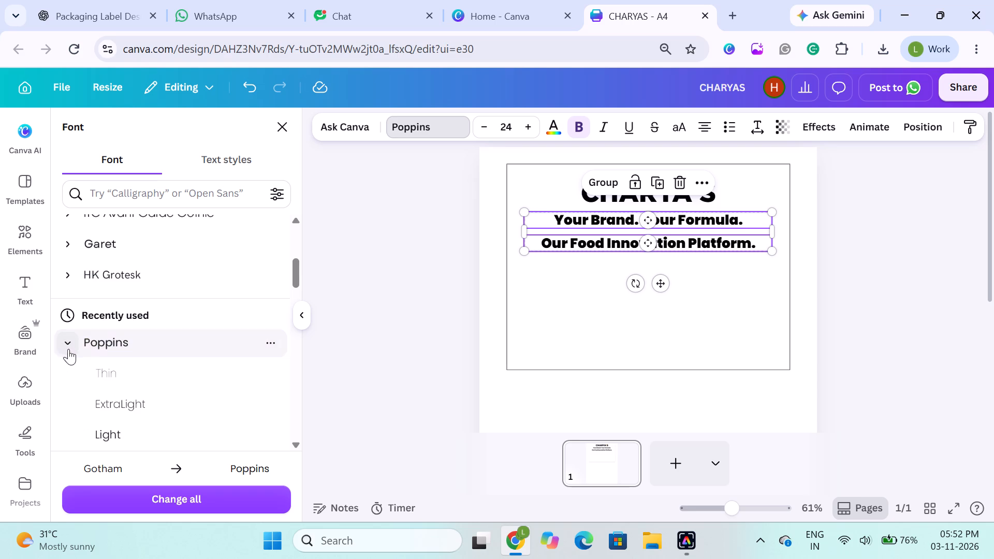
pyautogui.click(115, 431)
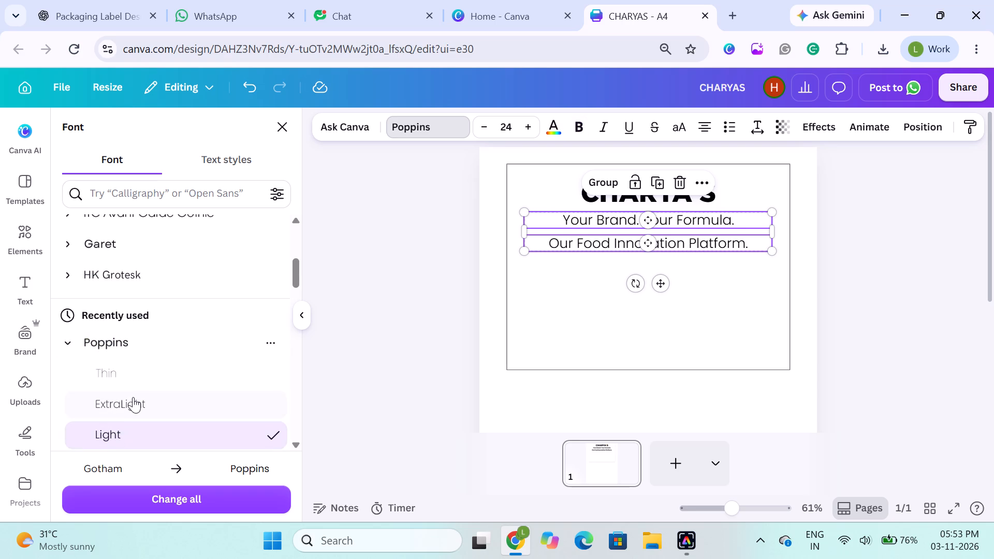
pyautogui.scroll(-1, 133, 394)
pyautogui.click(111, 384)
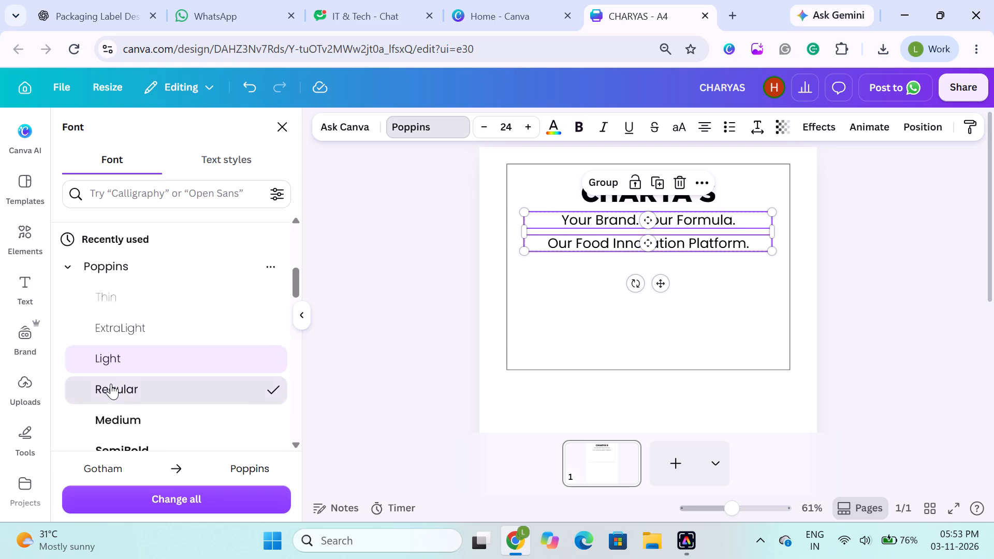
pyautogui.click(118, 414)
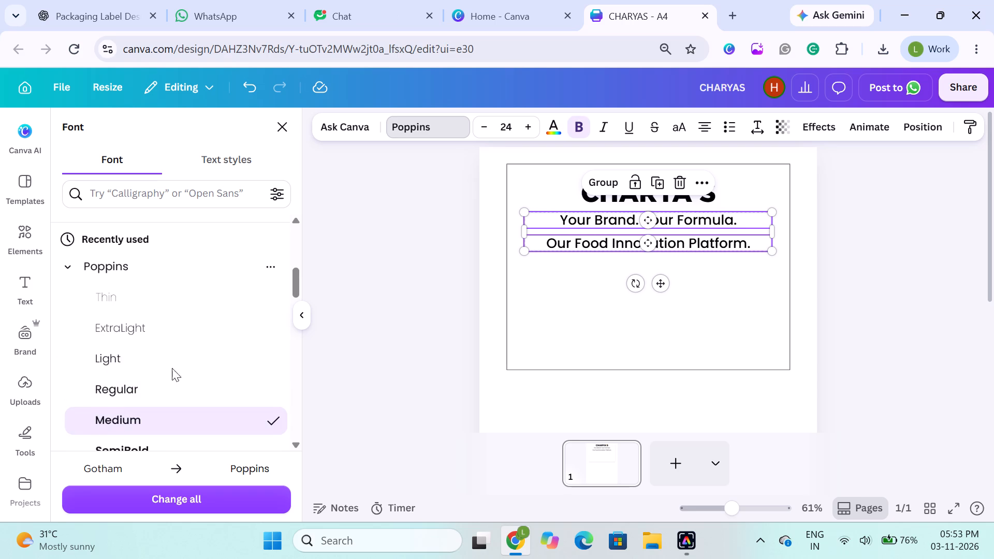
pyautogui.scroll(-1, 187, 354)
pyautogui.click(173, 380)
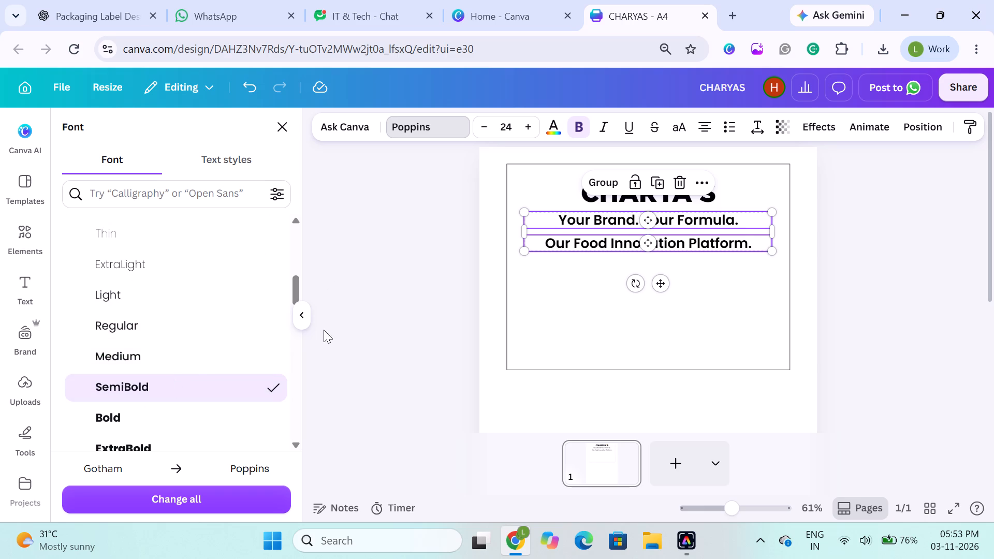
pyautogui.click(374, 317)
pyautogui.click(409, 249)
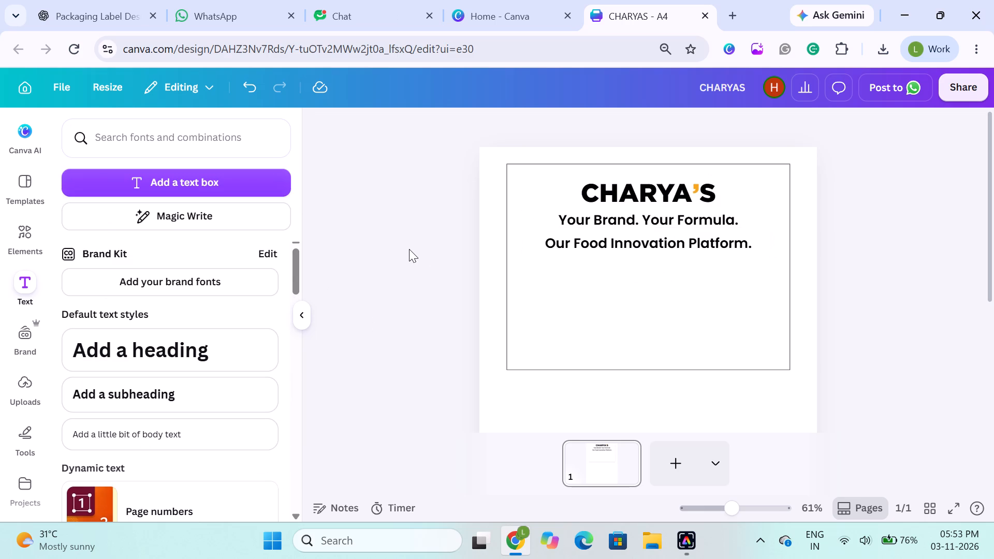
# Nudge the "Our Food Innovation Platform." line up slightly, closer to the tagline above it.
pyautogui.click(580, 226)
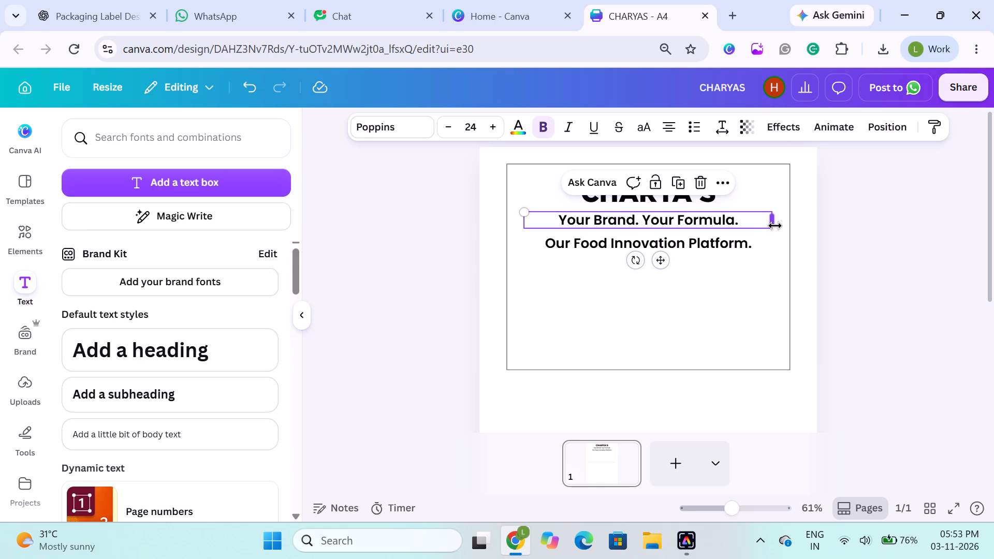
pyautogui.click(751, 242)
pyautogui.click(744, 218)
pyautogui.click(437, 225)
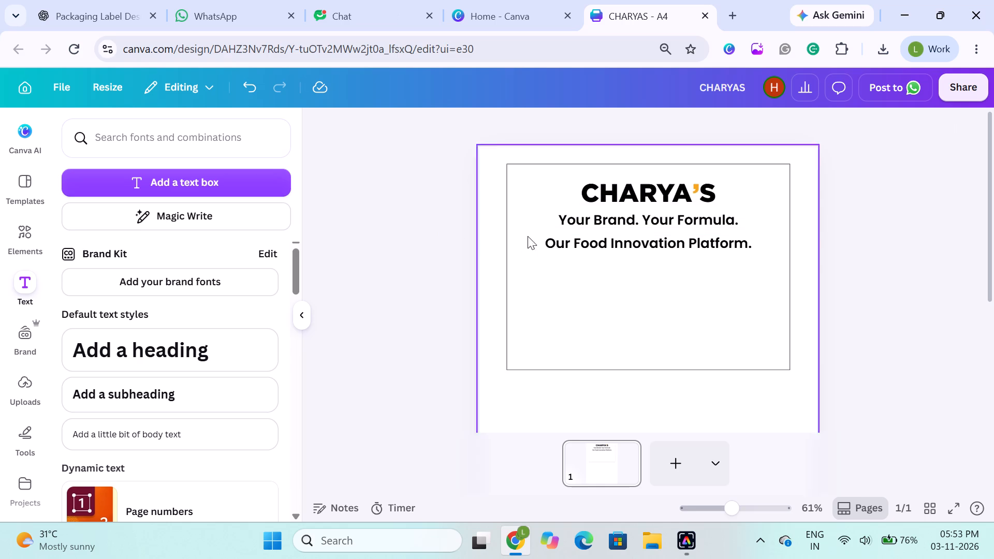
pyautogui.click(402, 235)
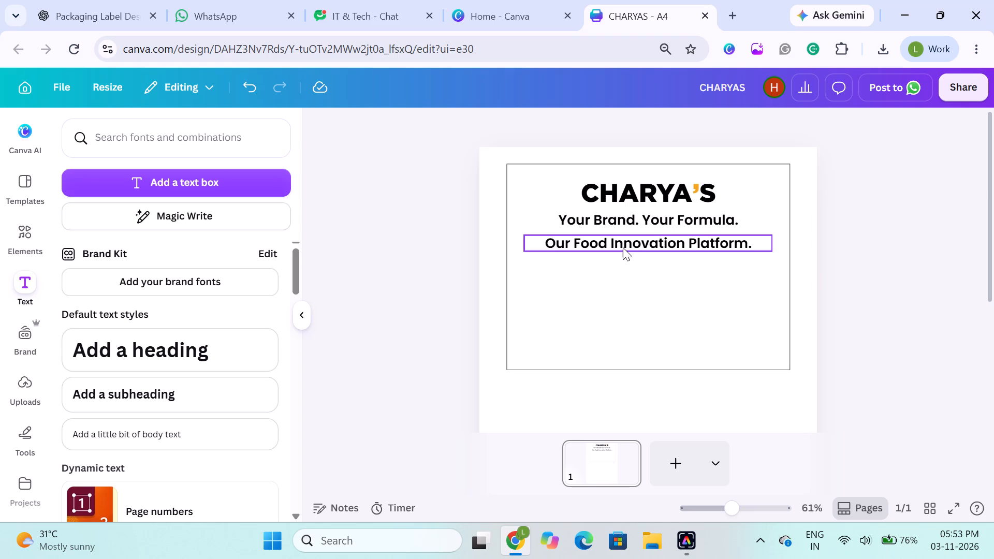
pyautogui.click(623, 247)
pyautogui.press('Up')
pyautogui.press('Up')
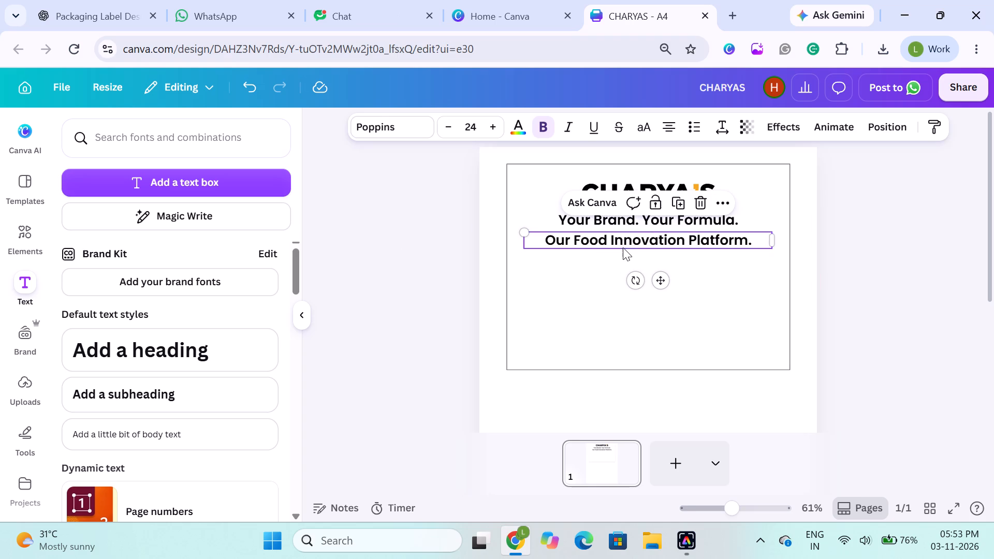
pyautogui.click(391, 238)
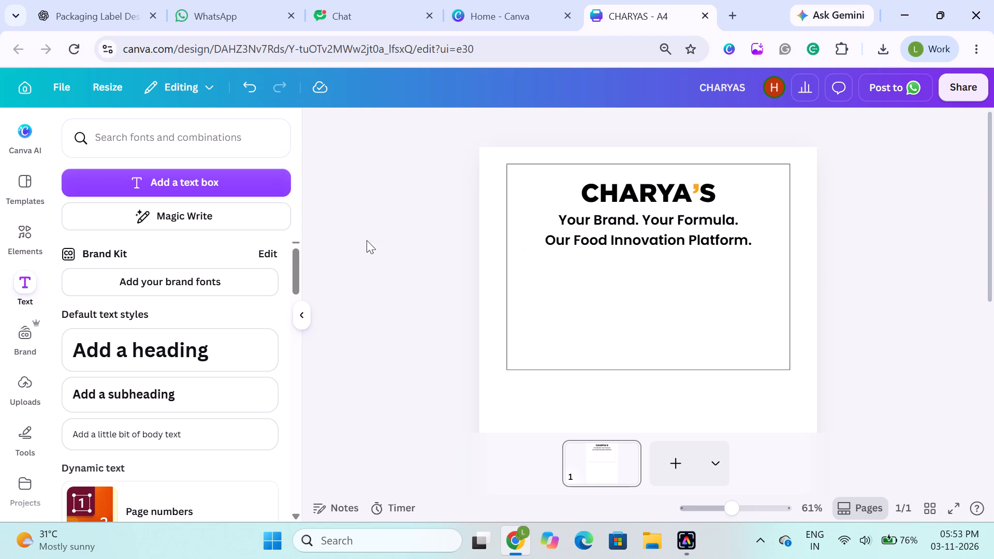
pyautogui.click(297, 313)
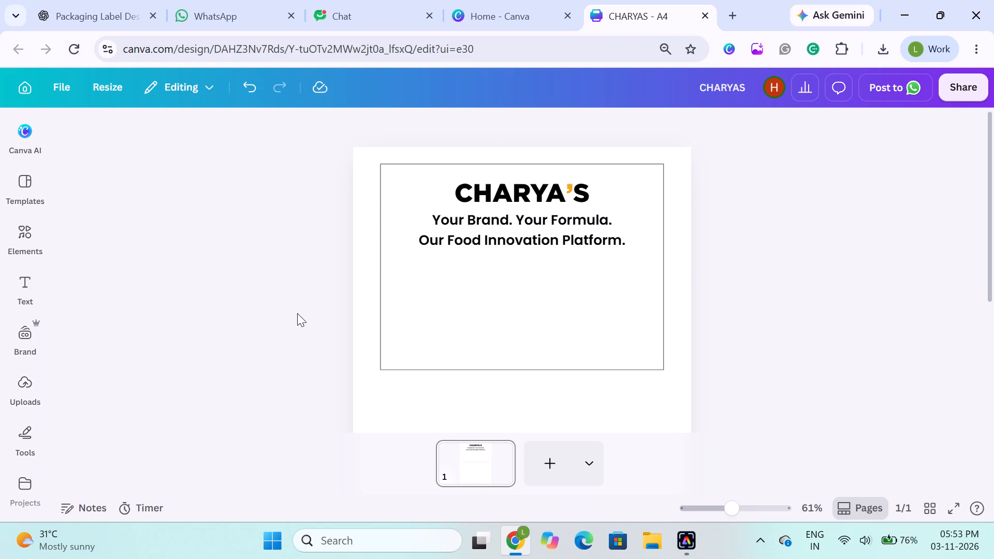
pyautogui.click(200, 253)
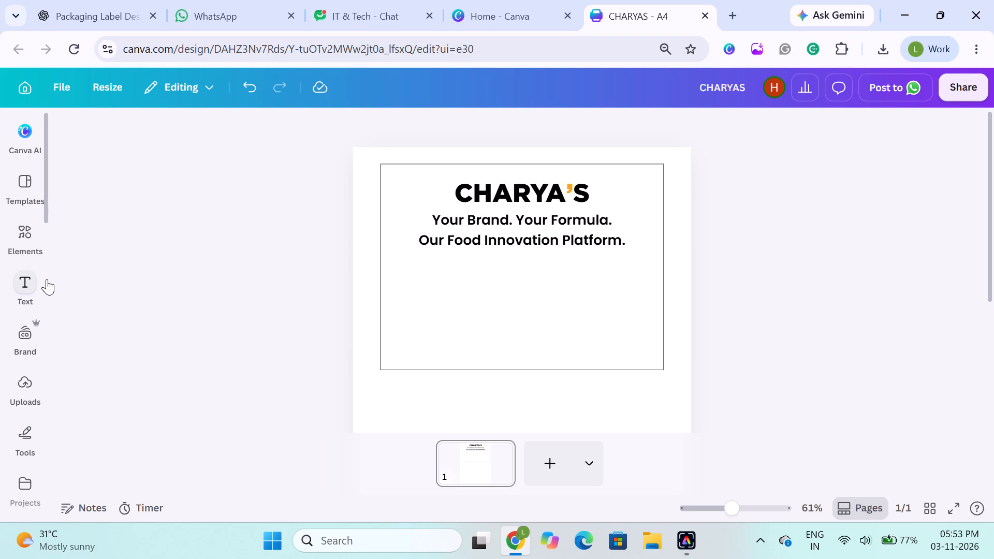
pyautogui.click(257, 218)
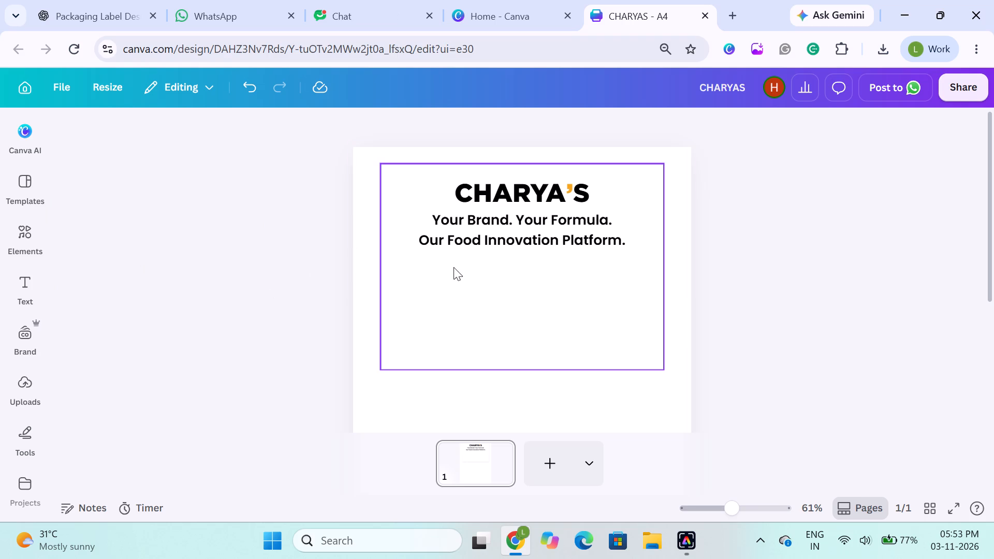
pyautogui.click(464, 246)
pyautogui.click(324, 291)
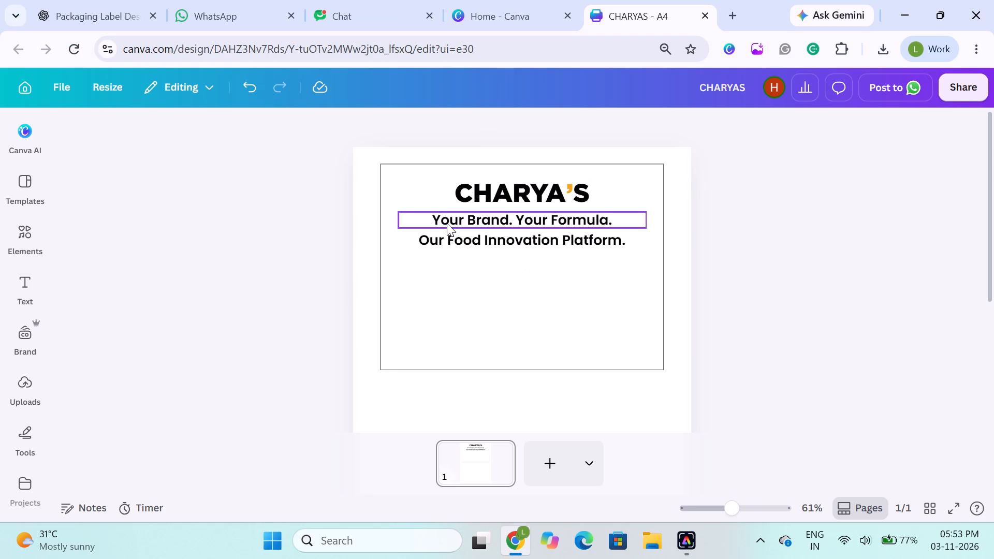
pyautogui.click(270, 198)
# Scale down the CHARYA'S heading and both taglines together, without the frame, bringing the tagline text to about size 19.
pyautogui.moveTo(288, 201); pyautogui.dragTo(478, 252)
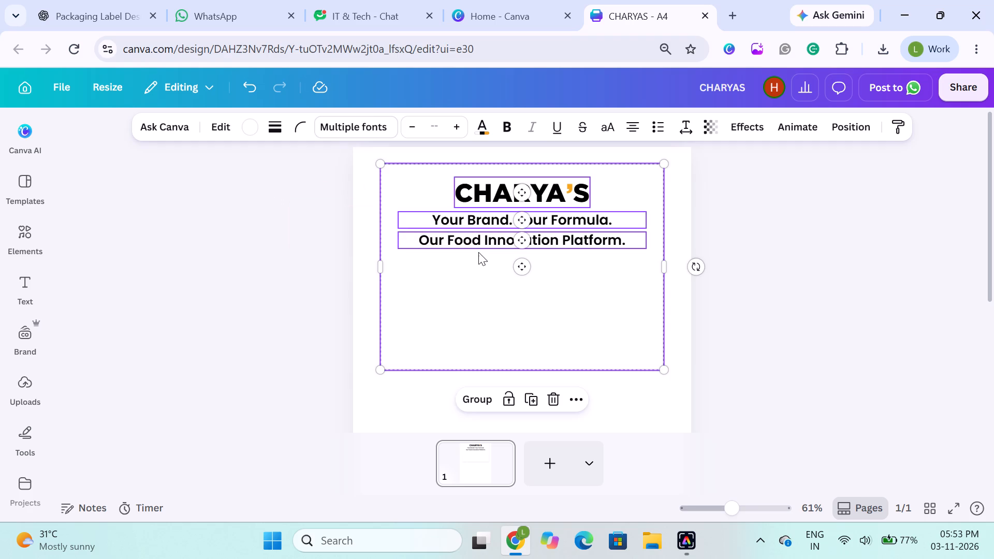
pyautogui.keyDown('shift'); pyautogui.click(478, 252); pyautogui.keyUp('shift')
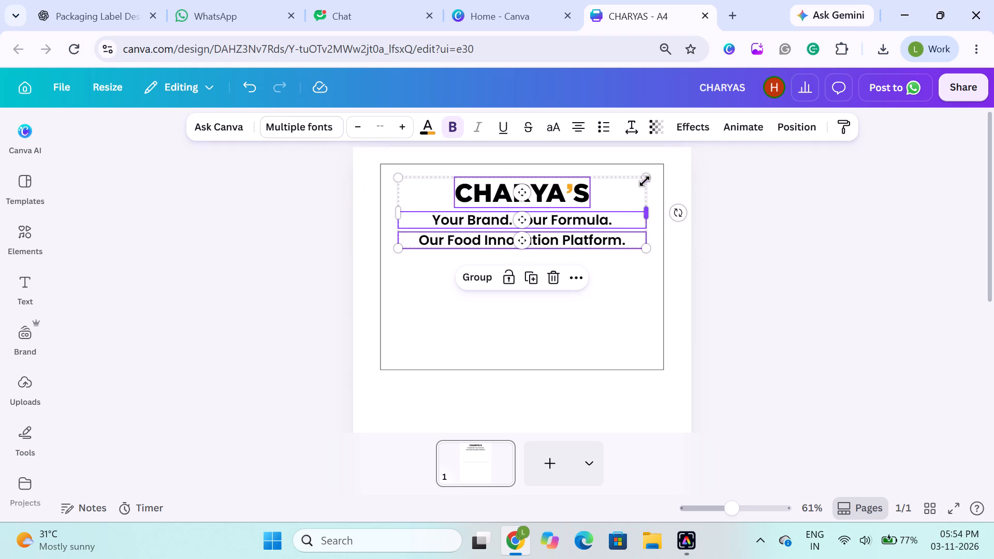
pyautogui.moveTo(645, 178); pyautogui.dragTo(598, 208)
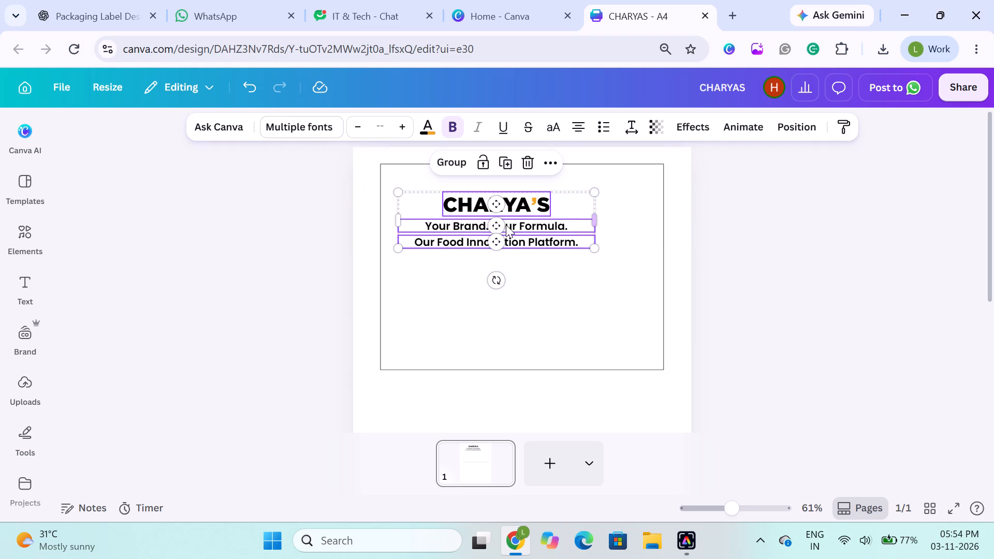
# Align the heading and both taglines to the frame's horizontal centre.
pyautogui.keyDown('shift'); pyautogui.click(596, 264); pyautogui.keyUp('shift')
pyautogui.click(854, 126)
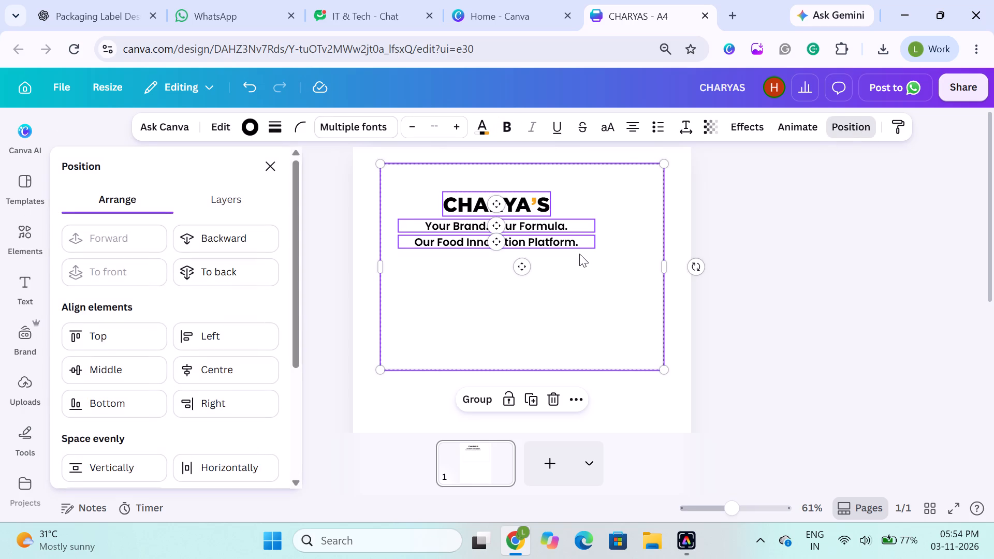
pyautogui.click(179, 380)
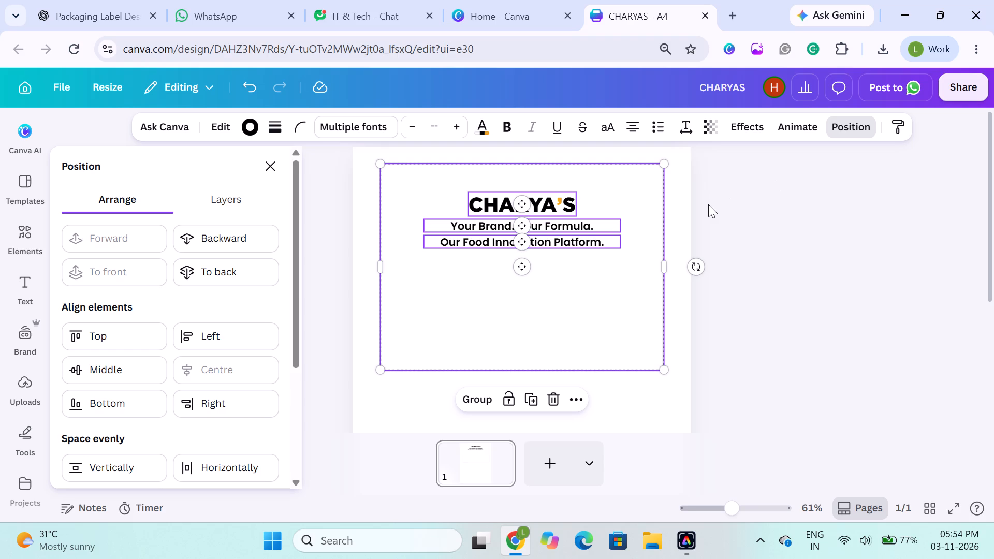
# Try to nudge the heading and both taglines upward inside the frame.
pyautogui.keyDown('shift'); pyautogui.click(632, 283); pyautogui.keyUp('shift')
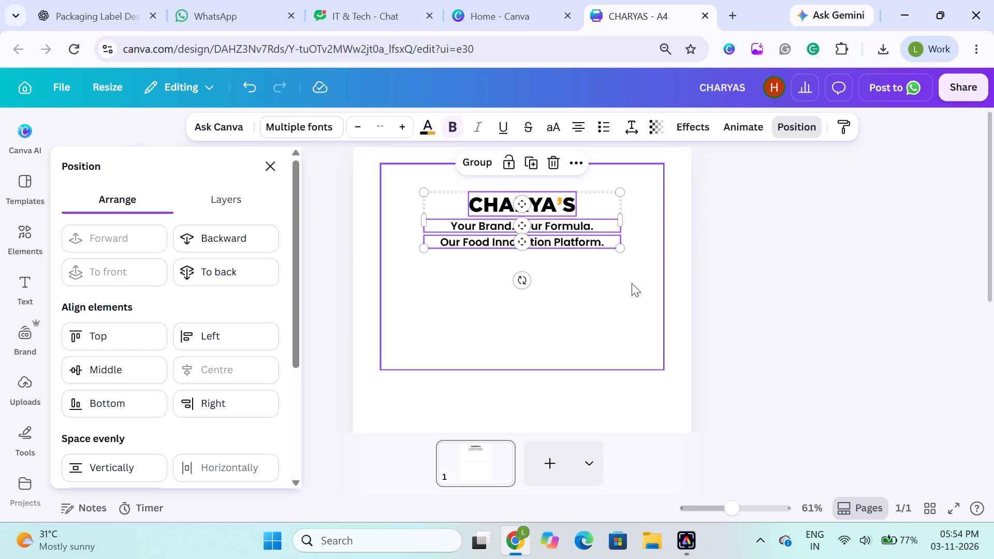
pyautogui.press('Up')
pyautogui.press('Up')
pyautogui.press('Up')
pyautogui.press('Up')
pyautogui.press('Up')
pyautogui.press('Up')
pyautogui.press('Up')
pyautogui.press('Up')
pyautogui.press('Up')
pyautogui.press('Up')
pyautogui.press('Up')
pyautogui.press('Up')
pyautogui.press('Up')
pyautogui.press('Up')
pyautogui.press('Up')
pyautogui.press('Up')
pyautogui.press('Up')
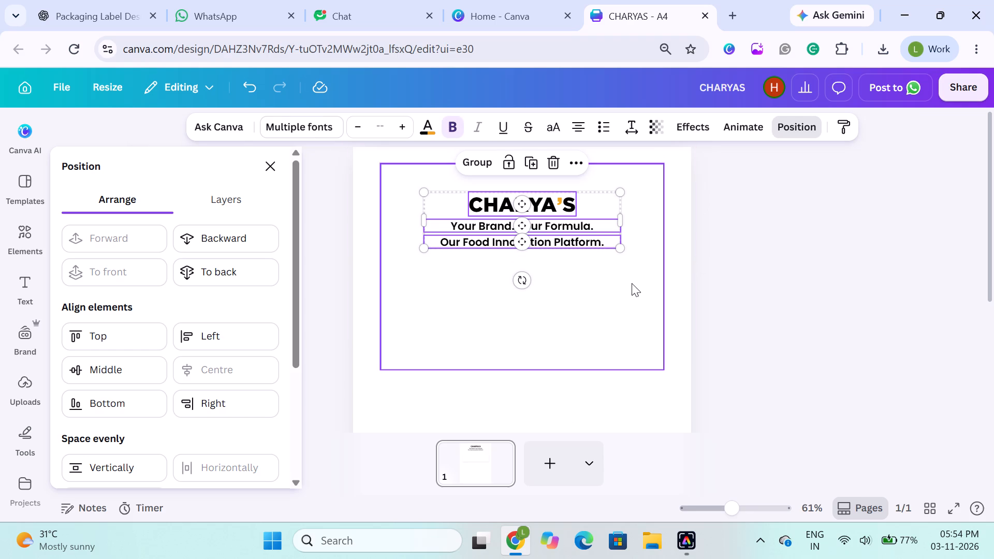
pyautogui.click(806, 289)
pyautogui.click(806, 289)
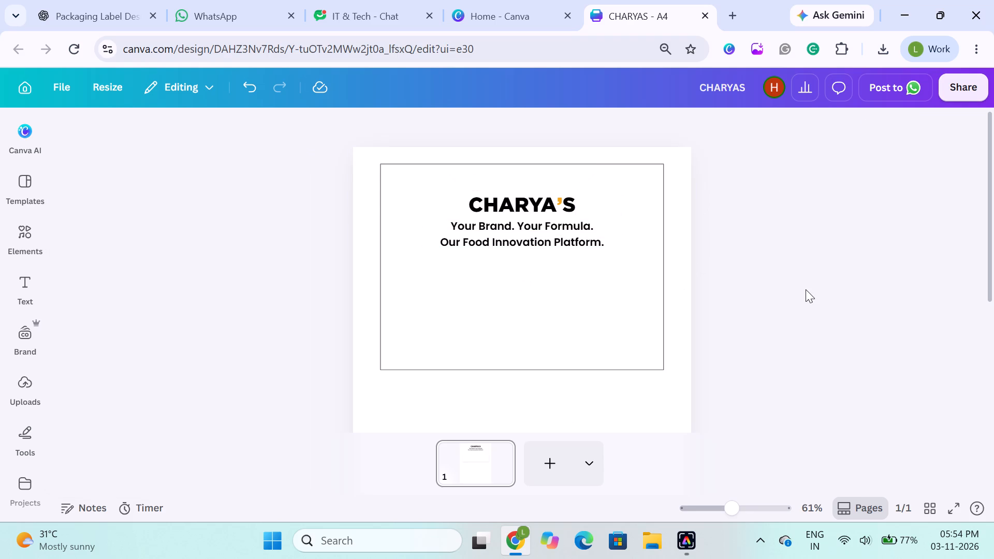
# Select the heading and both taglines without the frame and nudge them up together towards the frame's top edge.
pyautogui.moveTo(752, 164); pyautogui.dragTo(566, 277)
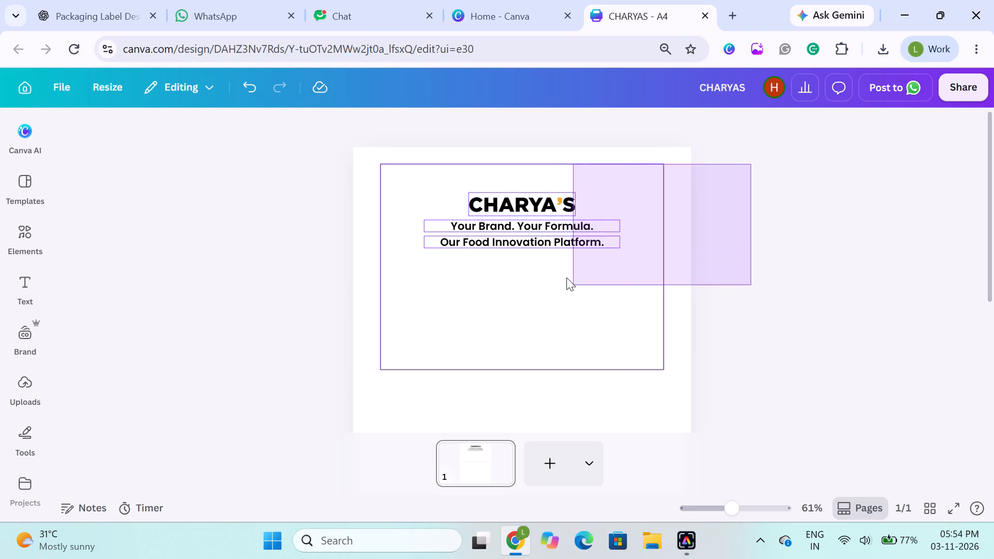
pyautogui.moveTo(566, 277); pyautogui.dragTo(578, 241)
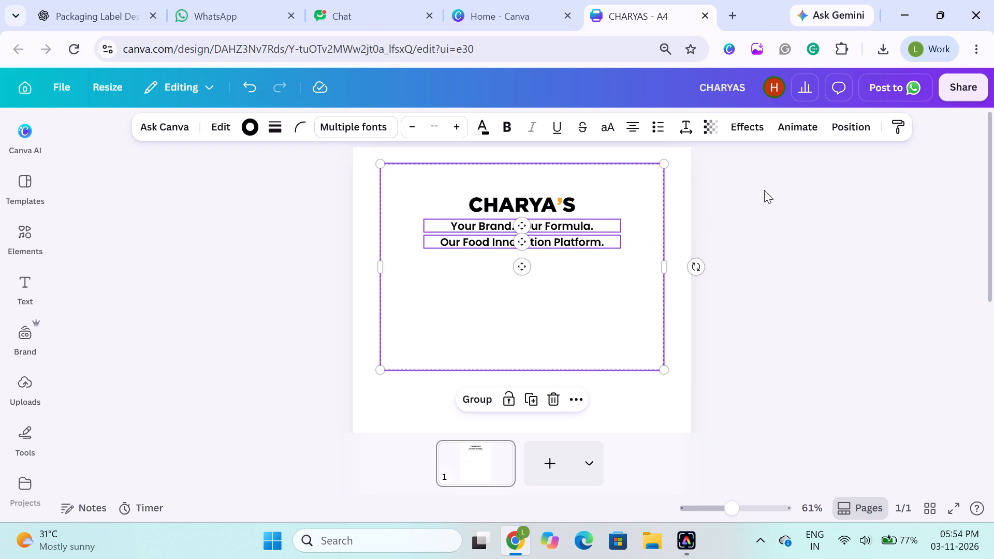
pyautogui.click(764, 190)
pyautogui.moveTo(764, 190); pyautogui.dragTo(520, 276)
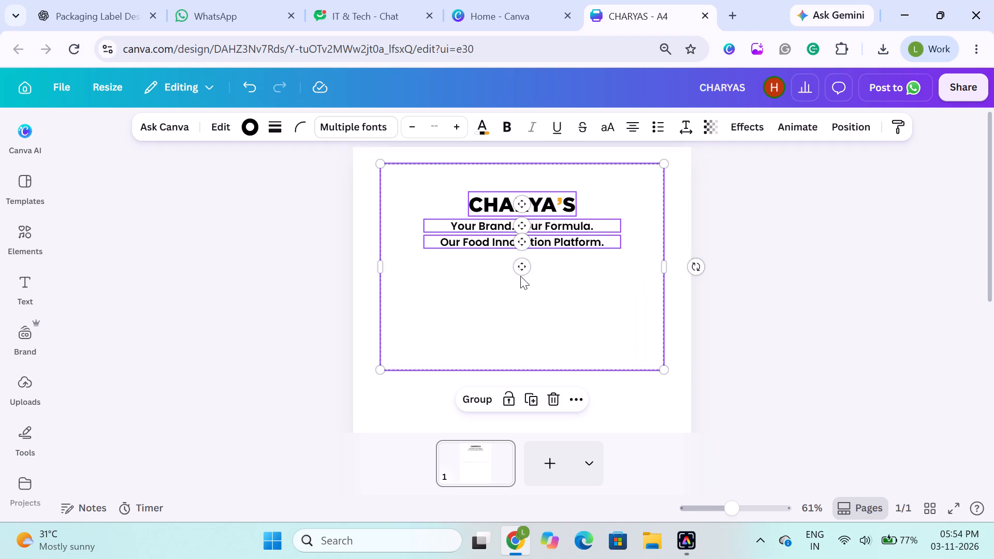
pyautogui.keyDown('shift'); pyautogui.click(581, 303); pyautogui.keyUp('shift')
pyautogui.press('Up')
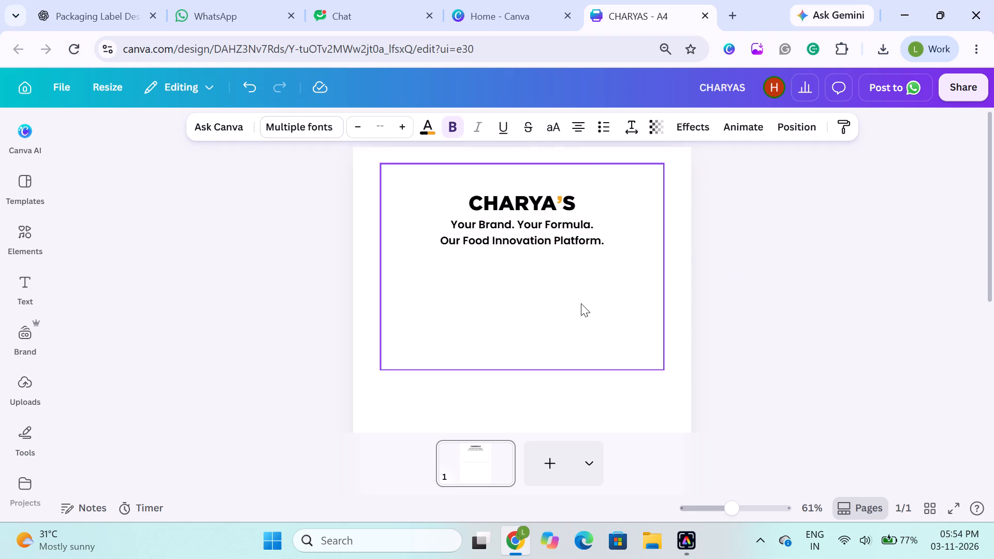
pyautogui.press('Up')
pyautogui.press('Up')
pyautogui.press('Up')
pyautogui.press('Up')
pyautogui.press('Up')
pyautogui.press('Up')
pyautogui.press('Up')
pyautogui.press('Up')
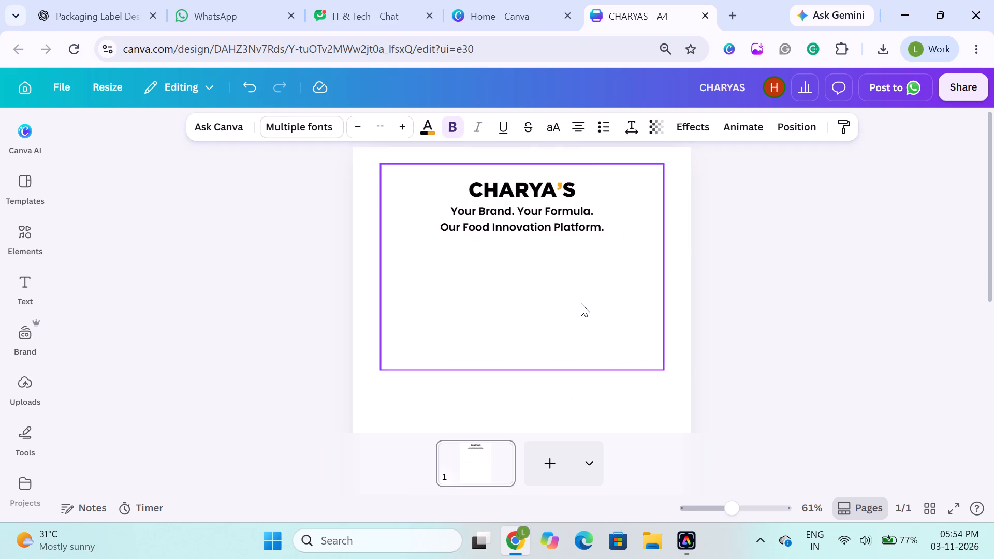
pyautogui.press('Down')
pyautogui.press('Down')
pyautogui.press('Up')
pyautogui.press('Down')
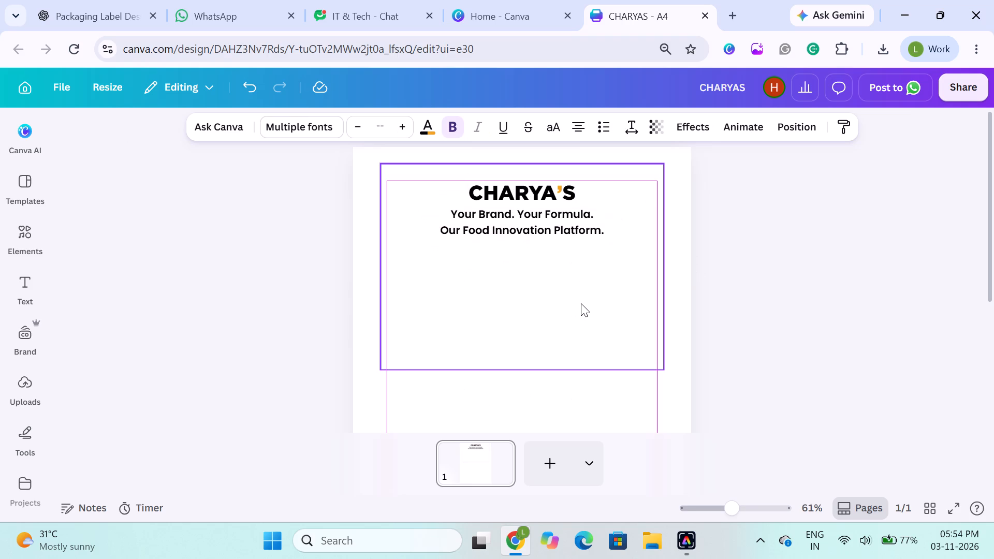
pyautogui.click(137, 300)
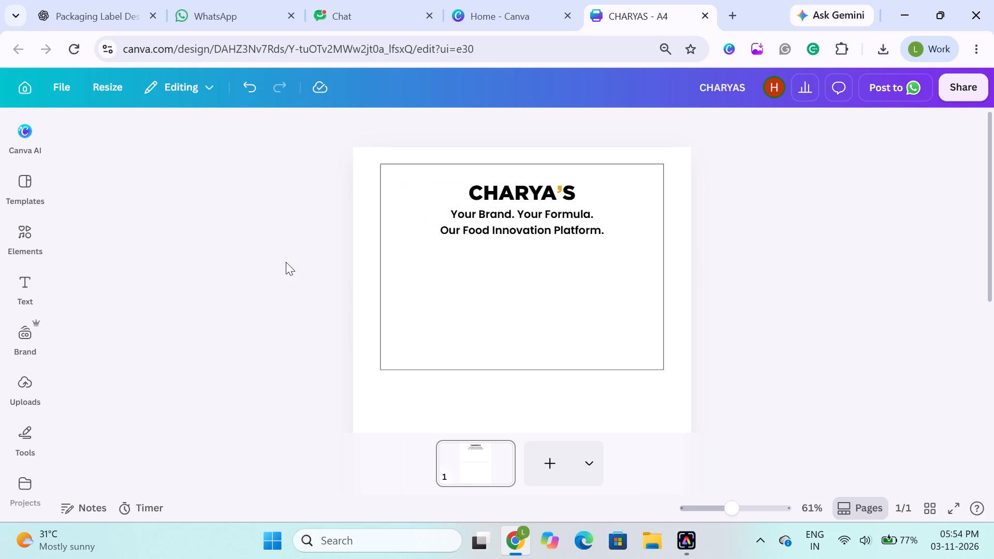
# Select only the two tagline lines and nudge them up slightly, closer to the CHARYA'S heading.
pyautogui.moveTo(316, 220); pyautogui.dragTo(373, 222)
pyautogui.moveTo(373, 222); pyautogui.dragTo(496, 237)
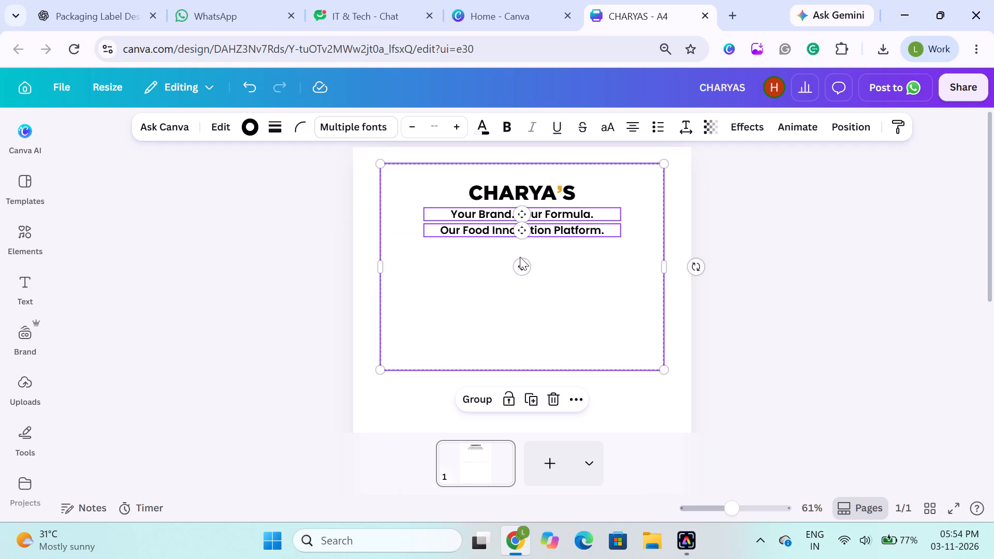
pyautogui.keyDown('shift'); pyautogui.click(561, 263); pyautogui.keyUp('shift')
pyautogui.press('Up')
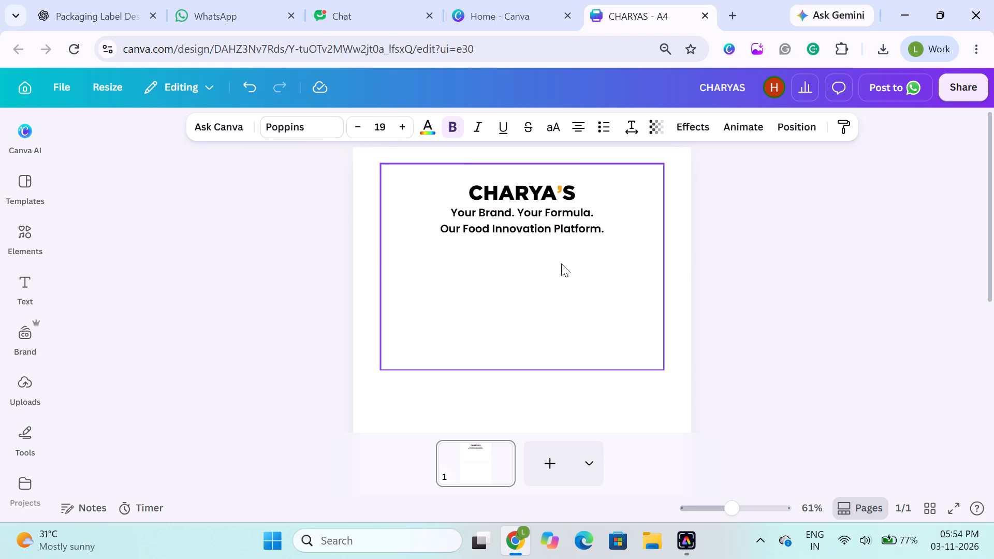
pyautogui.press('Up')
pyautogui.press('Down')
pyautogui.press('Up')
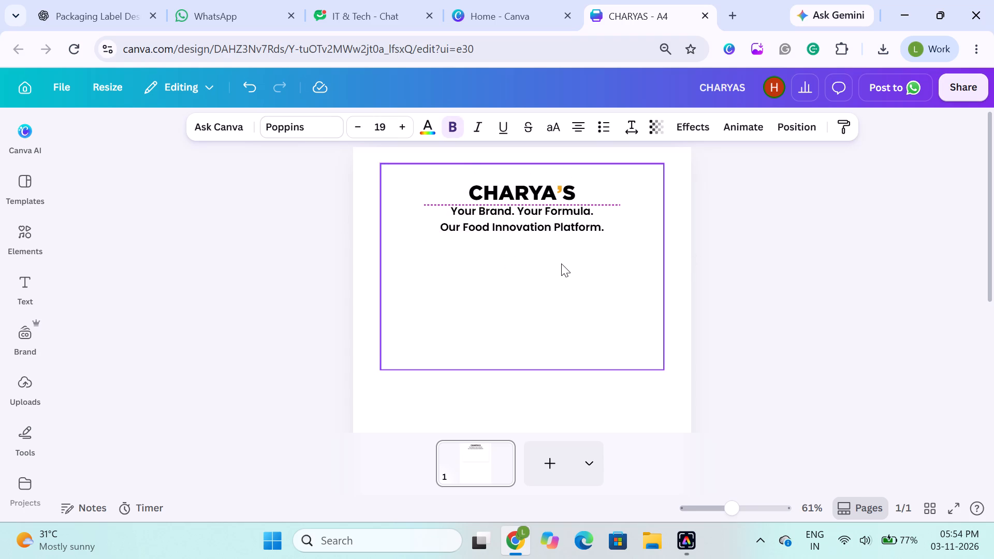
pyautogui.click(214, 270)
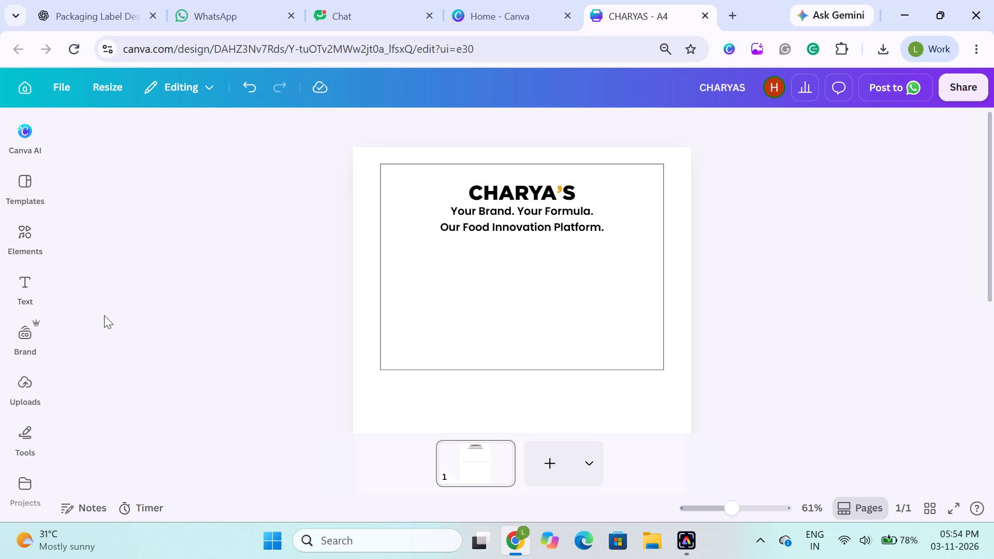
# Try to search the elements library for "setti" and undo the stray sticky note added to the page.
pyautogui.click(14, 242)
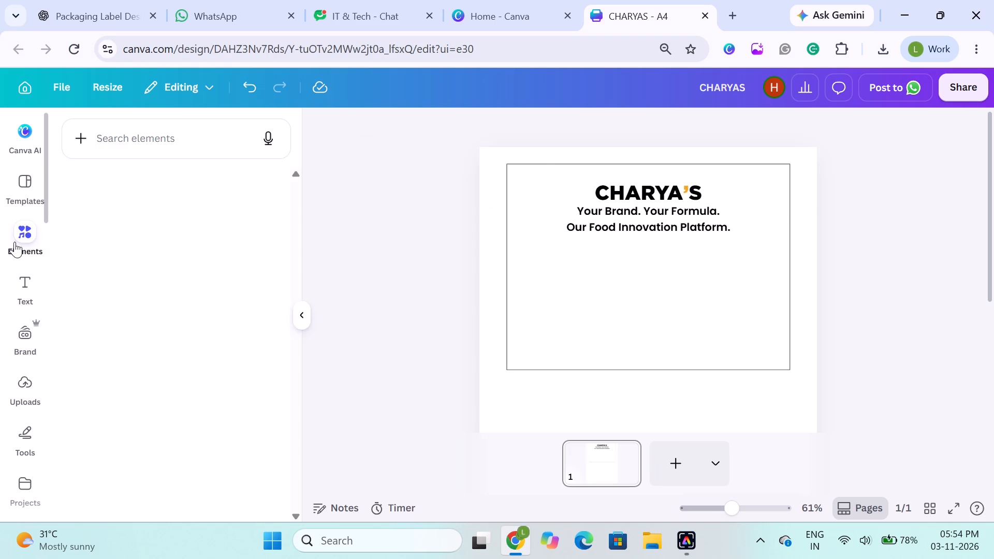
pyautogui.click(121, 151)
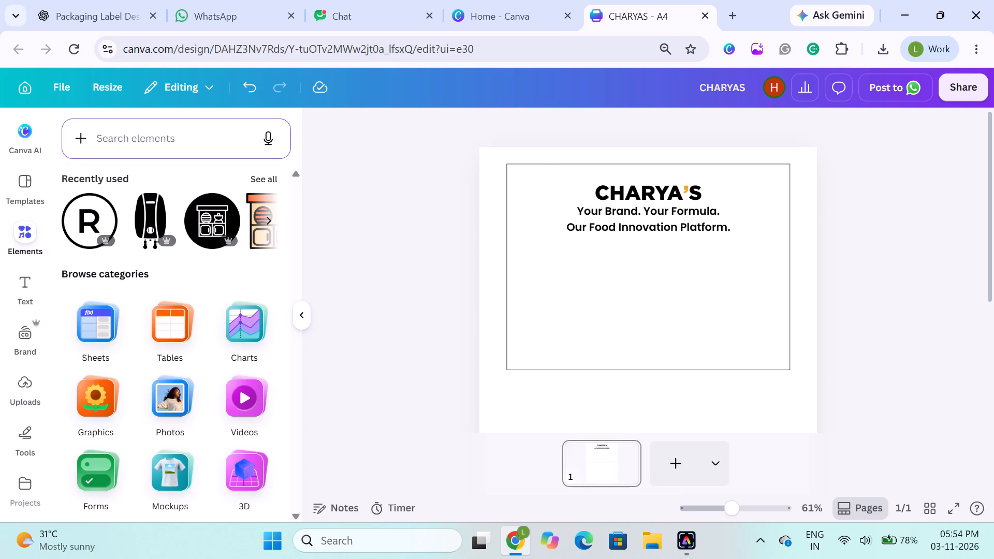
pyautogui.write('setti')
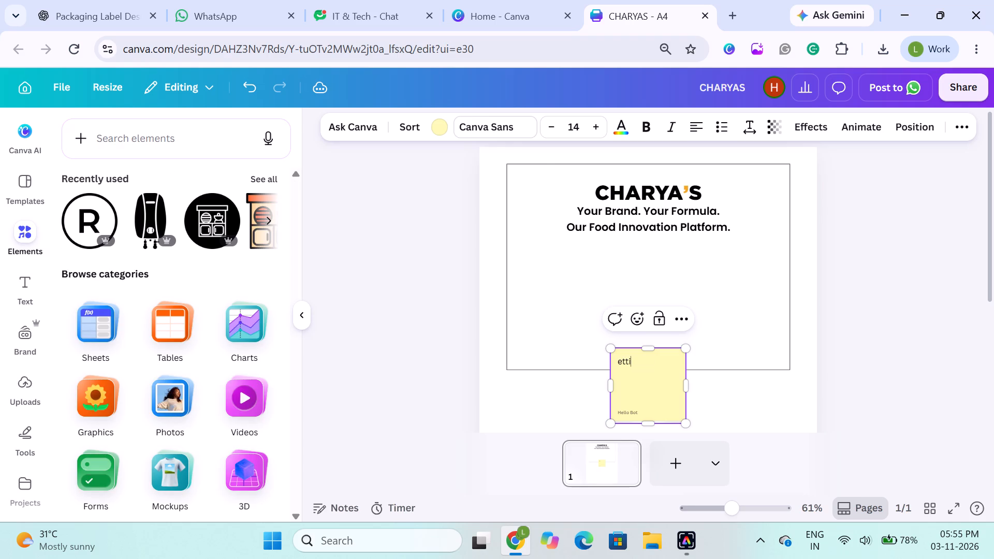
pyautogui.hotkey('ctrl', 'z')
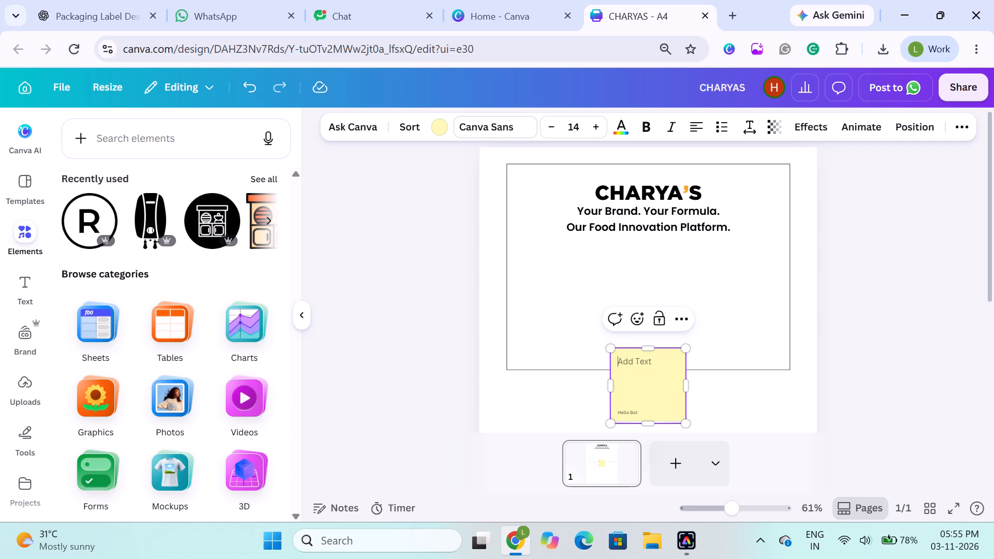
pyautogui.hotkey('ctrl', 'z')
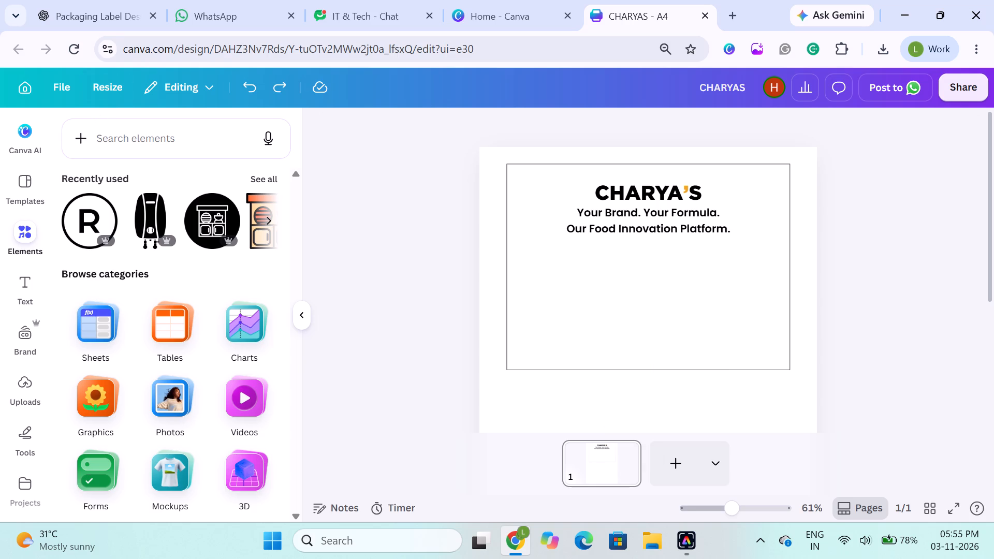
# Search the elements library for "settings icon" and add the outlined gear graphic to the page.
pyautogui.click(109, 127)
pyautogui.click(107, 135)
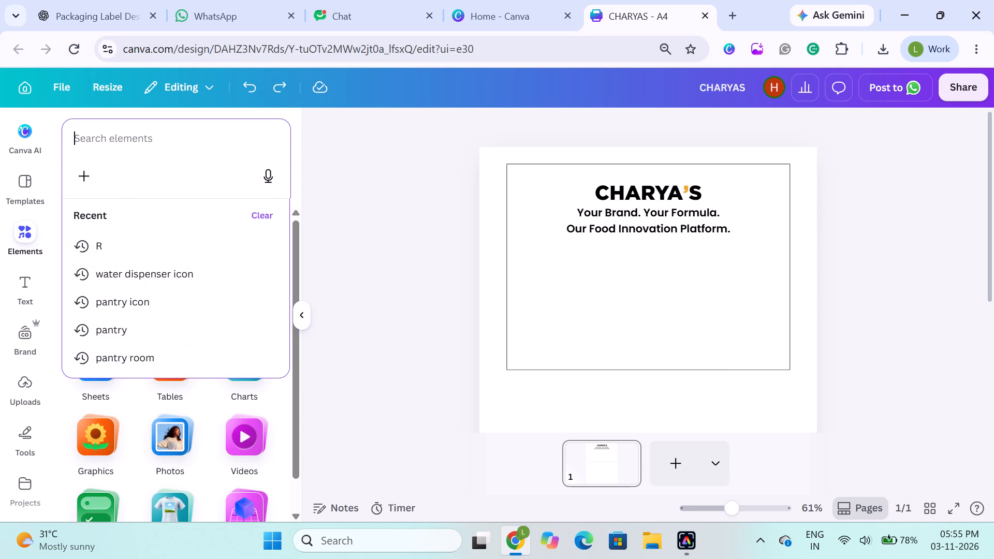
pyautogui.write('setting')
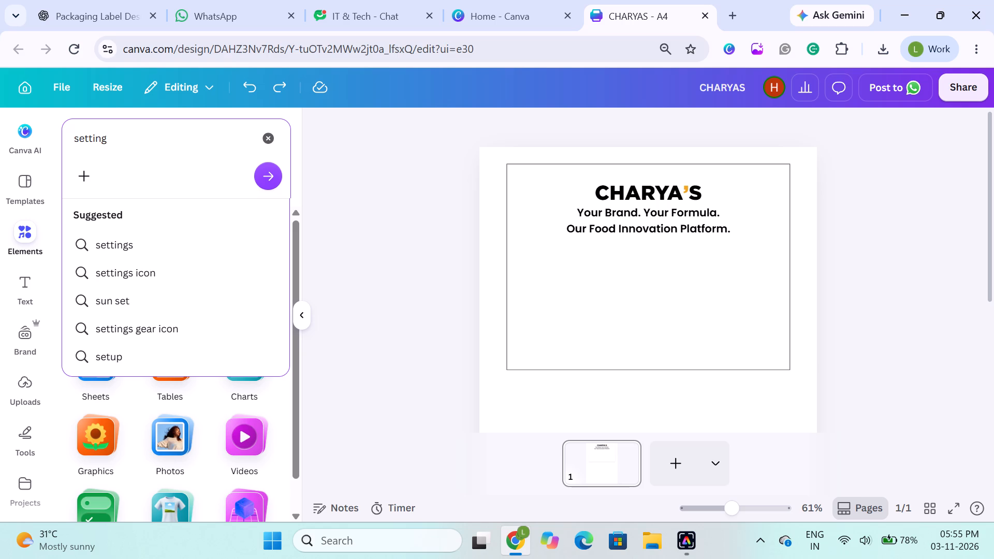
pyautogui.click(111, 262)
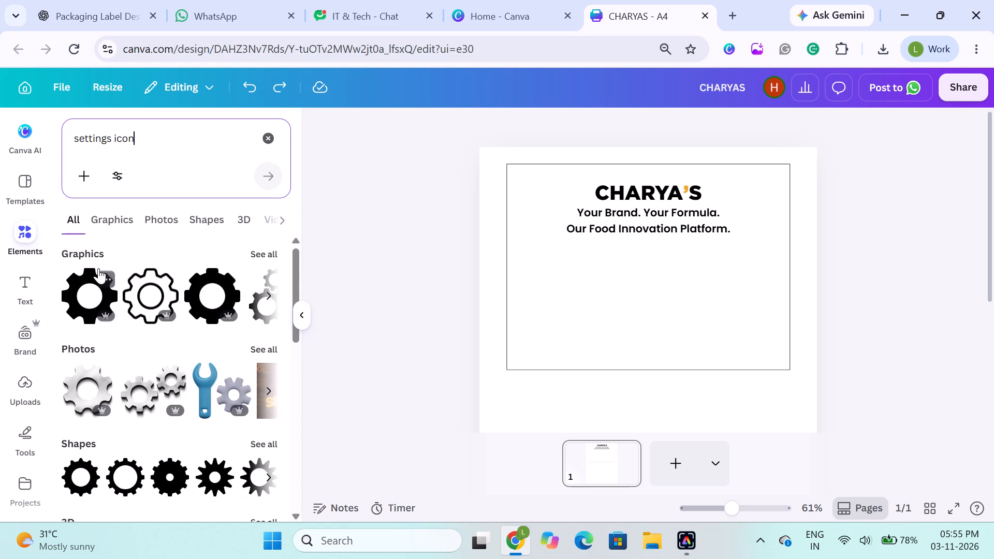
pyautogui.click(136, 281)
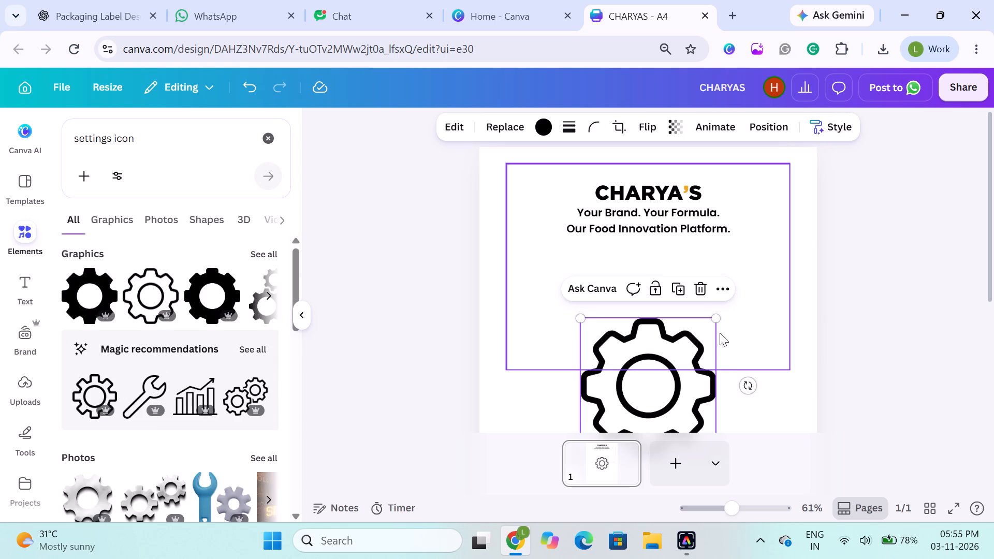
# Shrink the gear to a small icon and place it inside the frame's left edge, below the taglines.
pyautogui.moveTo(717, 317); pyautogui.dragTo(633, 414)
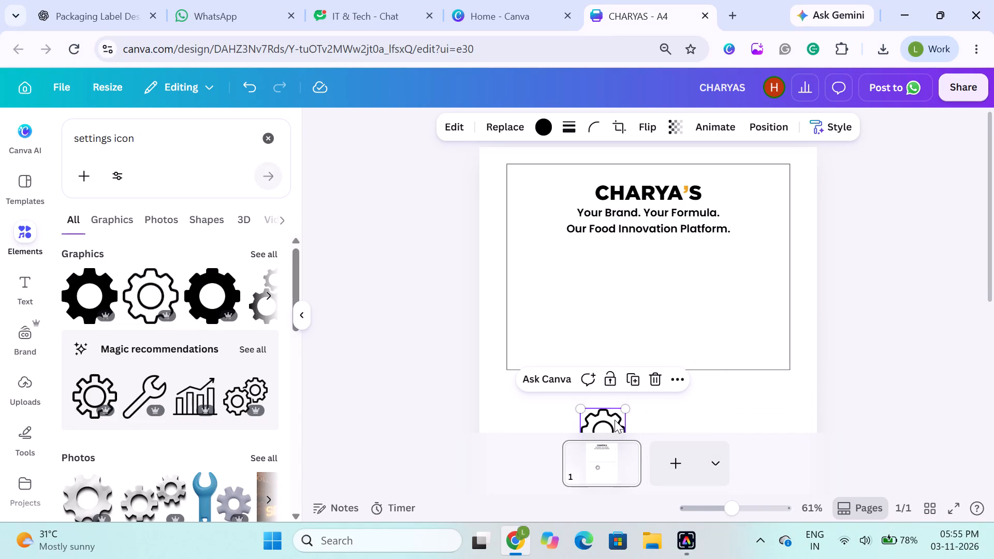
pyautogui.moveTo(615, 420); pyautogui.dragTo(548, 298)
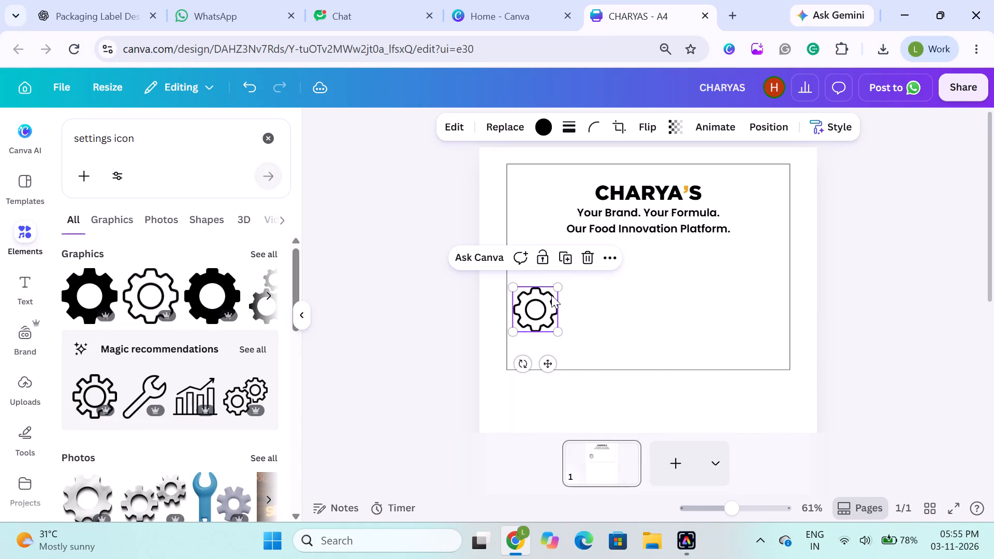
pyautogui.moveTo(557, 288); pyautogui.dragTo(545, 301)
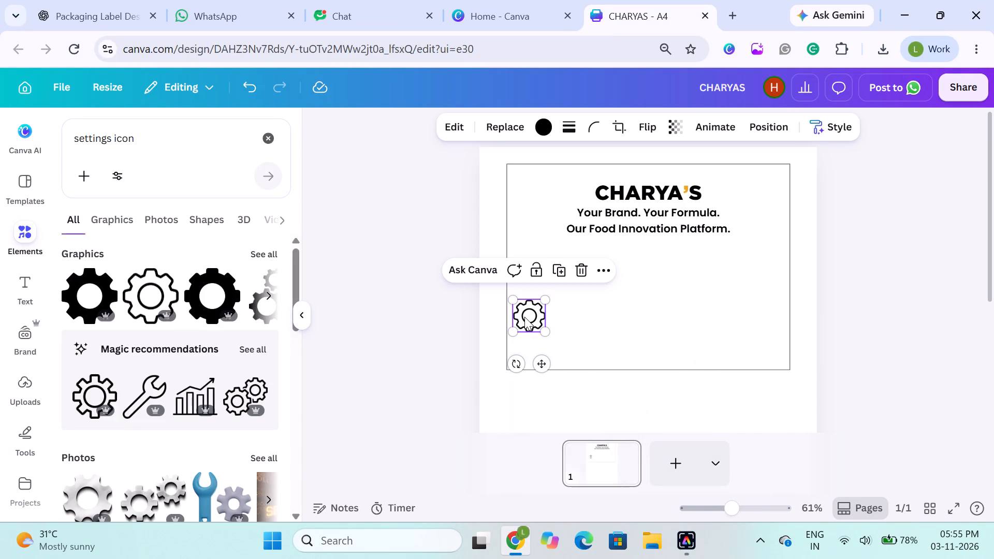
pyautogui.moveTo(524, 317); pyautogui.dragTo(527, 269)
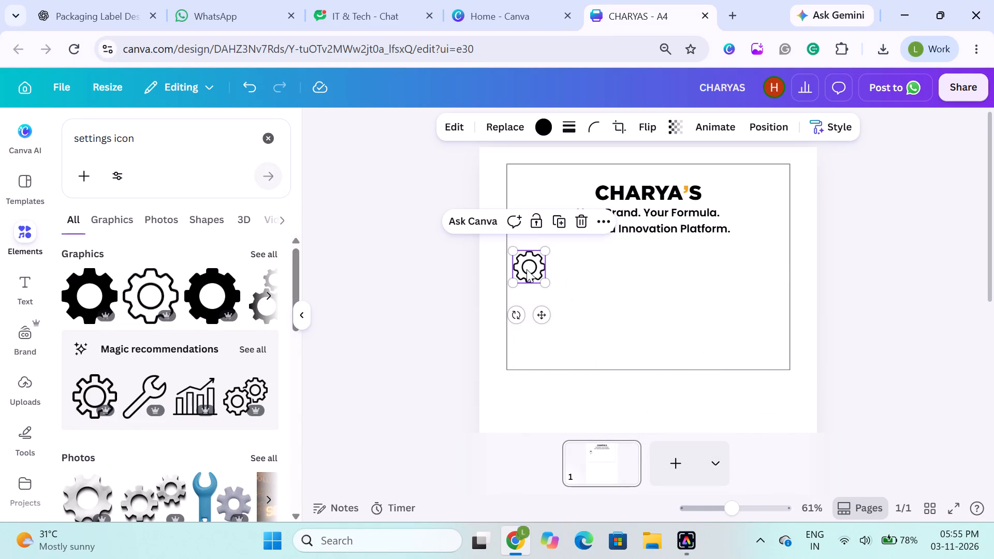
pyautogui.click(432, 299)
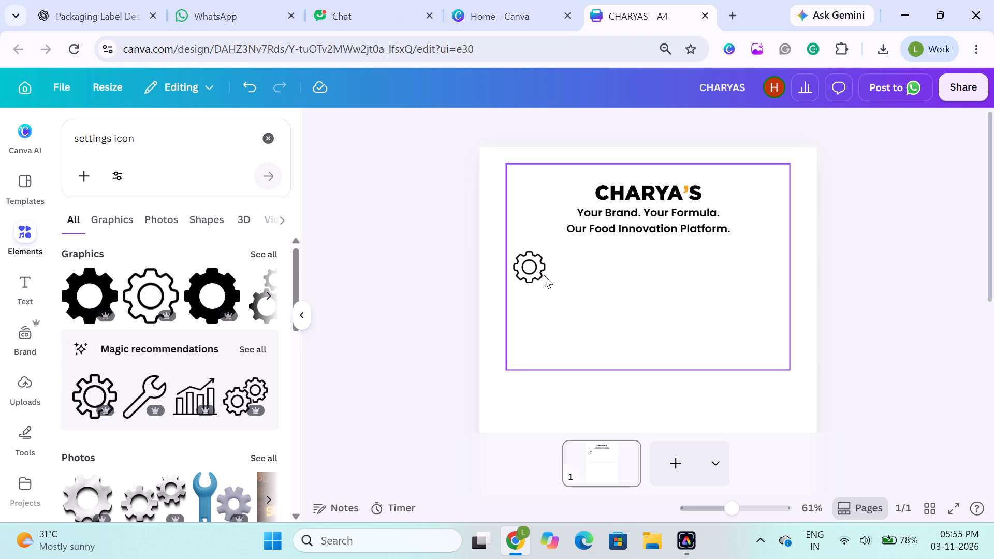
pyautogui.click(402, 321)
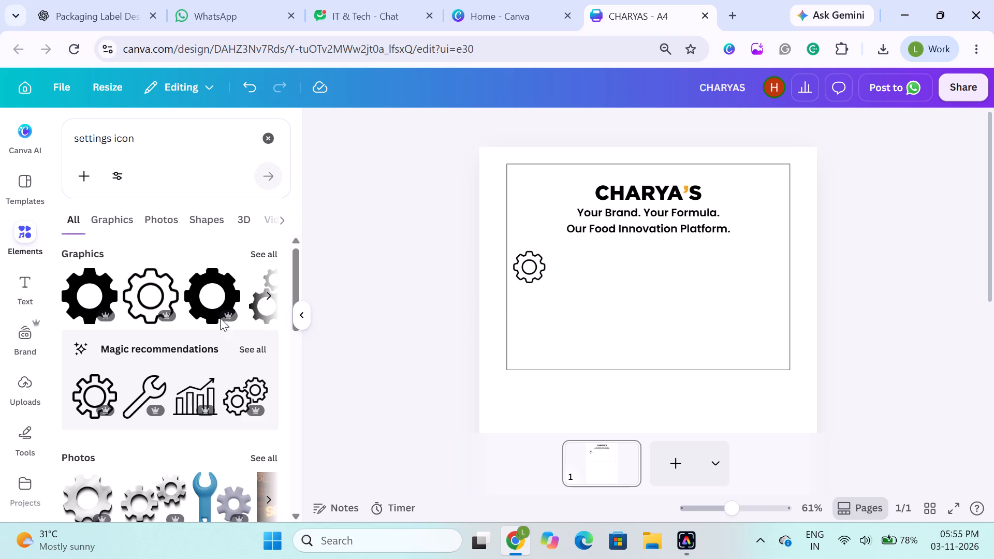
# Clear the elements search and shift the gear slightly inward from the frame's left edge, keeping its height.
pyautogui.click(262, 137)
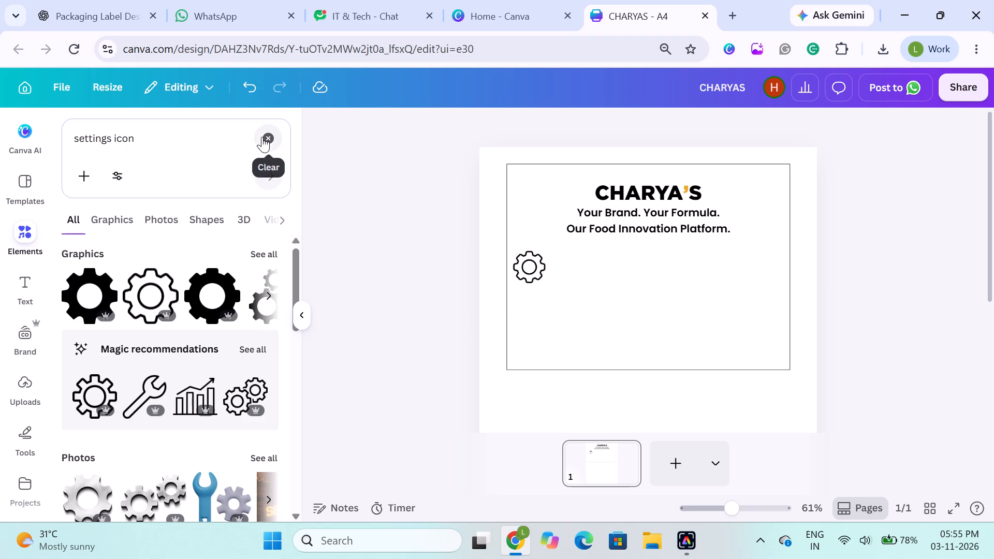
pyautogui.click(150, 145)
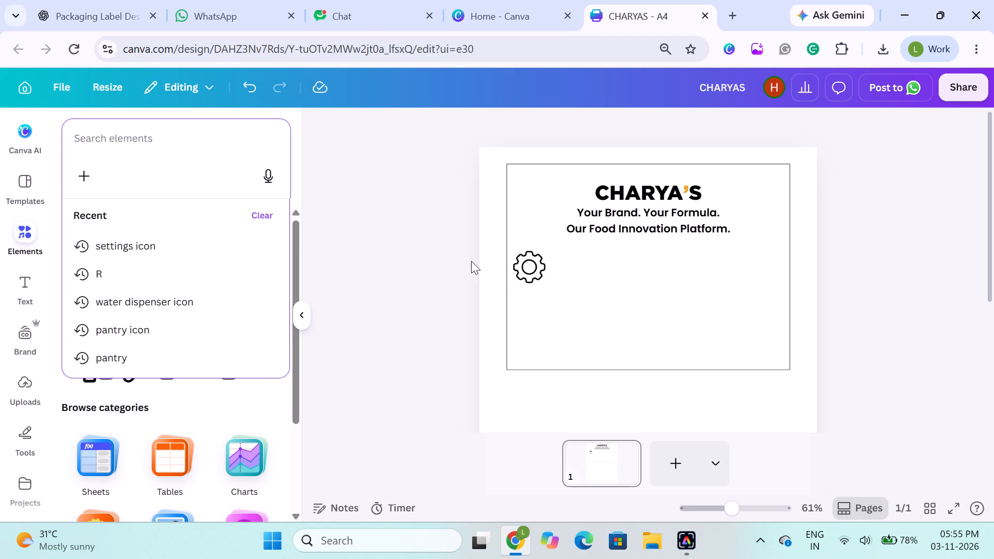
pyautogui.click(528, 272)
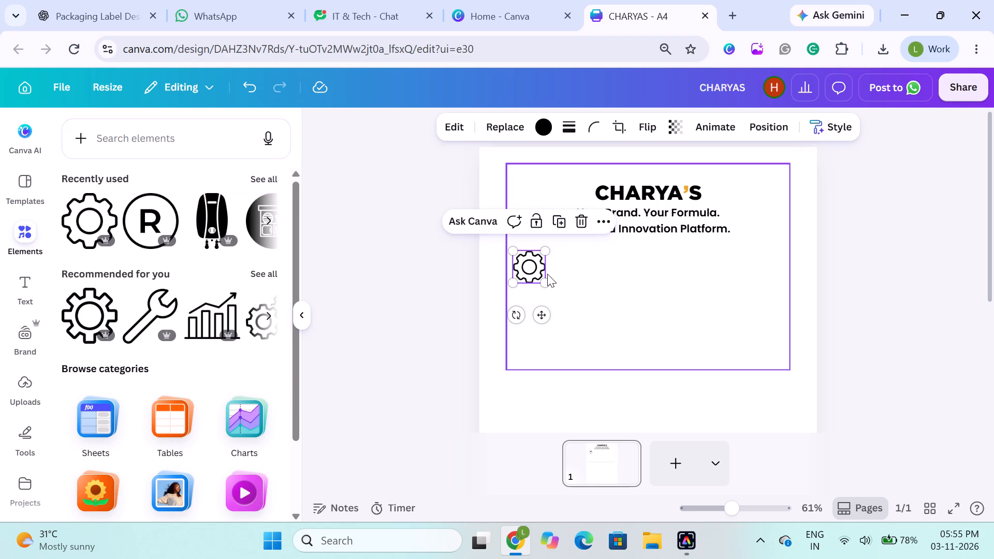
pyautogui.moveTo(534, 264); pyautogui.dragTo(550, 265)
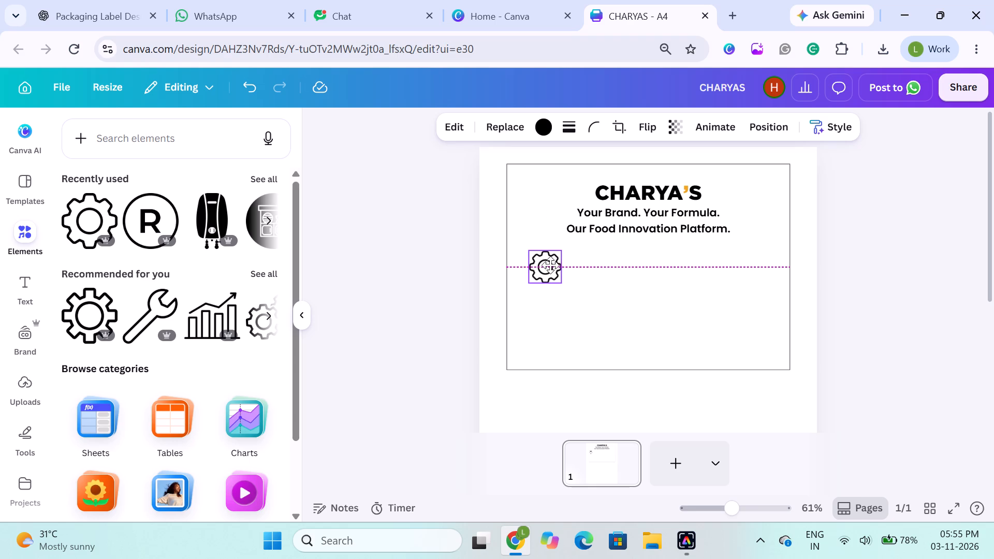
pyautogui.moveTo(550, 265); pyautogui.dragTo(552, 265)
pyautogui.click(448, 278)
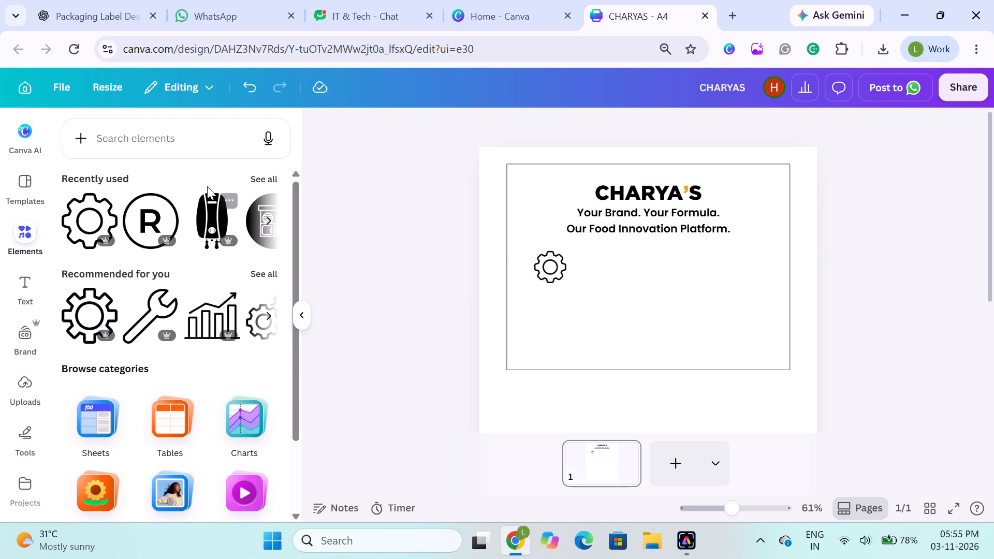
# Search the elements library for "leaf icon" and browse the graphics for an outlined leaf.
pyautogui.click(121, 141)
pyautogui.write('leaf')
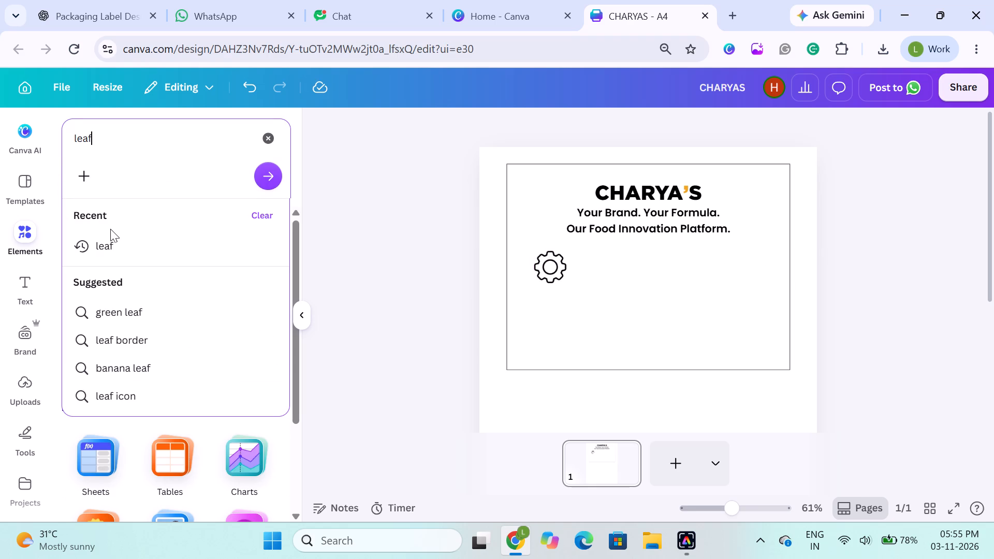
pyautogui.click(111, 240)
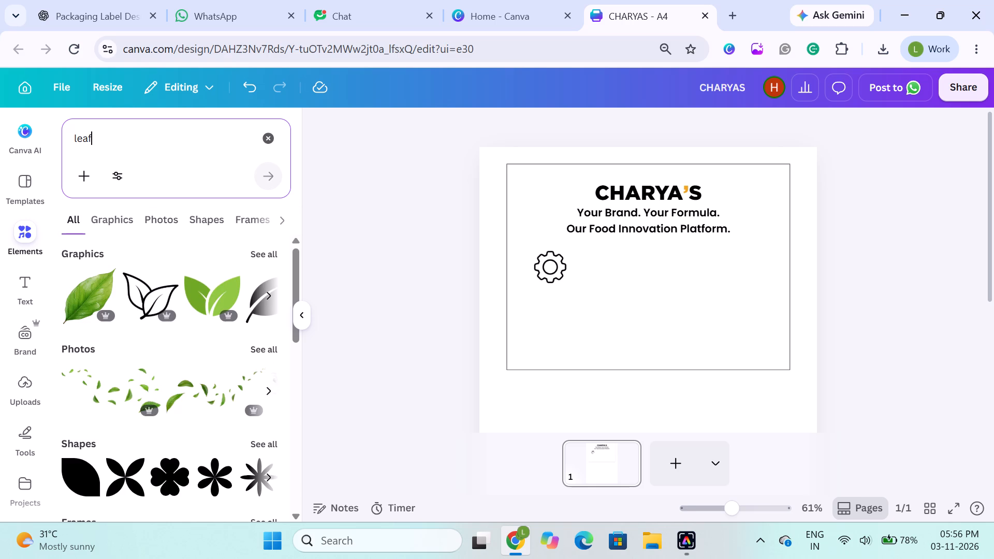
pyautogui.press('space')
pyautogui.write('icon')
pyautogui.press('Return')
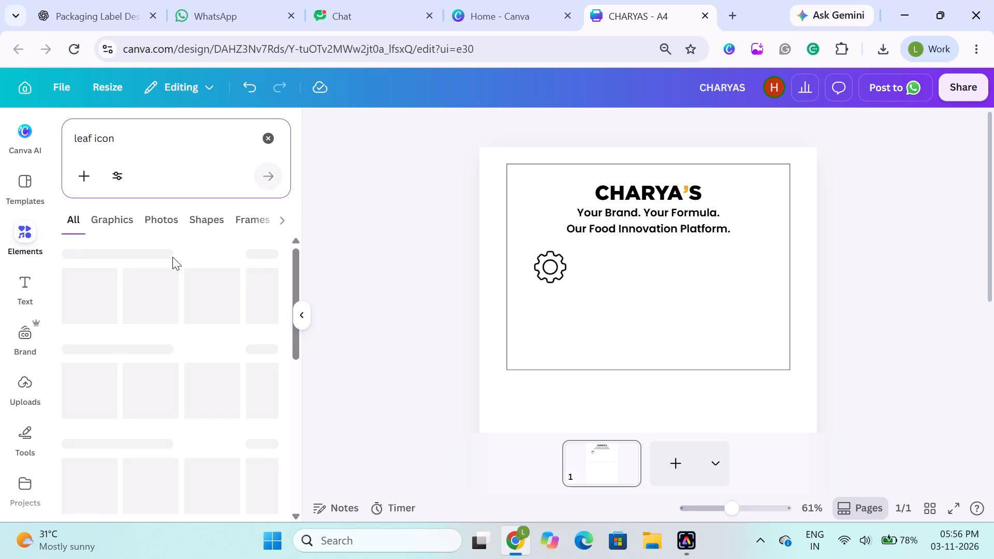
pyautogui.hscroll(-1, 141, 304)
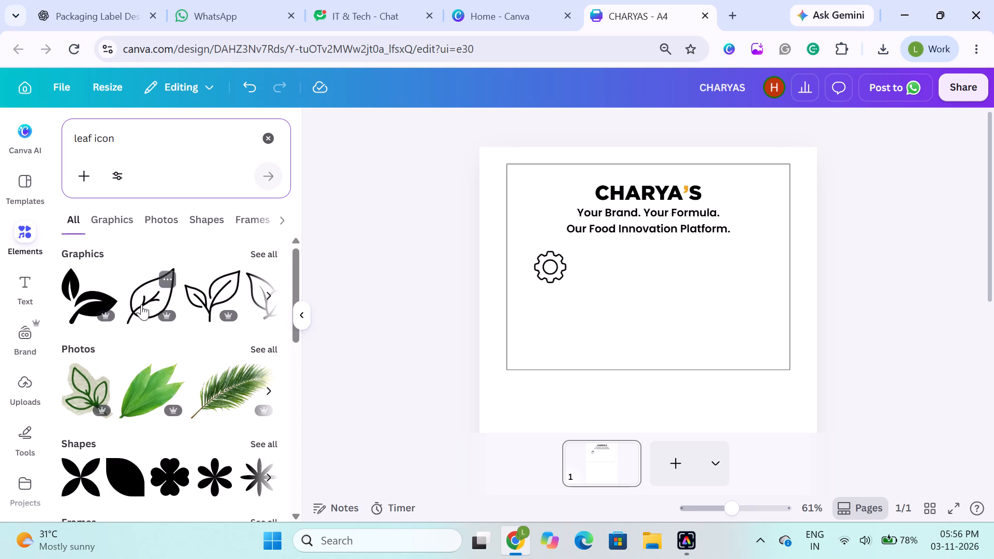
pyautogui.hscroll(-3, 141, 304)
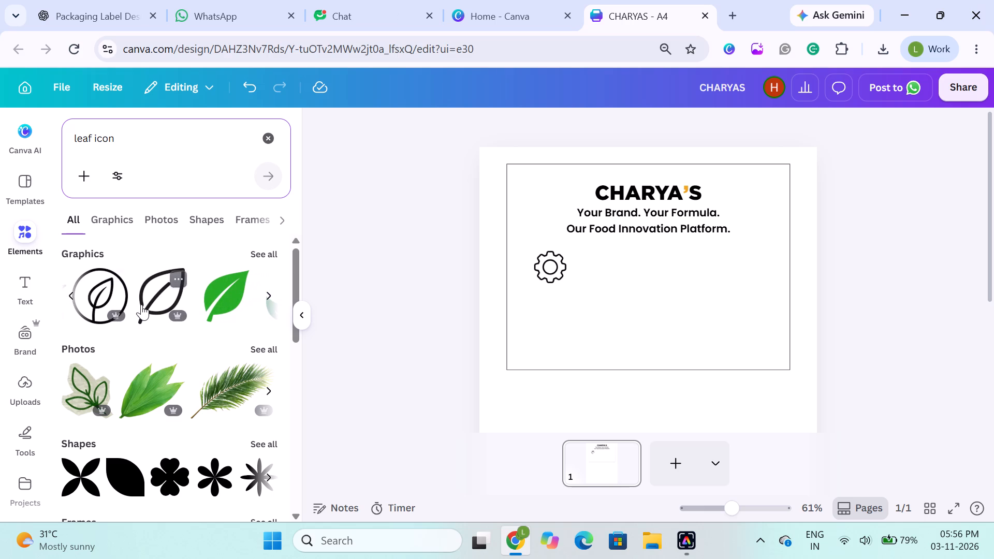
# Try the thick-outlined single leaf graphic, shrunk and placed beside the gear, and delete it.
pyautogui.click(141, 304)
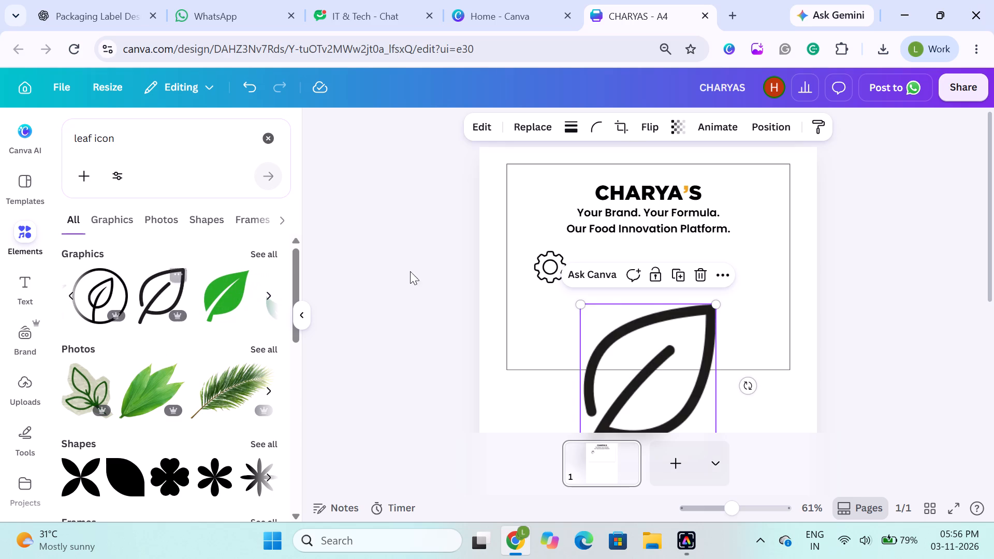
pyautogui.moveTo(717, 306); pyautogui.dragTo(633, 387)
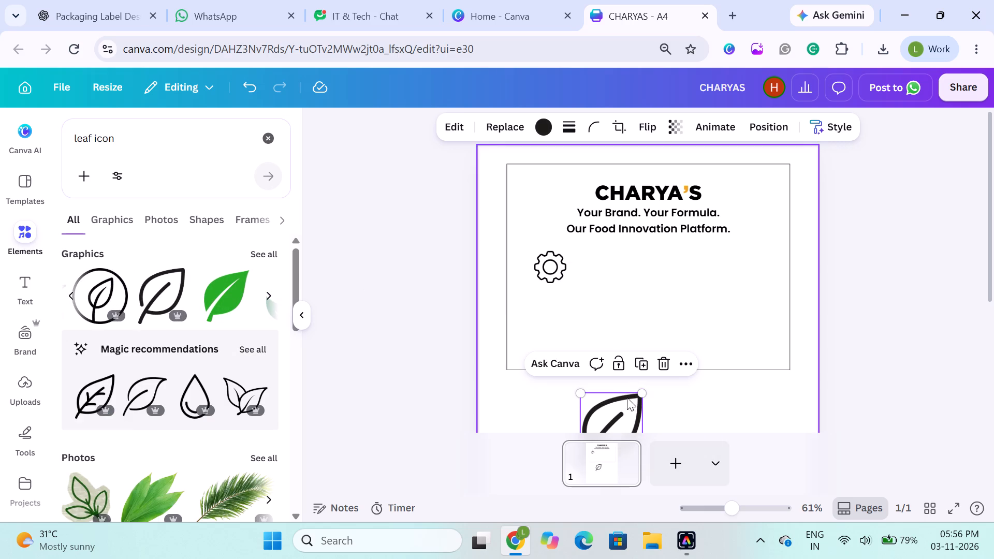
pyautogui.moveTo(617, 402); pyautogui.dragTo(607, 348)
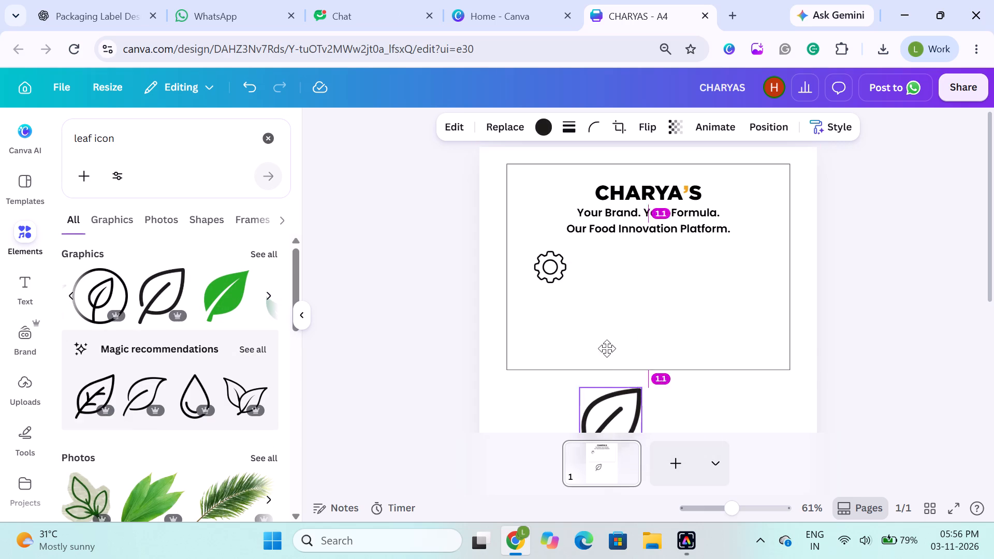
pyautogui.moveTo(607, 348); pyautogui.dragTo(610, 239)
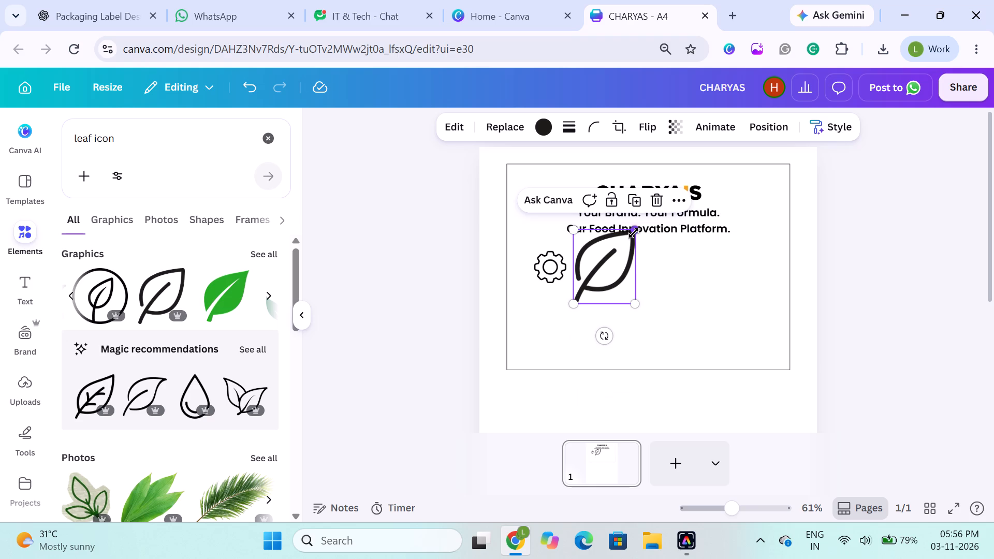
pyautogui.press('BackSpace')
# Add the thinner outlined single leaf from the recommended graphics, shrink it and place it to the right of the gear.
pyautogui.hscroll(2, 149, 311)
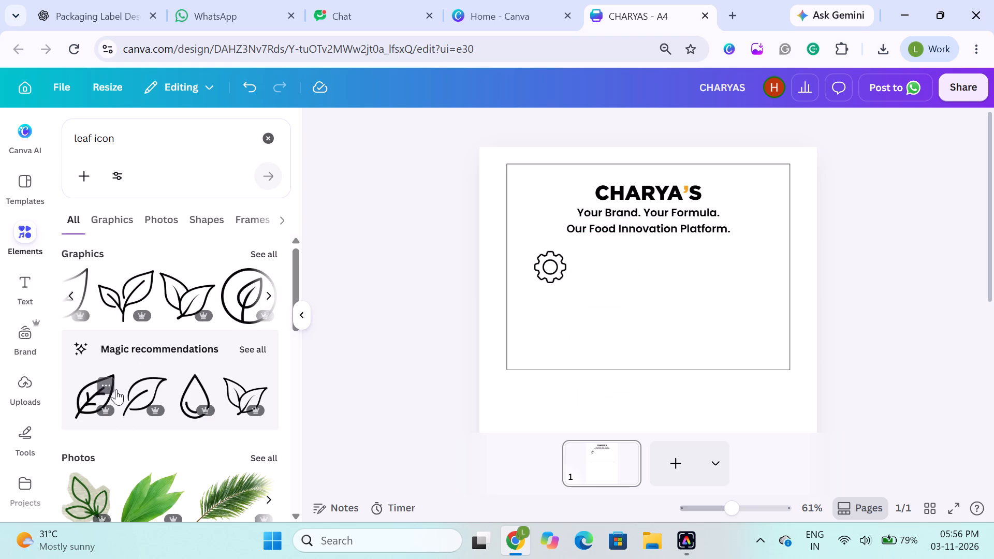
pyautogui.click(139, 389)
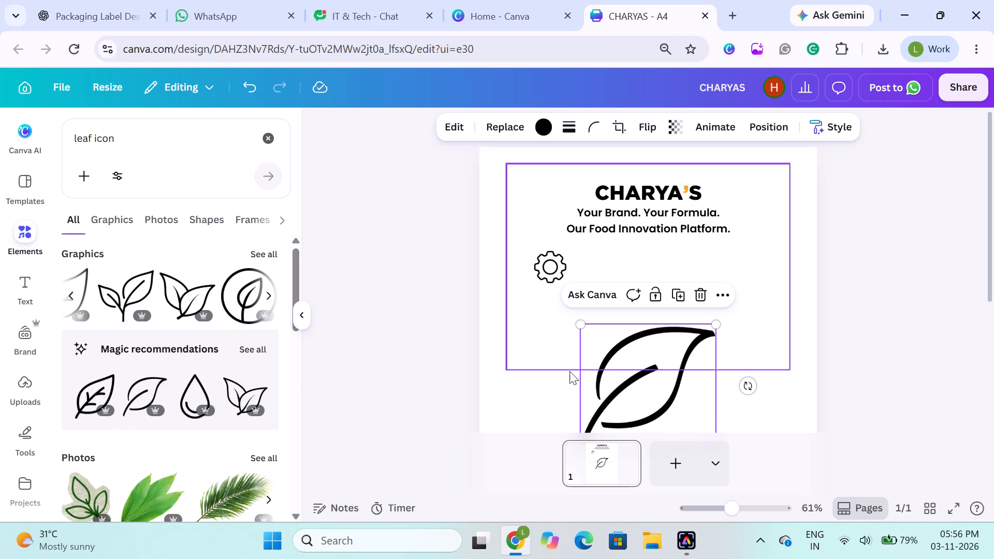
pyautogui.moveTo(717, 323); pyautogui.dragTo(685, 356)
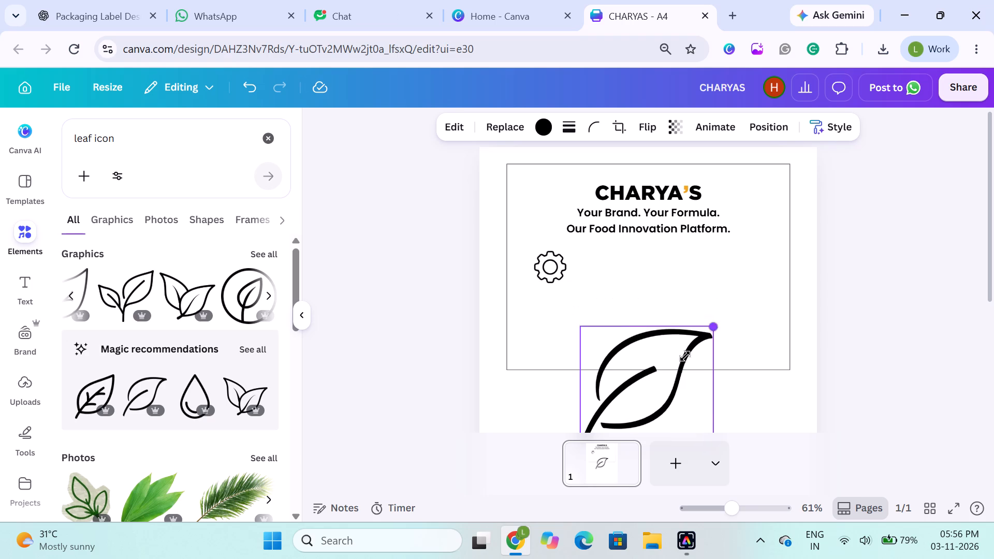
pyautogui.moveTo(685, 356); pyautogui.dragTo(621, 403)
pyautogui.moveTo(610, 411); pyautogui.dragTo(627, 260)
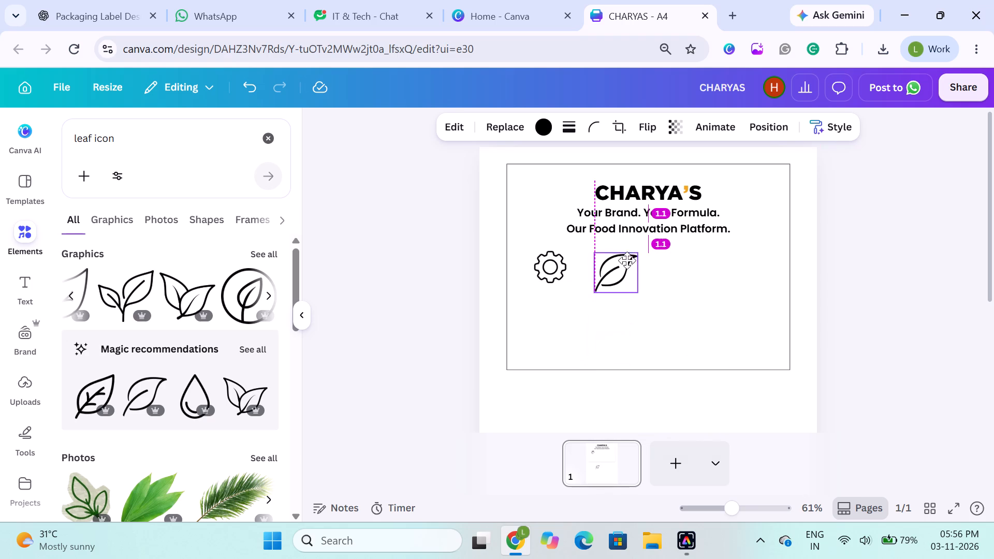
pyautogui.moveTo(627, 260); pyautogui.dragTo(627, 256)
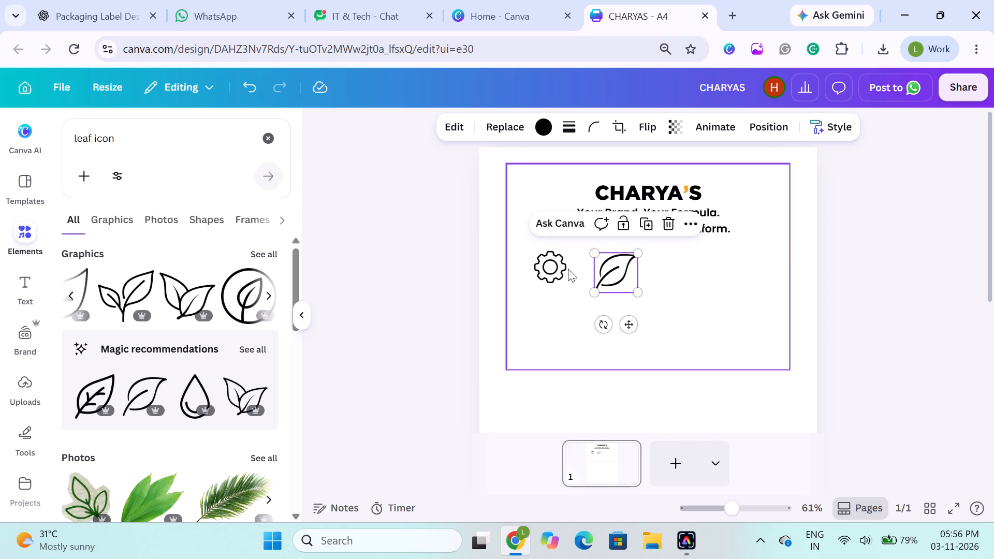
# Fine-tune the gear's size, then shrink the leaf to about 2 wide to match and align it level with the gear.
pyautogui.click(555, 268)
pyautogui.click(561, 250)
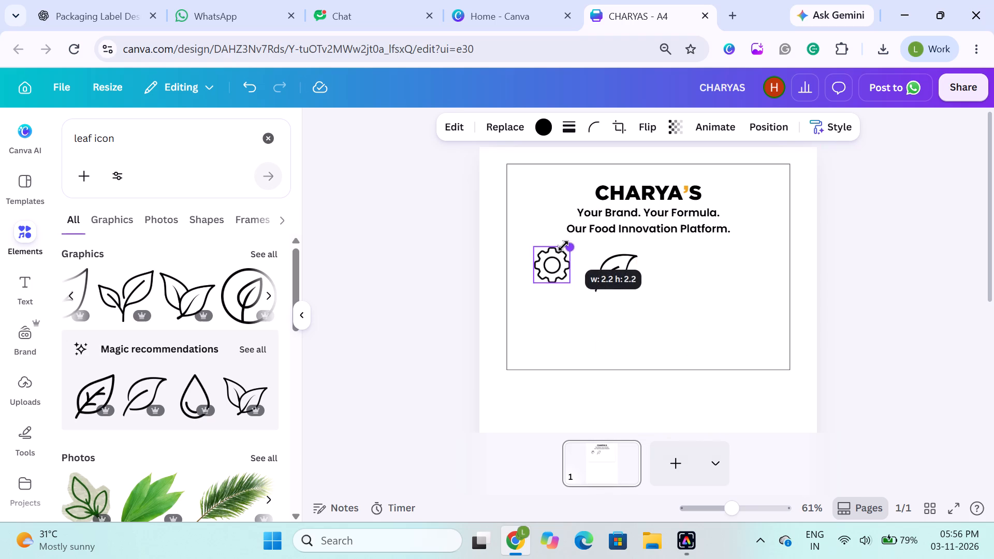
pyautogui.click(626, 257)
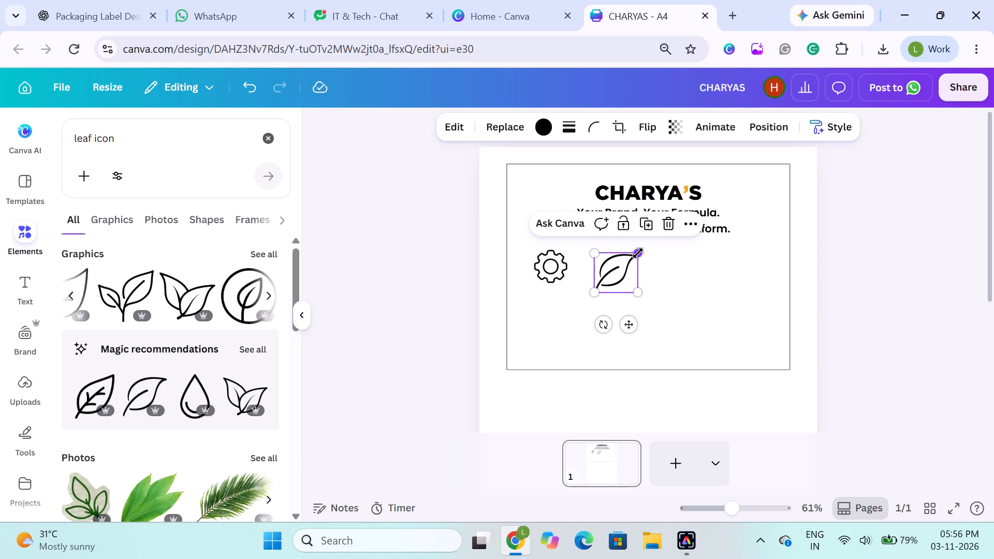
pyautogui.moveTo(638, 253); pyautogui.dragTo(627, 263)
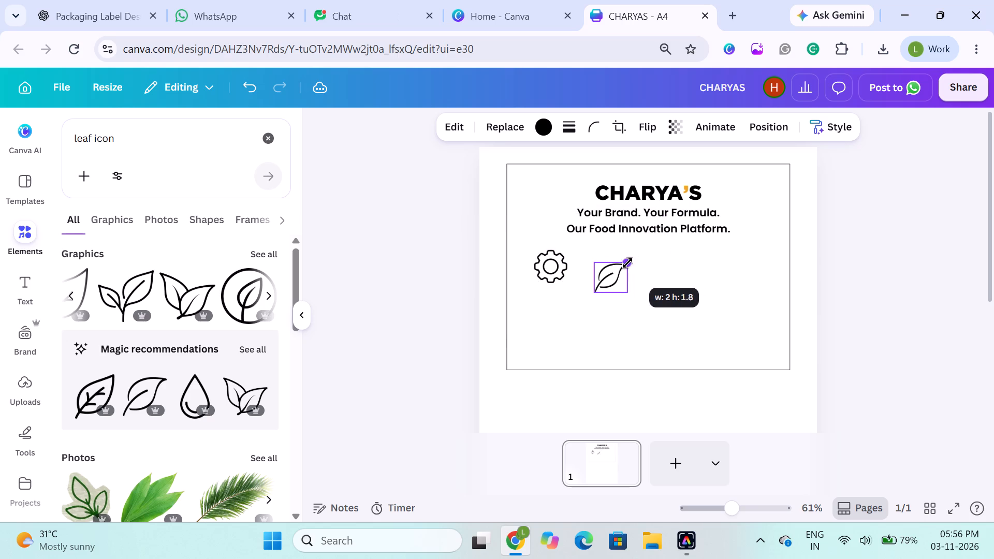
pyautogui.moveTo(627, 263); pyautogui.dragTo(628, 260)
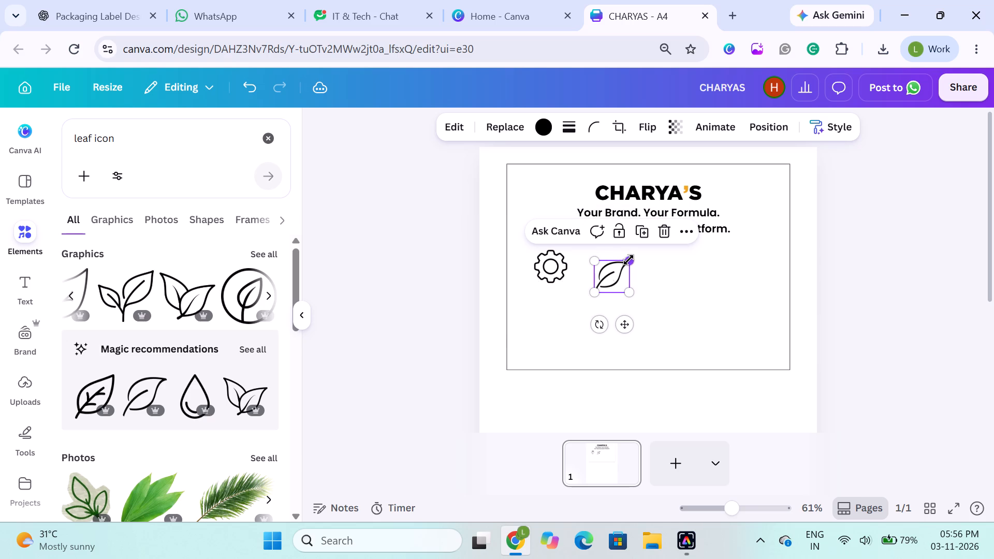
pyautogui.moveTo(609, 276); pyautogui.dragTo(609, 264)
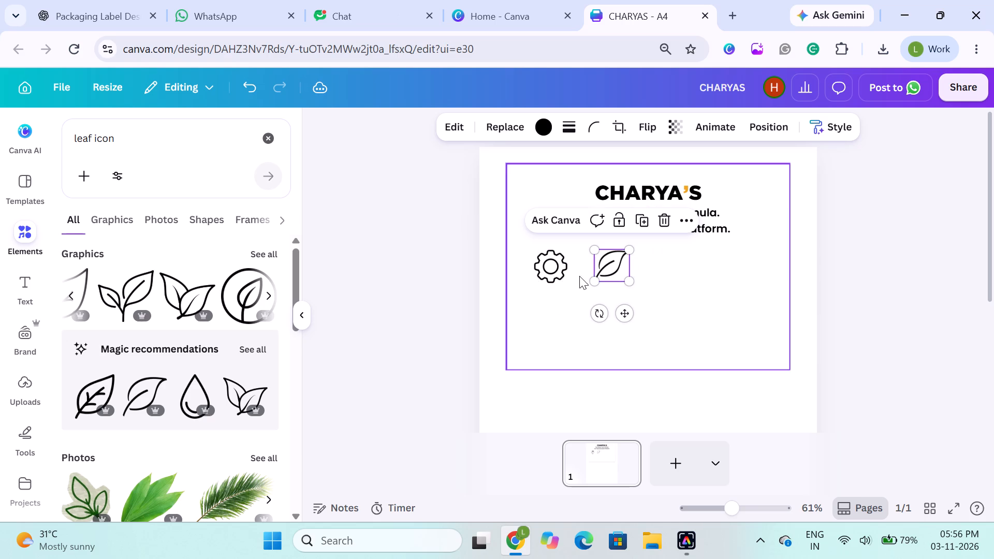
pyautogui.moveTo(593, 281); pyautogui.dragTo(591, 285)
pyautogui.click(451, 291)
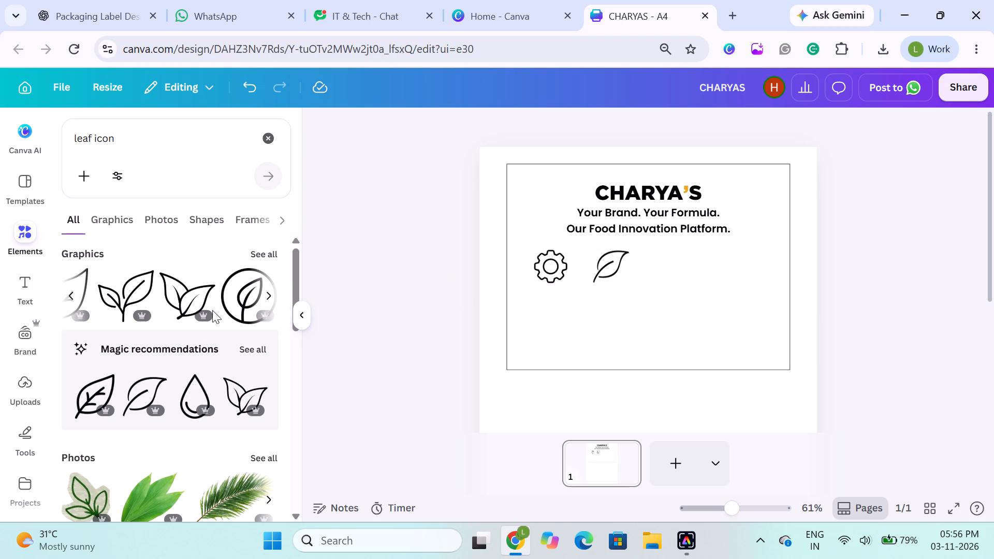
# Search the elements library for "manufacturing icon".
pyautogui.click(266, 138)
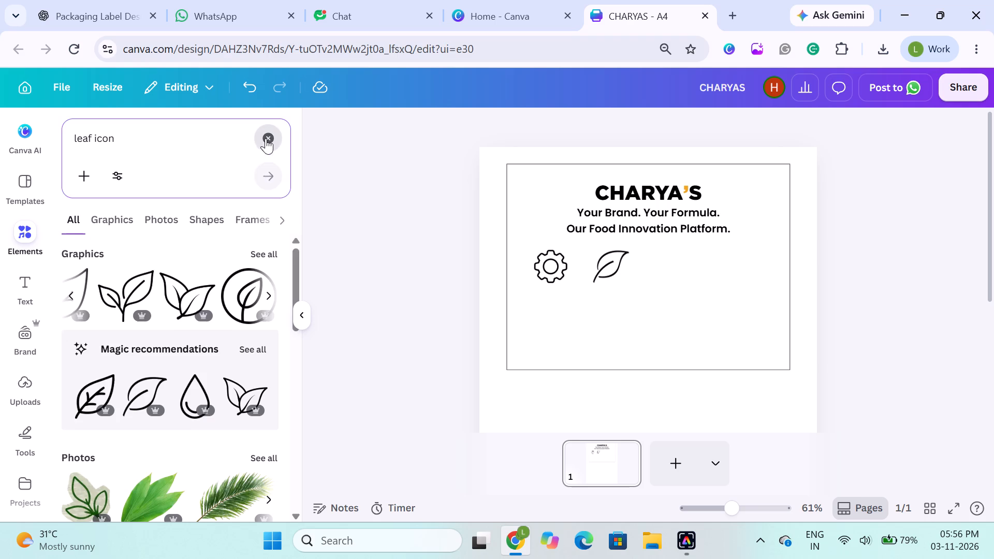
pyautogui.click(95, 141)
pyautogui.press(',')
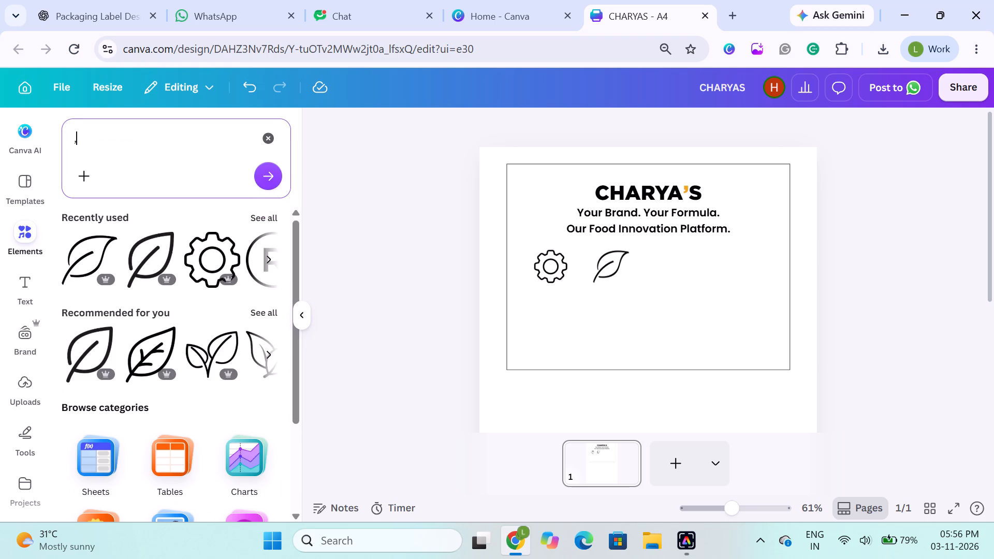
pyautogui.press('BackSpace')
pyautogui.write('ma')
pyautogui.press('n')
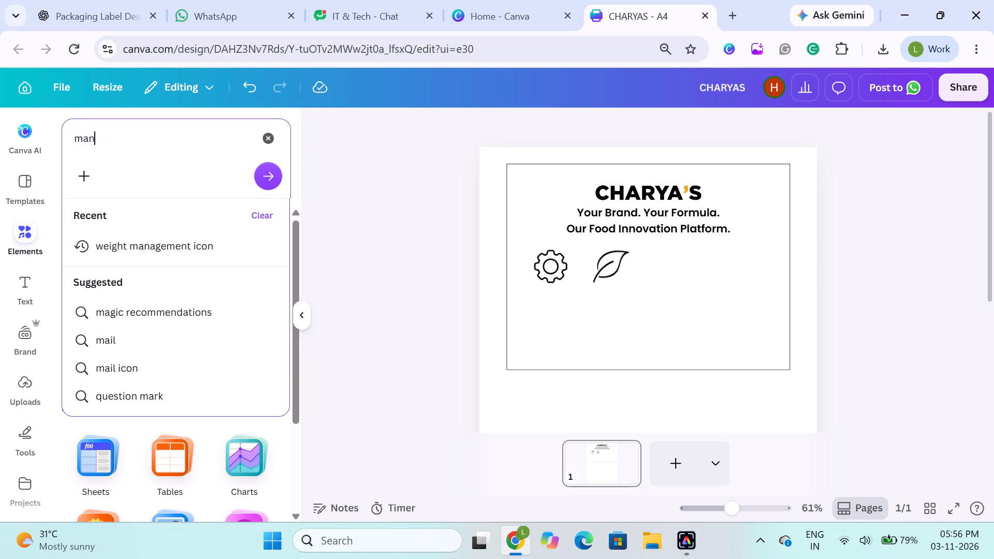
pyautogui.write('uf')
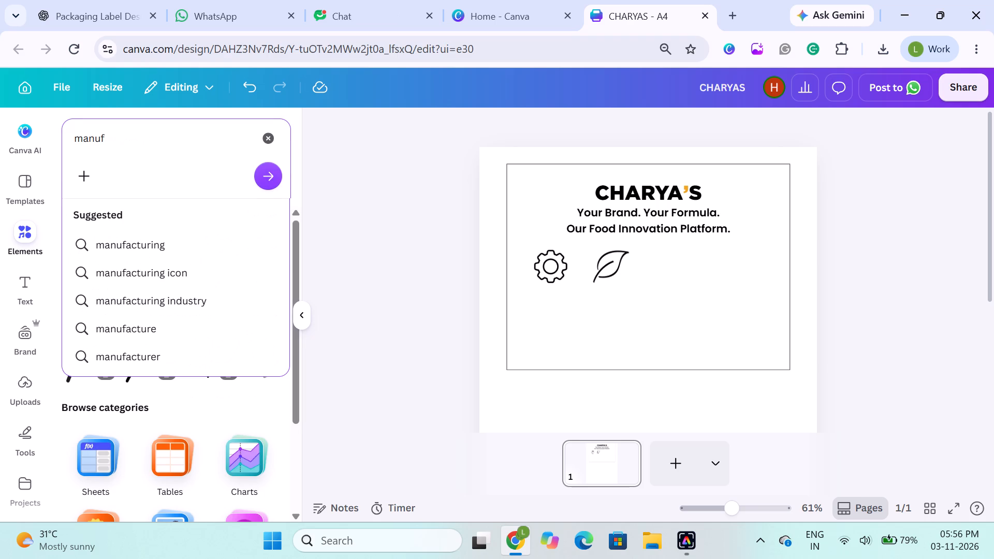
pyautogui.click(114, 270)
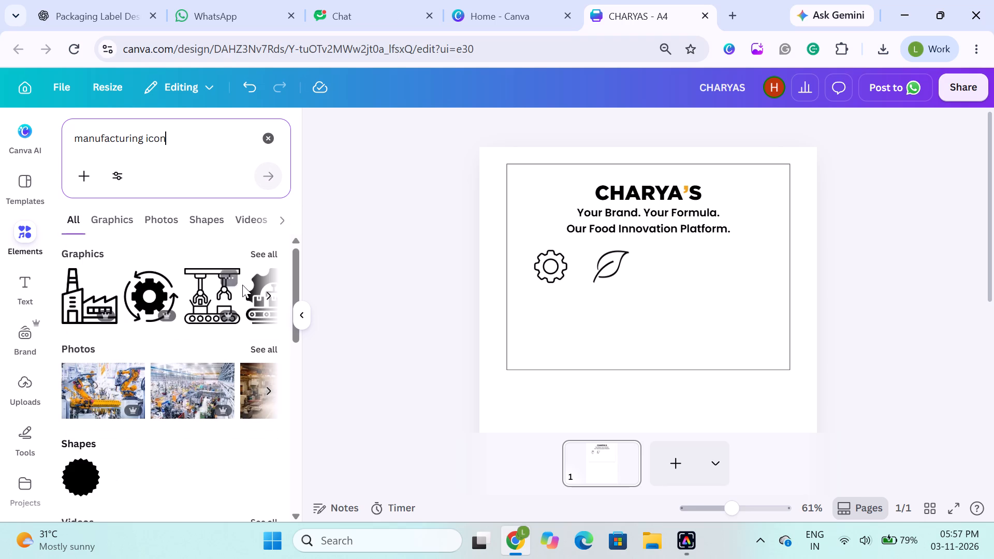
# Add the outlined factory graphic with a single chimney, shrink it and place it to the right of the leaf.
pyautogui.hscroll(-2, 110, 313)
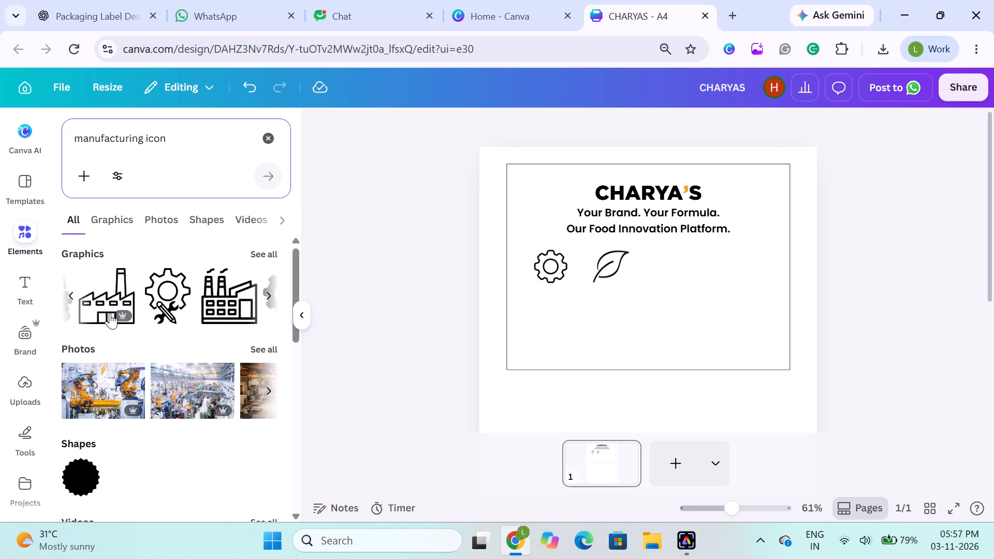
pyautogui.hscroll(-3, 110, 313)
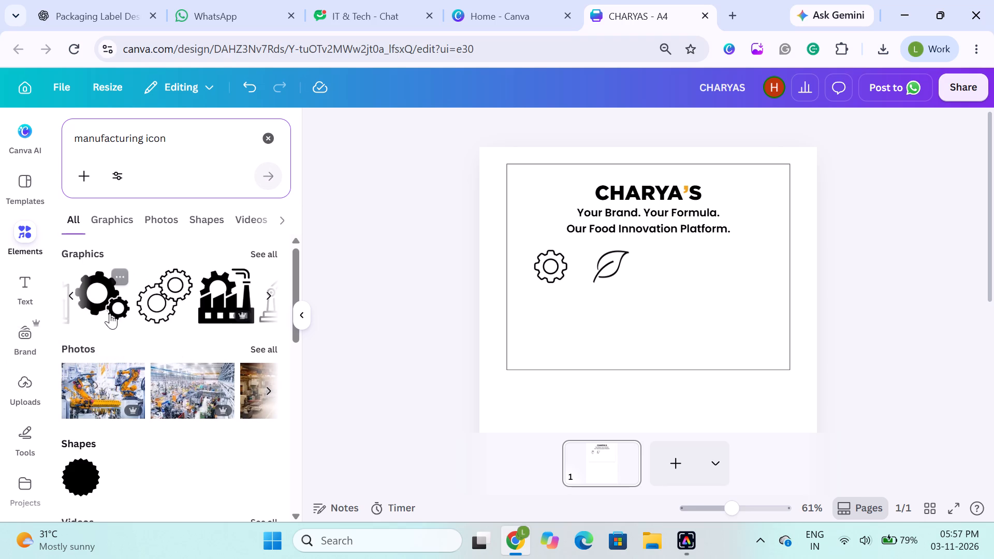
pyautogui.hscroll(-2, 110, 313)
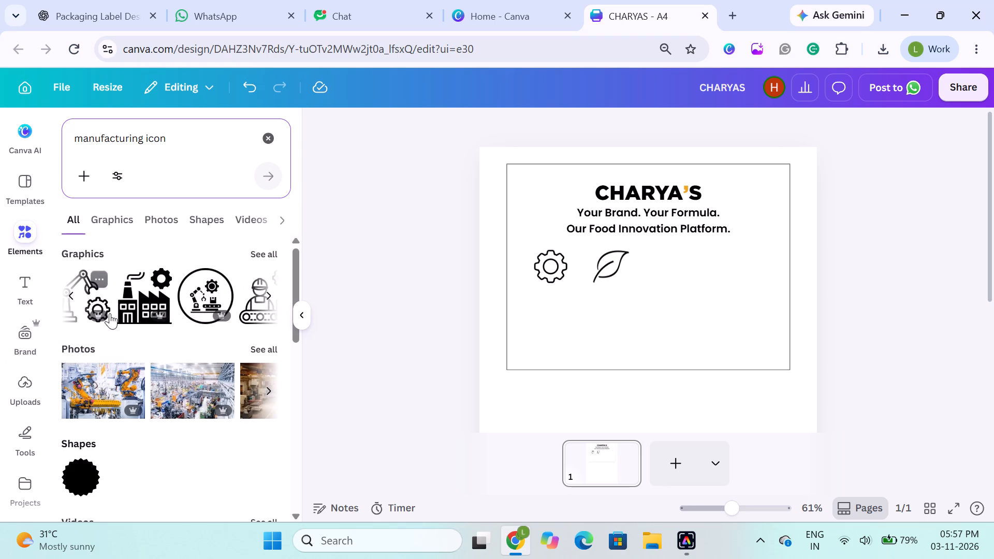
pyautogui.hscroll(-5, 110, 313)
pyautogui.hscroll(3, 110, 313)
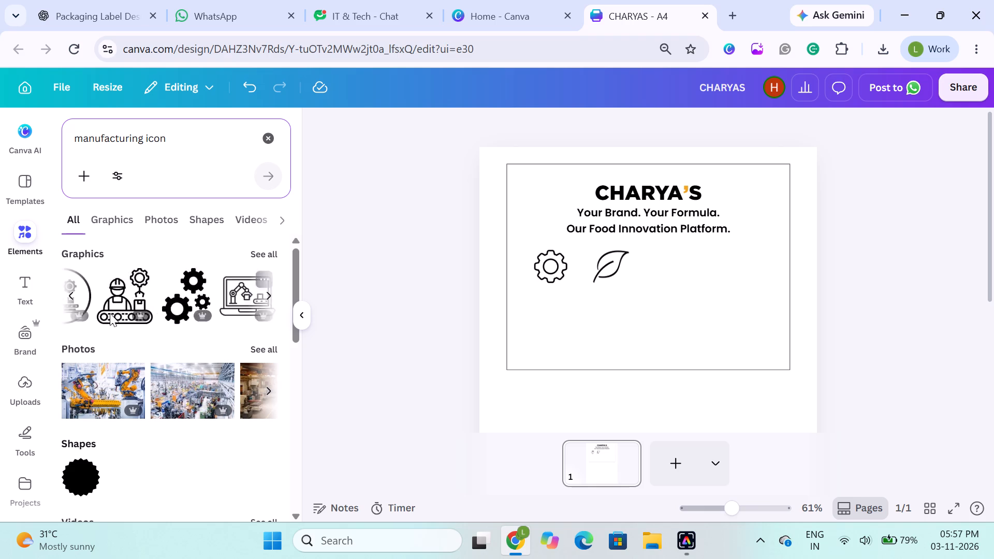
pyautogui.hscroll(4, 110, 313)
pyautogui.click(72, 308)
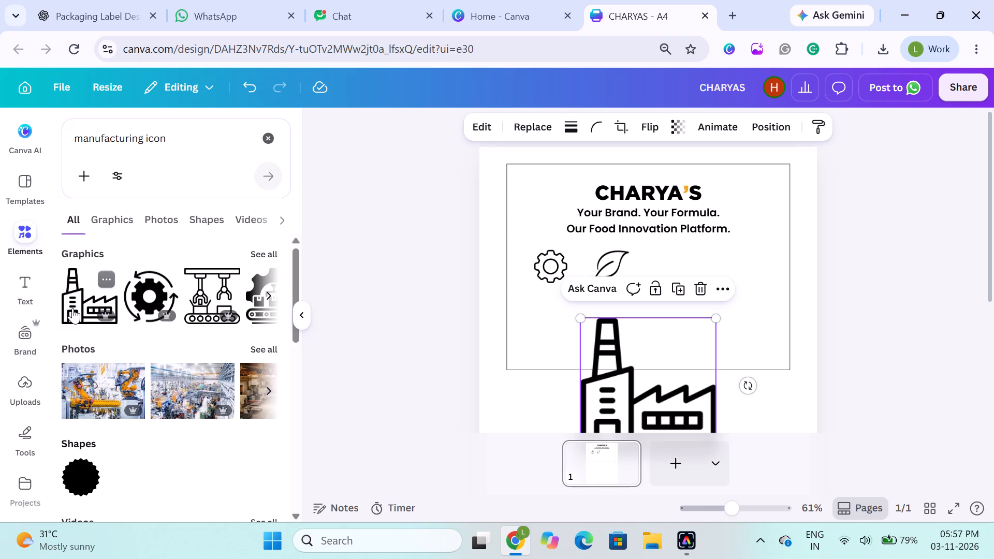
pyautogui.moveTo(720, 319); pyautogui.dragTo(662, 384)
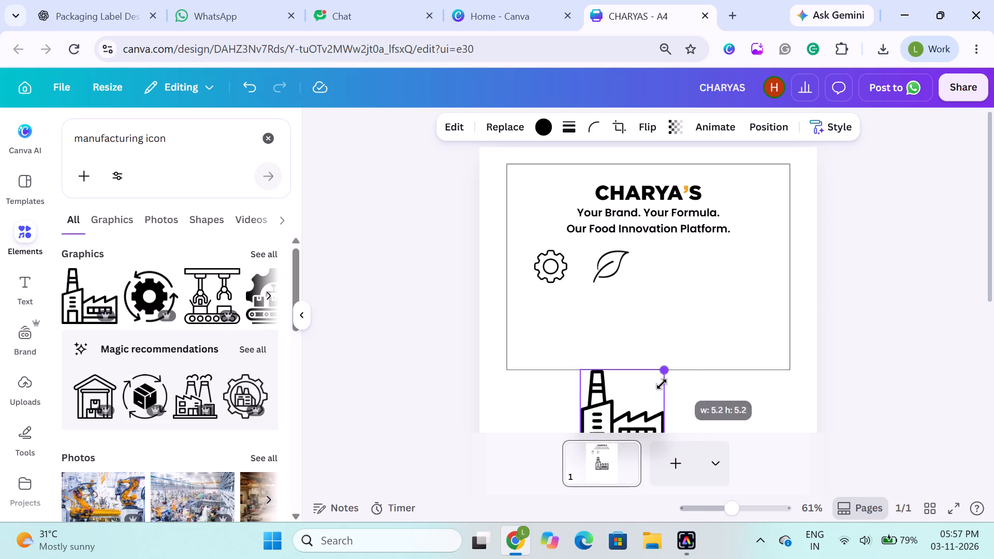
pyautogui.moveTo(662, 384); pyautogui.dragTo(648, 392)
pyautogui.moveTo(618, 420); pyautogui.dragTo(688, 276)
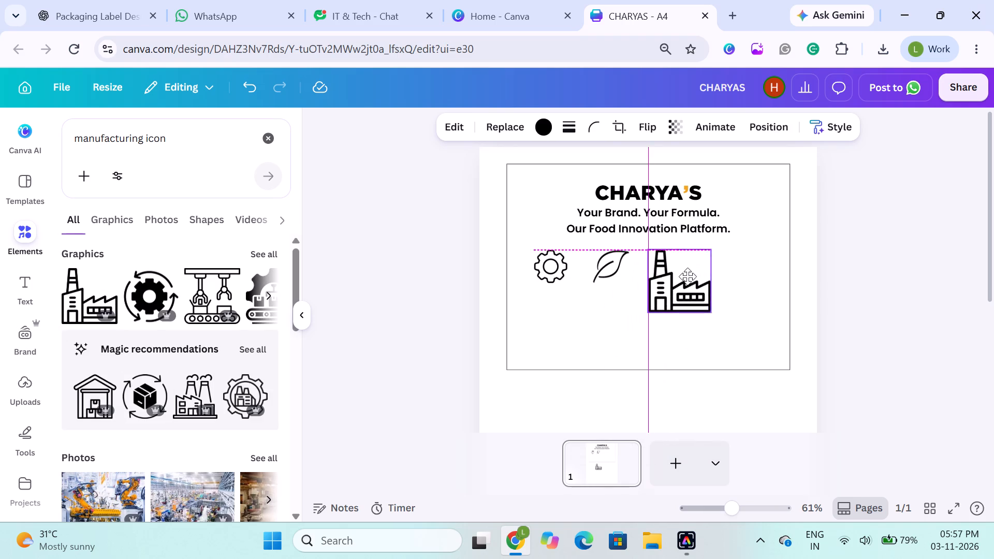
pyautogui.moveTo(688, 276); pyautogui.dragTo(688, 276)
# Shrink the factory to about 2.1 by 2.1 to match the other icons and align it level beside the leaf.
pyautogui.moveTo(649, 314); pyautogui.dragTo(671, 287)
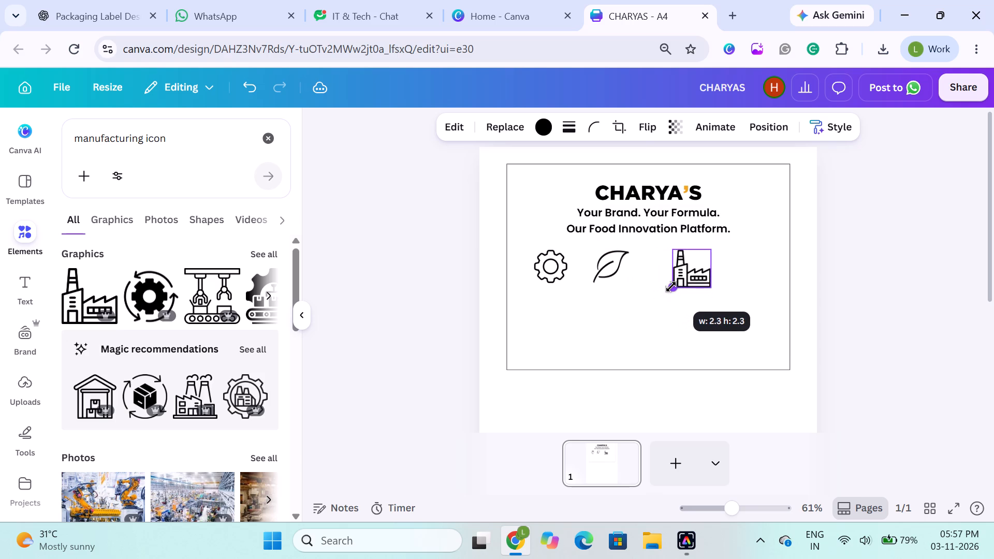
pyautogui.moveTo(671, 287); pyautogui.dragTo(676, 283)
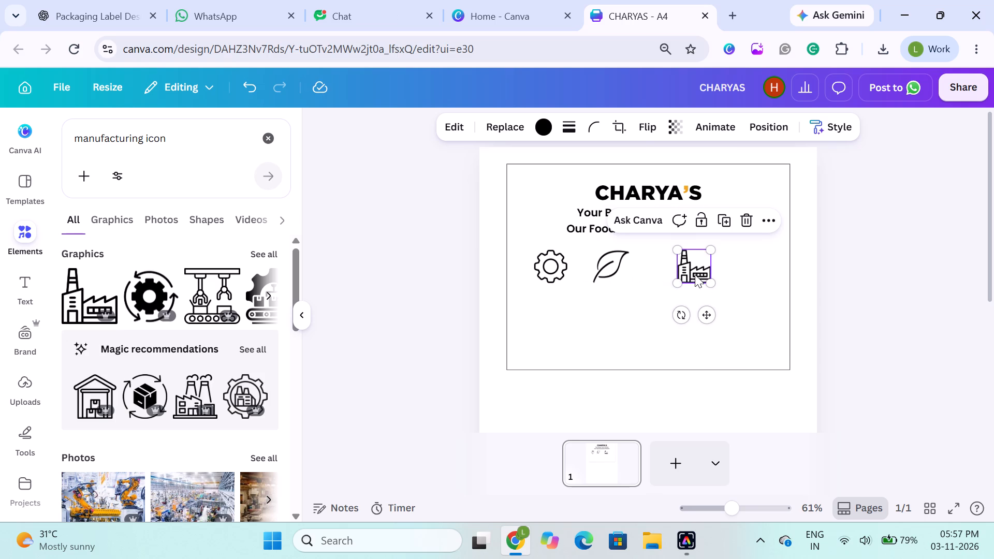
pyautogui.moveTo(694, 274); pyautogui.dragTo(674, 275)
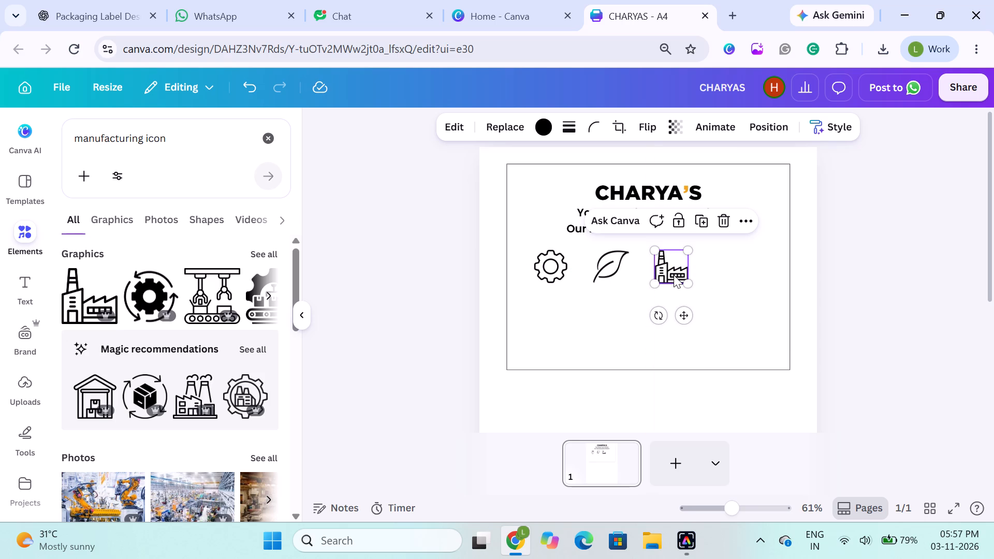
pyautogui.click(454, 291)
pyautogui.click(683, 251)
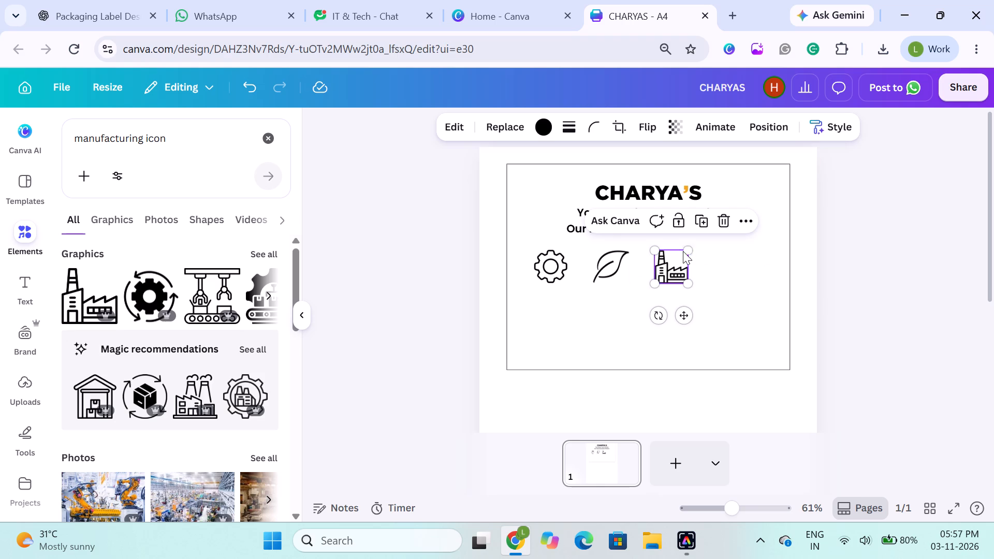
pyautogui.click(688, 251)
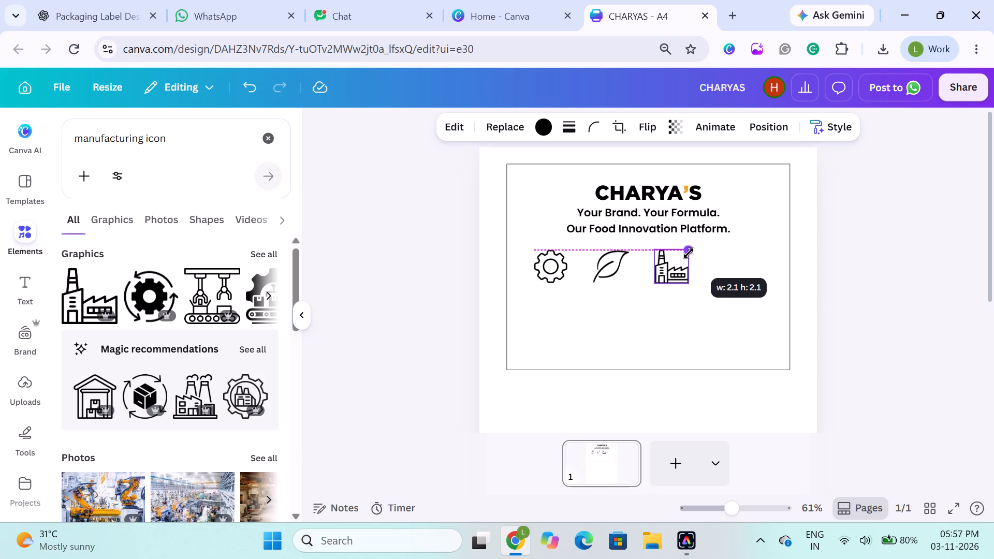
pyautogui.click(385, 305)
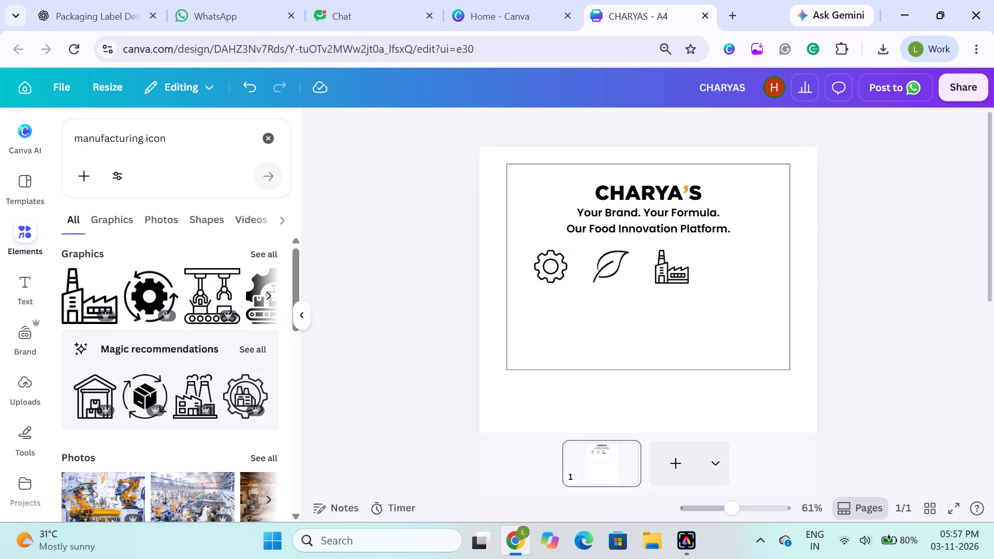
# Search the elements library for "shield".
pyautogui.click(269, 139)
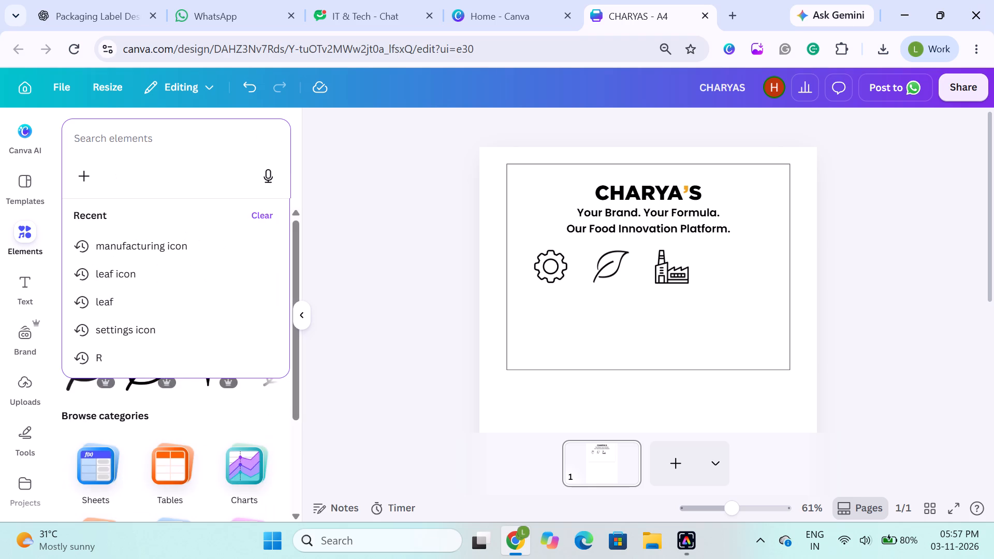
pyautogui.click(134, 140)
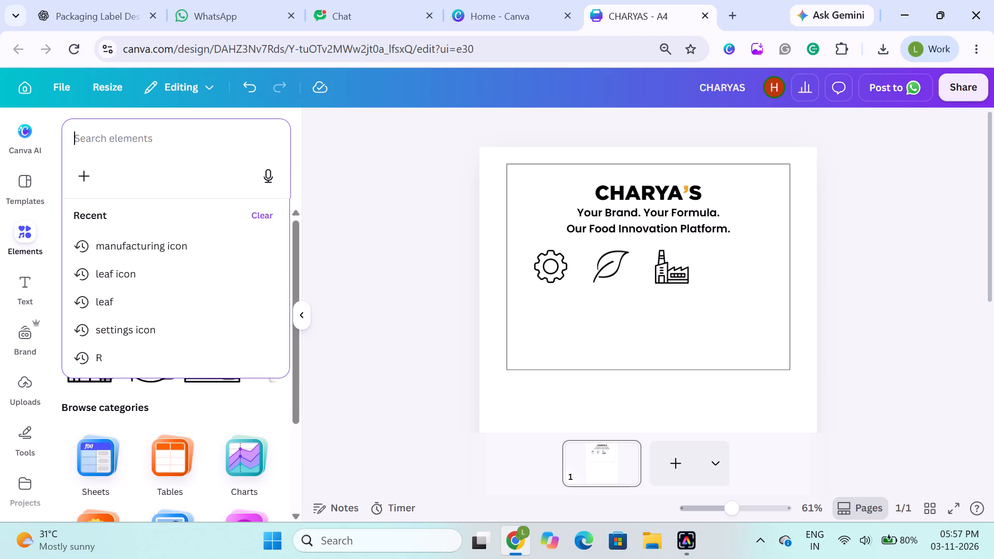
pyautogui.write('shid')
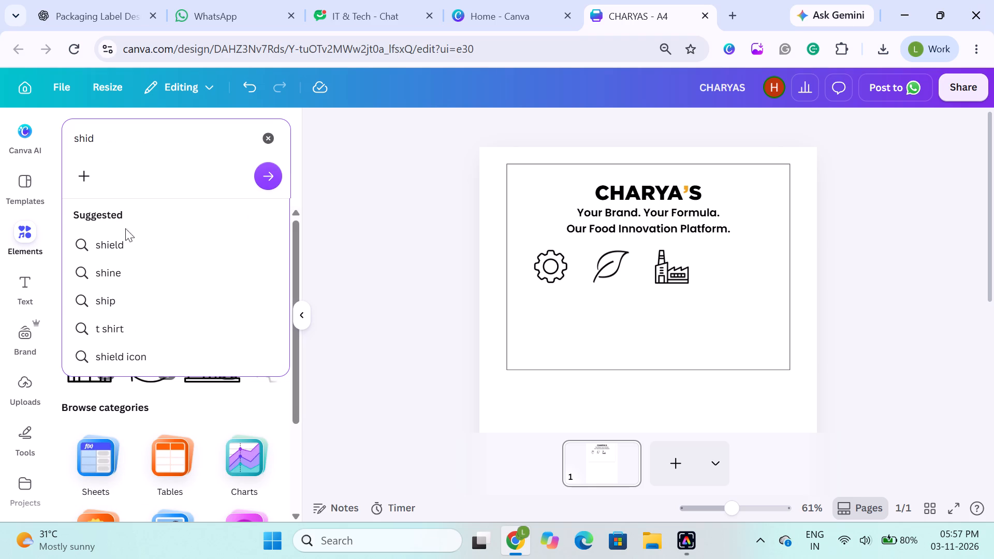
pyautogui.click(125, 236)
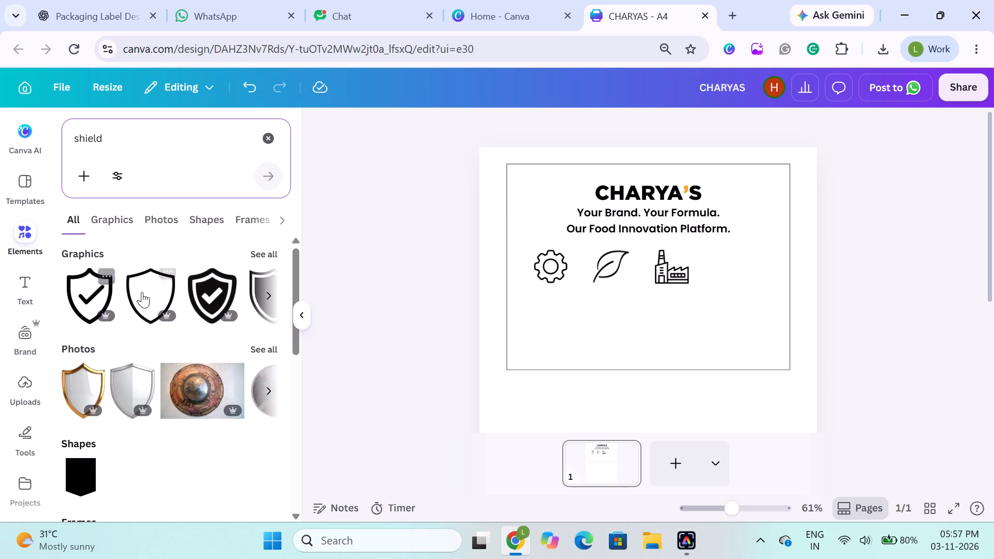
# Add an outlined shield graphic with a check mark, shrink it and place it to the right of the factory.
pyautogui.hscroll(-3, 143, 291)
pyautogui.hscroll(-4, 220, 297)
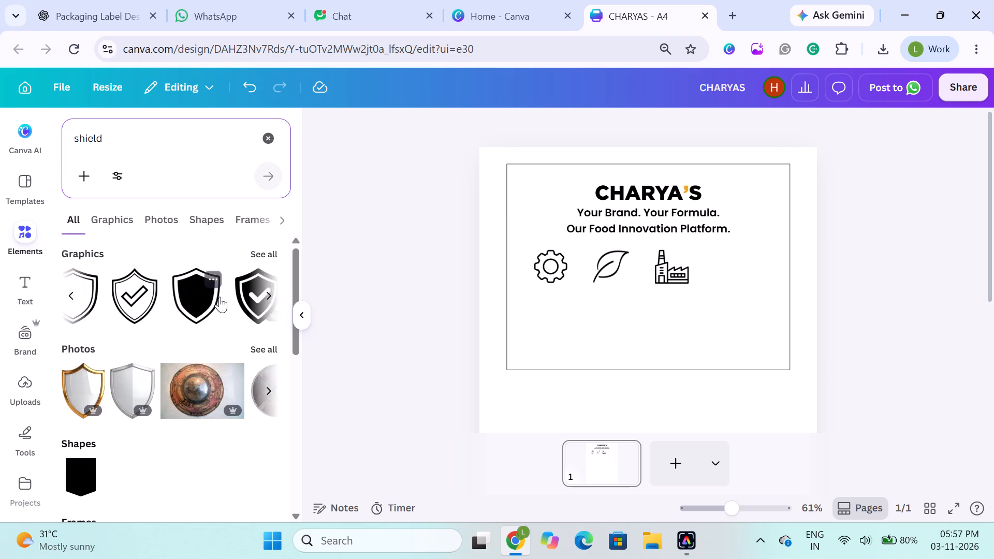
pyautogui.hscroll(-2, 220, 297)
pyautogui.scroll(1, 220, 297)
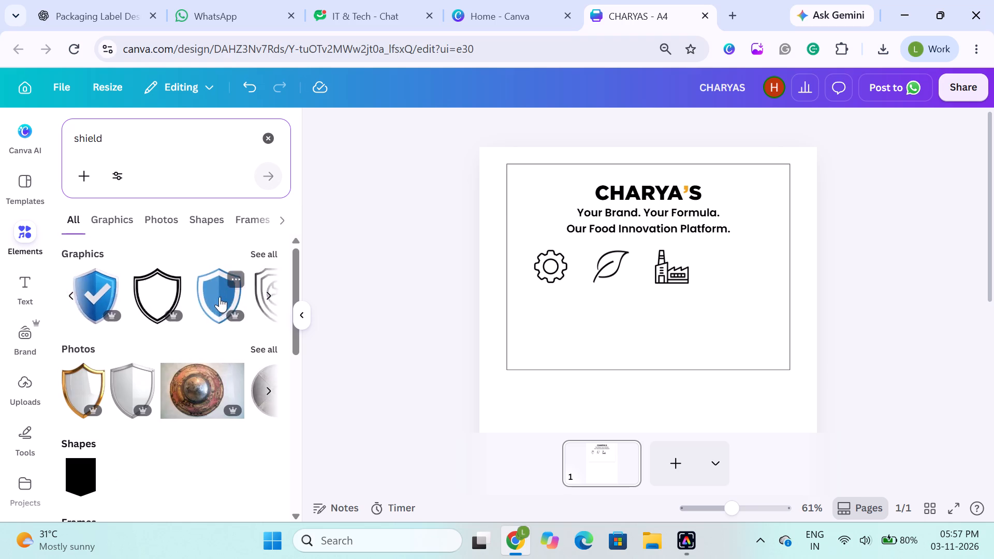
pyautogui.scroll(1, 220, 297)
pyautogui.hscroll(3, 220, 297)
pyautogui.hscroll(-1, 227, 297)
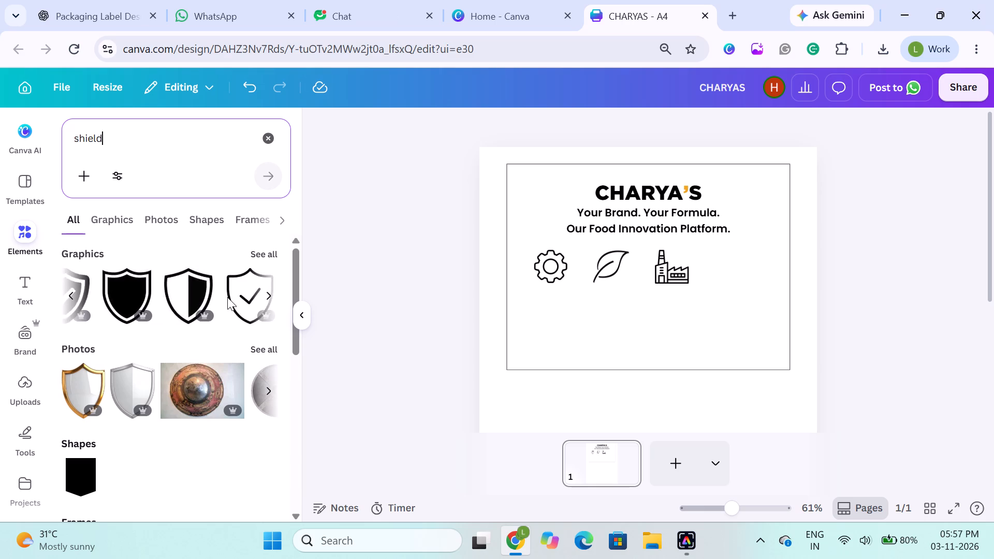
pyautogui.hscroll(-1, 227, 297)
pyautogui.click(187, 302)
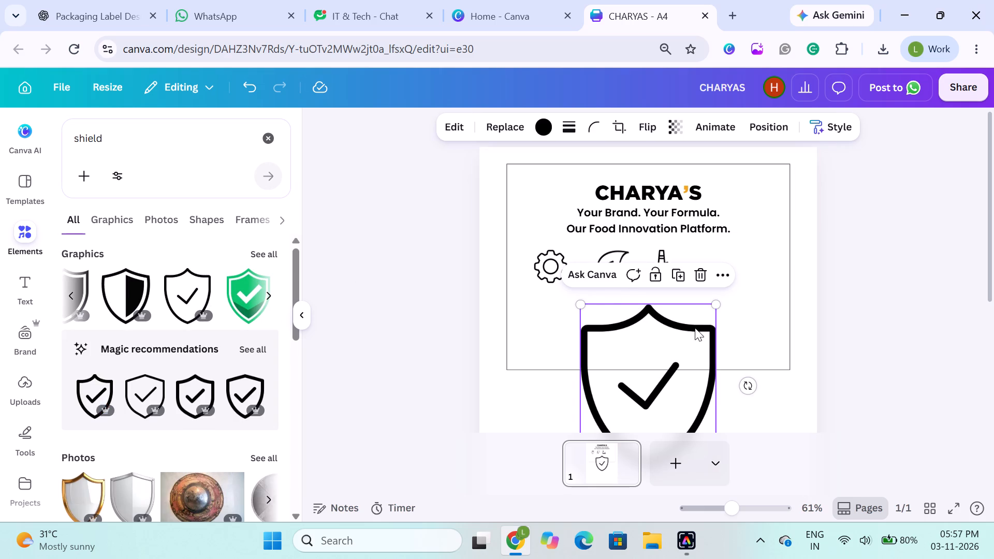
pyautogui.moveTo(715, 307); pyautogui.dragTo(700, 323)
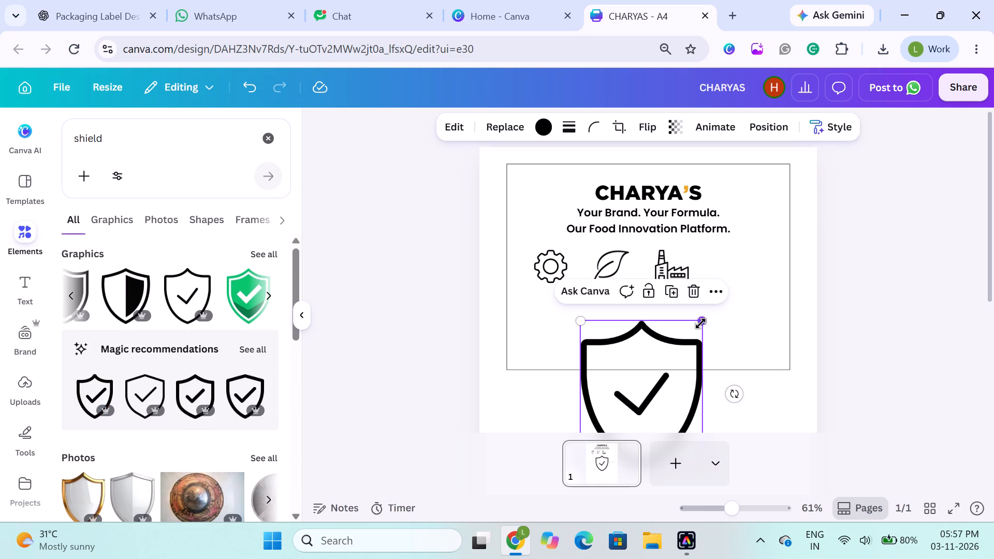
pyautogui.moveTo(670, 350); pyautogui.dragTo(772, 253)
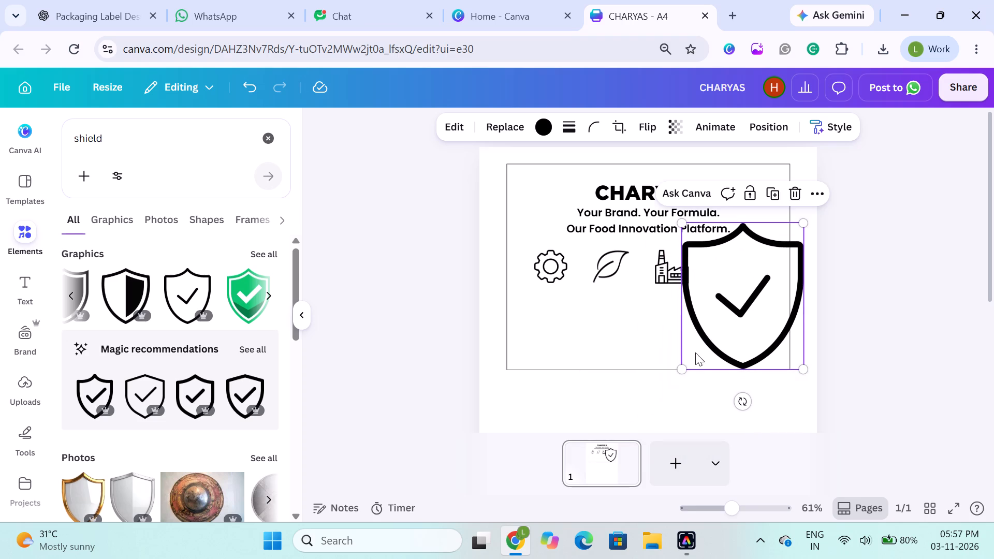
pyautogui.moveTo(681, 366); pyautogui.dragTo(743, 278)
pyautogui.moveTo(790, 256); pyautogui.dragTo(752, 268)
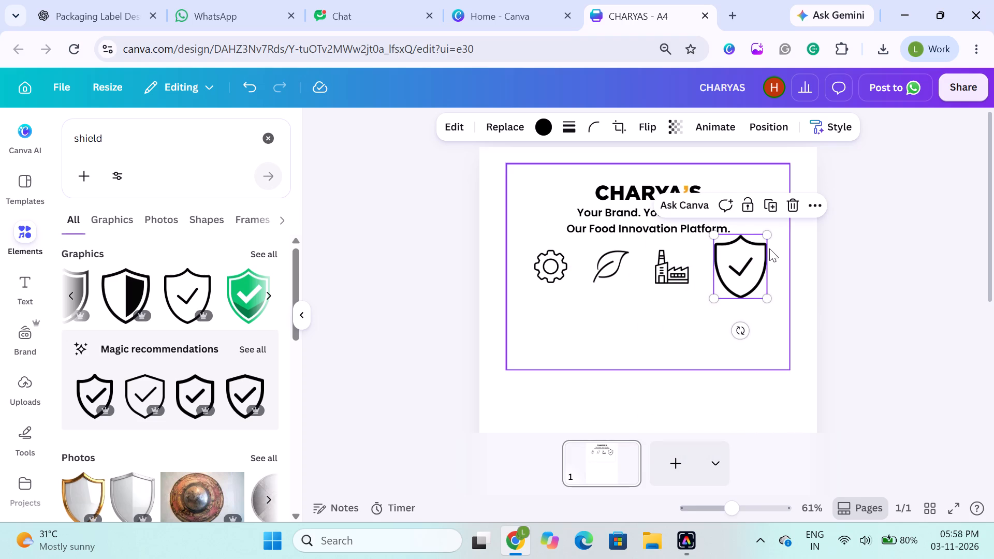
# Shrink the shield to match the height of the other icons and align it level with the row.
pyautogui.moveTo(766, 234); pyautogui.dragTo(740, 264)
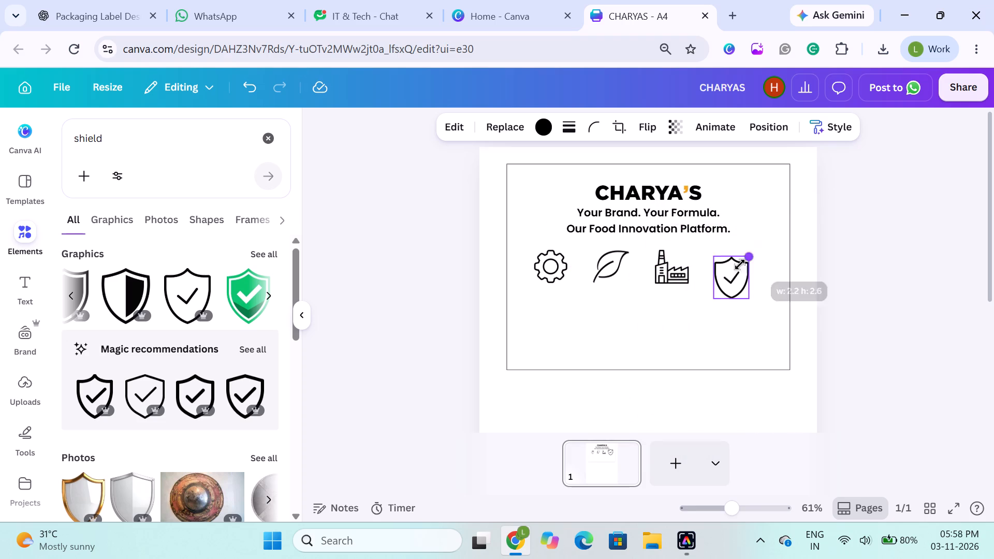
pyautogui.moveTo(740, 264); pyautogui.dragTo(740, 259)
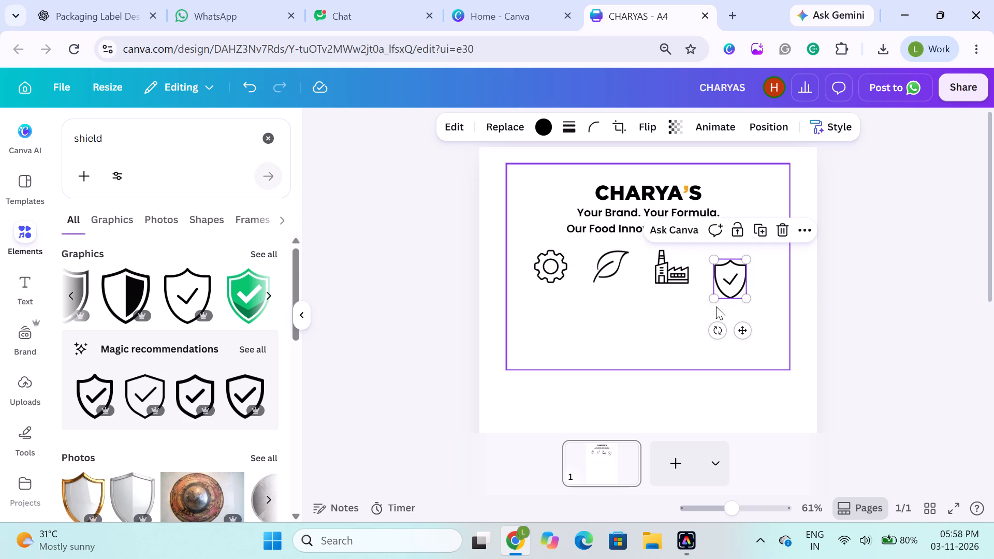
pyautogui.moveTo(714, 302); pyautogui.dragTo(718, 282)
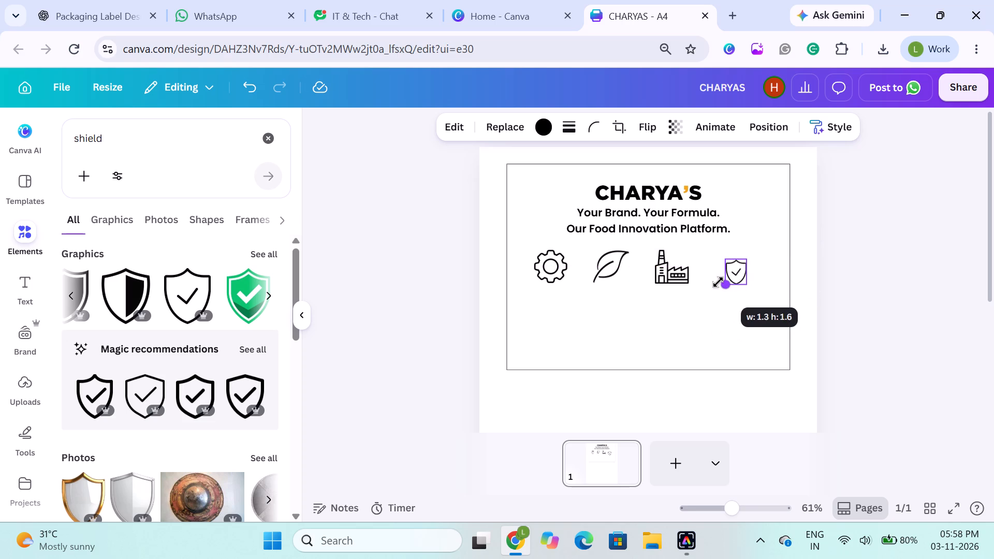
pyautogui.moveTo(718, 282); pyautogui.dragTo(721, 282)
pyautogui.moveTo(727, 258); pyautogui.dragTo(717, 251)
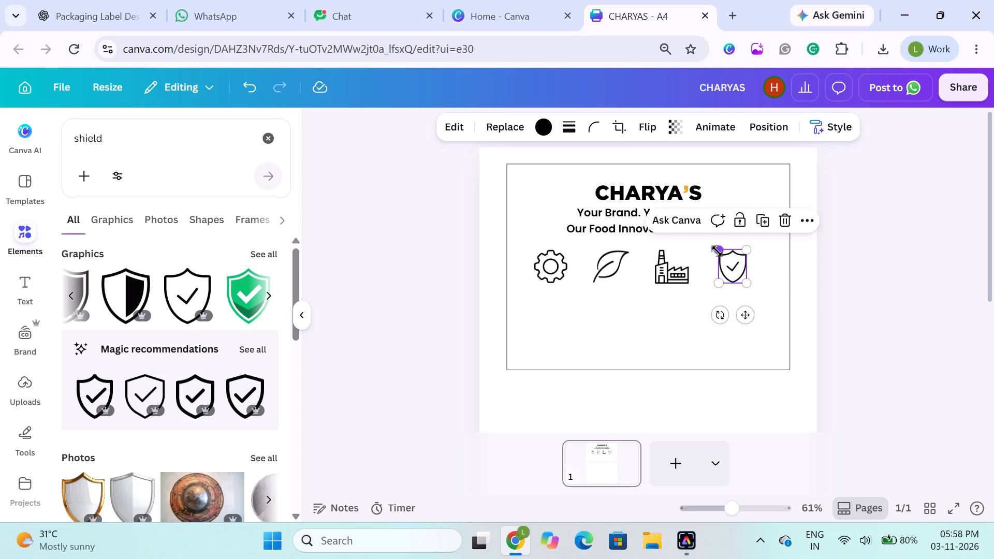
pyautogui.click(859, 263)
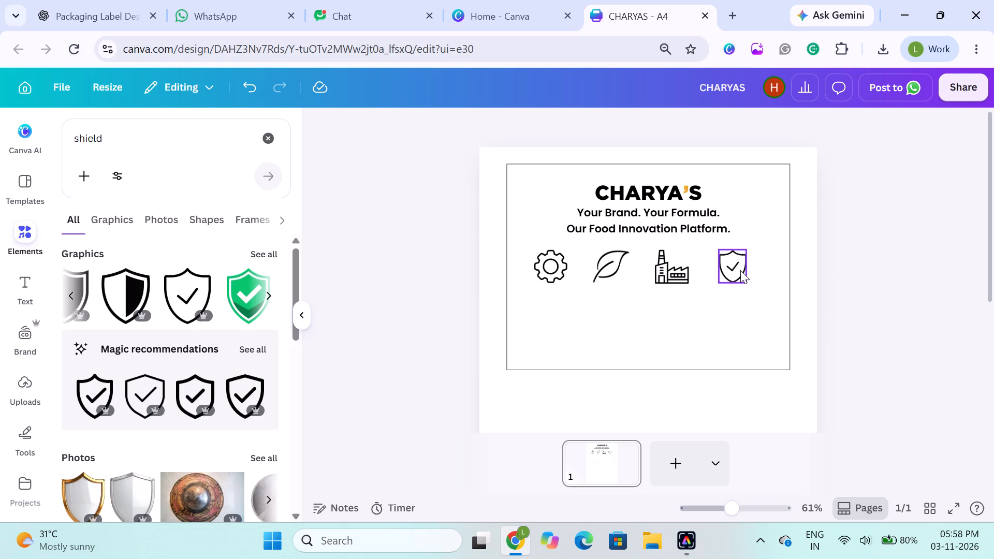
# Spread the icon row wider by shifting the shield and factory right and the gear slightly left, with even gaps.
pyautogui.moveTo(729, 271); pyautogui.dragTo(739, 273)
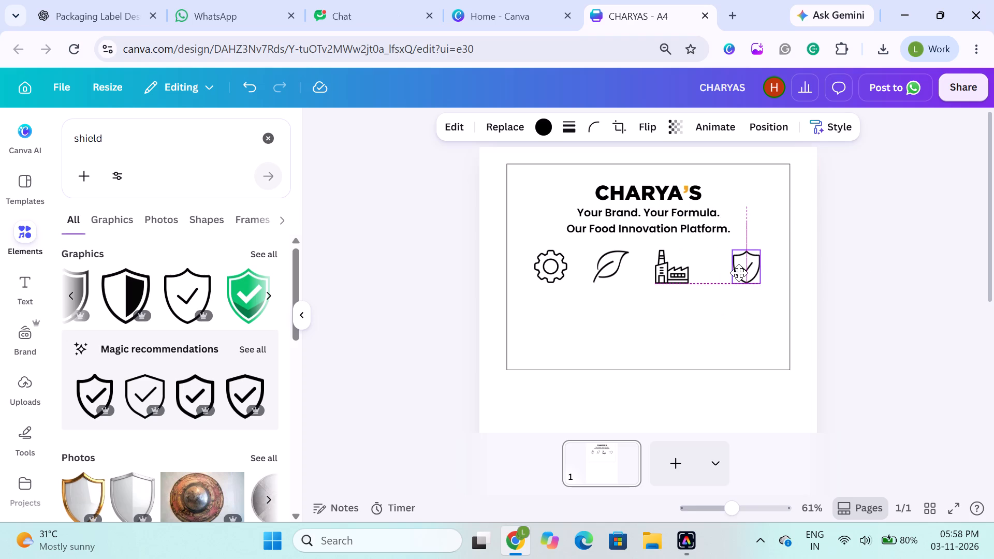
pyautogui.moveTo(739, 273); pyautogui.dragTo(737, 272)
pyautogui.moveTo(674, 274); pyautogui.dragTo(682, 275)
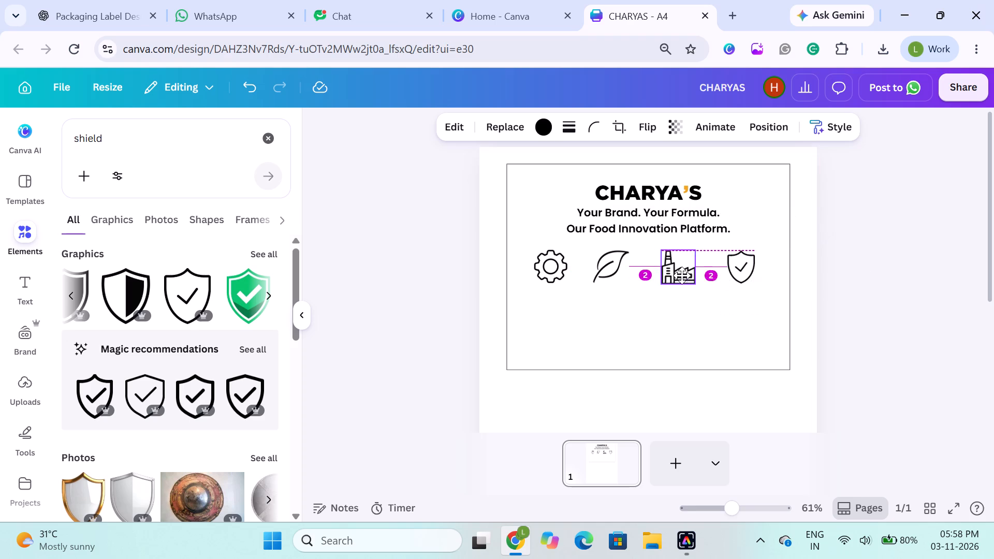
pyautogui.moveTo(682, 275); pyautogui.dragTo(681, 275)
pyautogui.moveTo(554, 270); pyautogui.dragTo(549, 268)
pyautogui.click(459, 267)
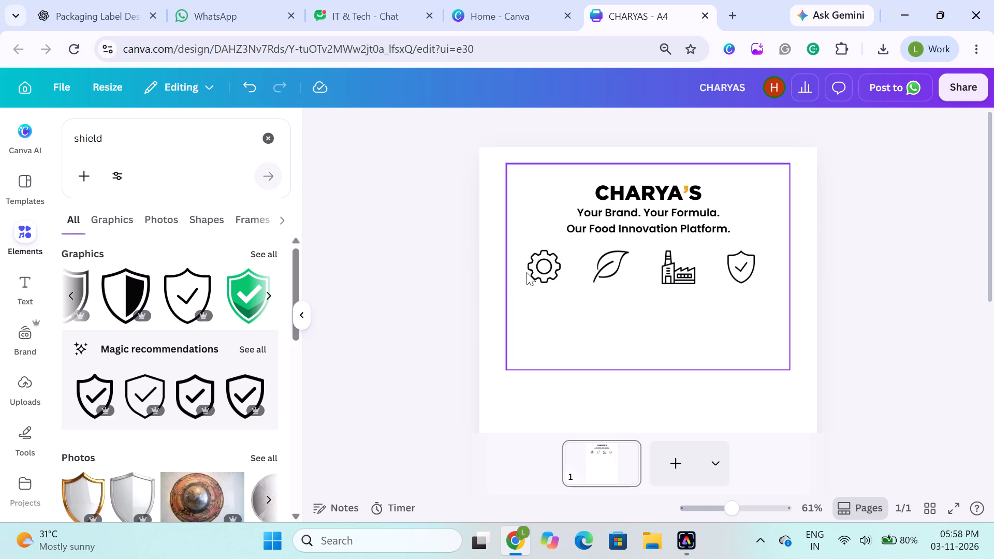
# Move the rectangular frame up so that its bottom edge lies between the second tagline and the icon row.
pyautogui.moveTo(559, 358); pyautogui.dragTo(556, 268)
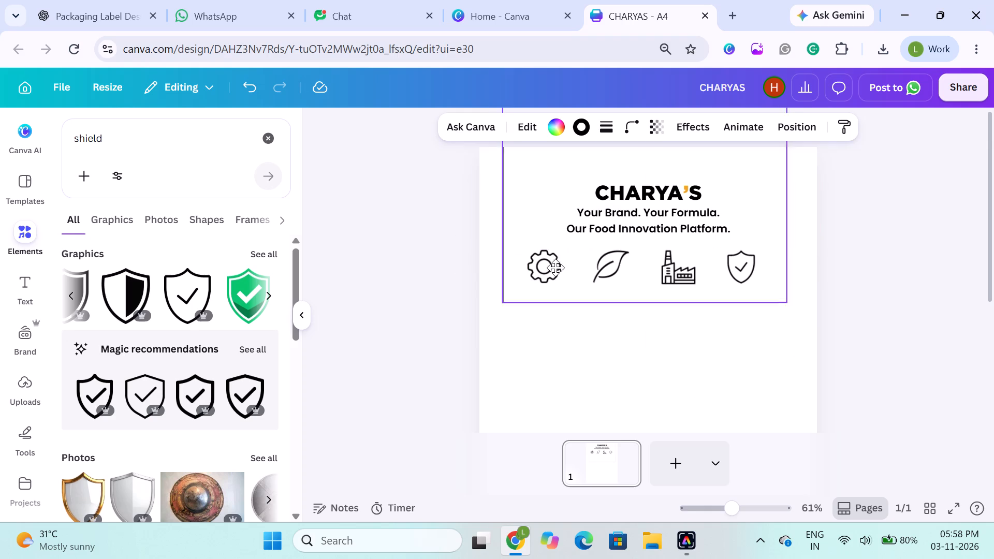
pyautogui.moveTo(556, 268); pyautogui.dragTo(558, 225)
pyautogui.click(434, 276)
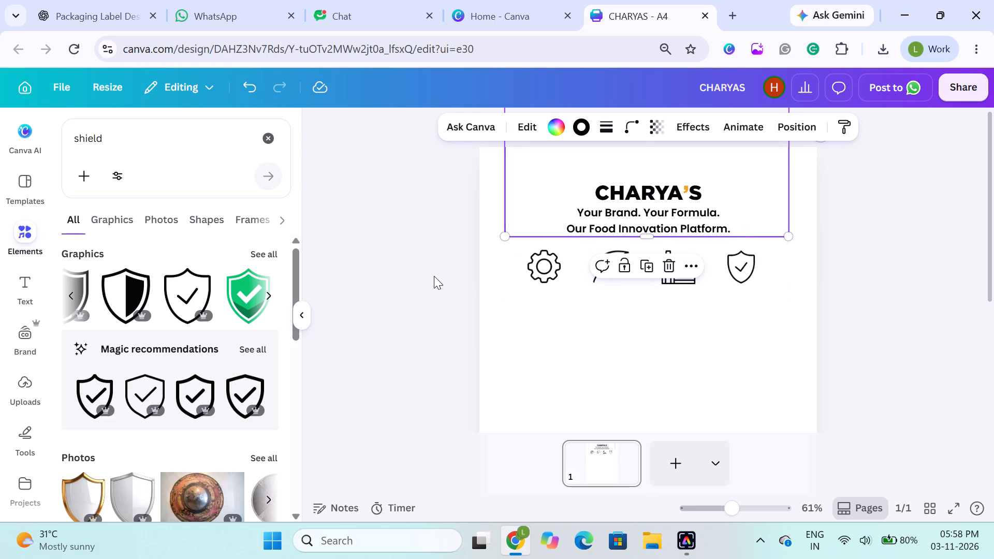
# Select the gear, leaf, factory and shield together and nudge them right until the row is centred on the page.
pyautogui.moveTo(441, 272); pyautogui.dragTo(753, 295)
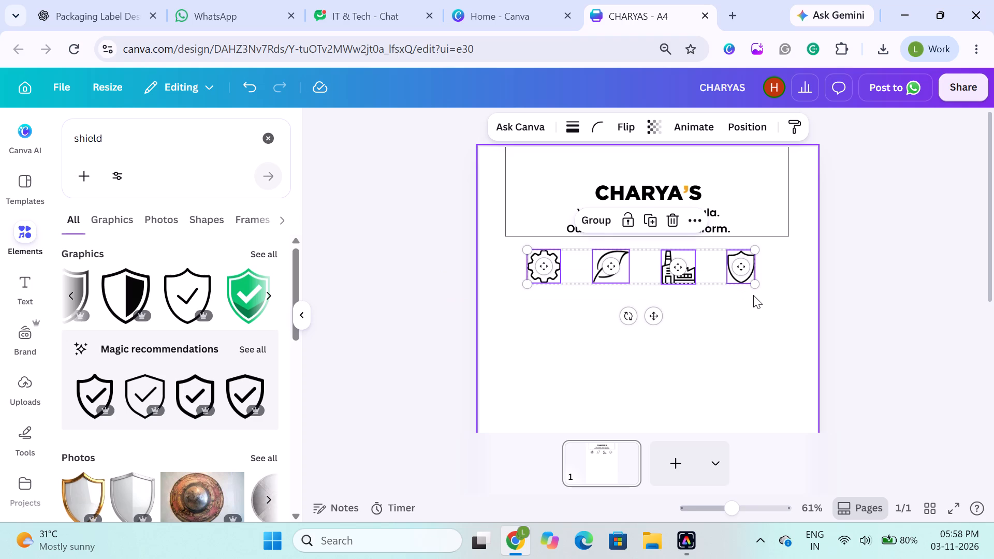
pyautogui.press('Right')
pyautogui.press('Right')
pyautogui.press('Right')
pyautogui.press('Right')
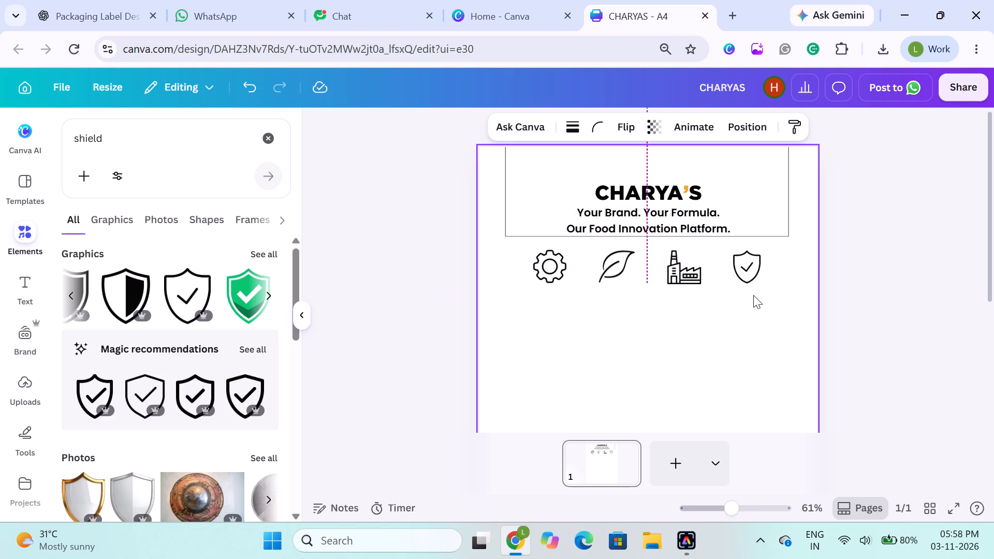
pyautogui.click(439, 322)
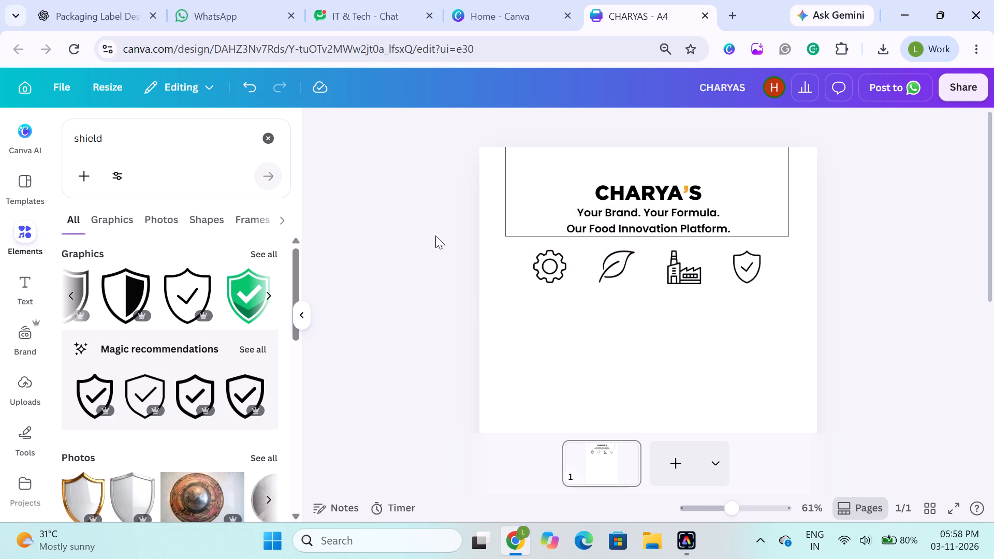
# Add a straight line, make it vertical at about 4.2 long, and place it as a divider between the gear and leaf.
pyautogui.click(305, 313)
pyautogui.click(20, 434)
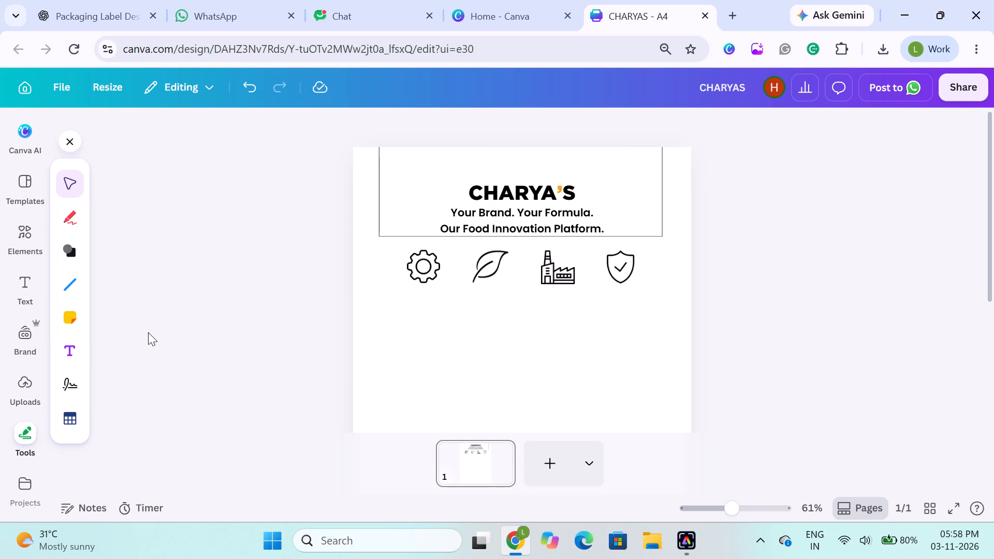
pyautogui.click(71, 279)
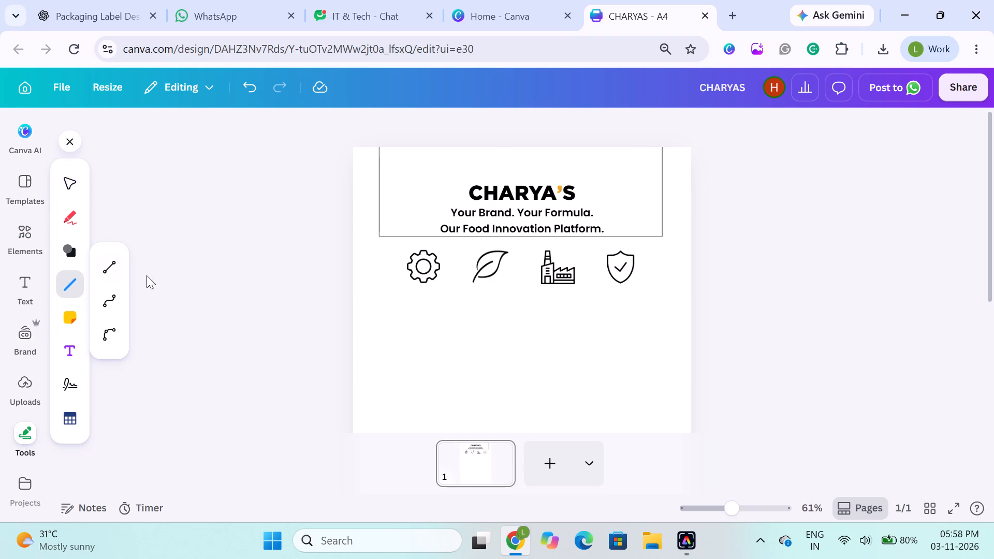
pyautogui.click(105, 258)
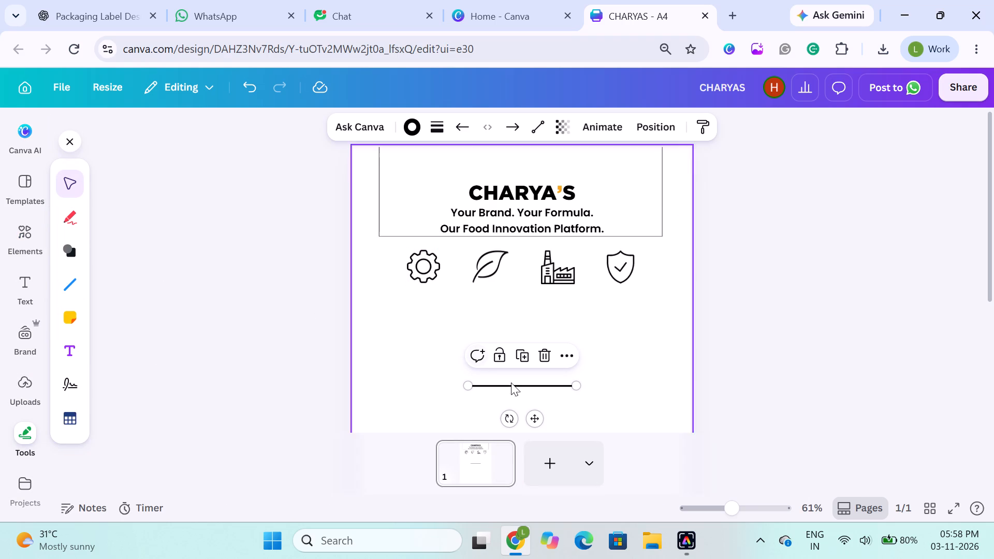
pyautogui.moveTo(581, 387); pyautogui.dragTo(485, 317)
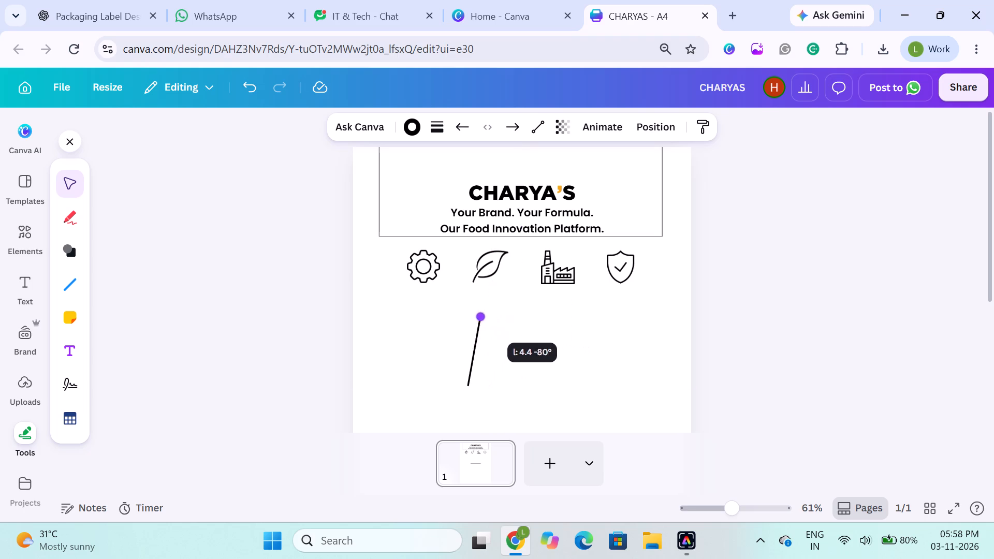
pyautogui.moveTo(485, 317); pyautogui.dragTo(467, 319)
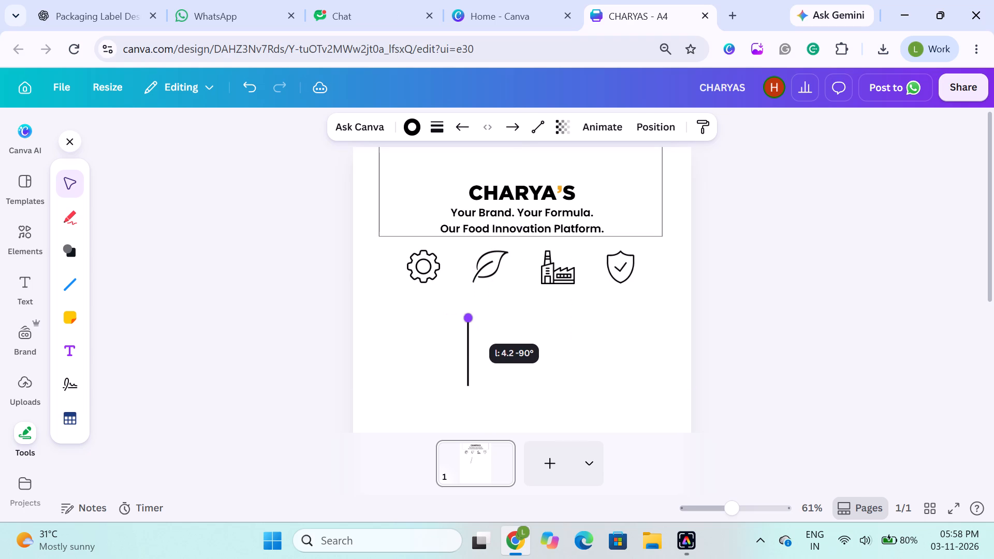
pyautogui.moveTo(467, 319); pyautogui.dragTo(468, 319)
pyautogui.moveTo(467, 364); pyautogui.dragTo(459, 302)
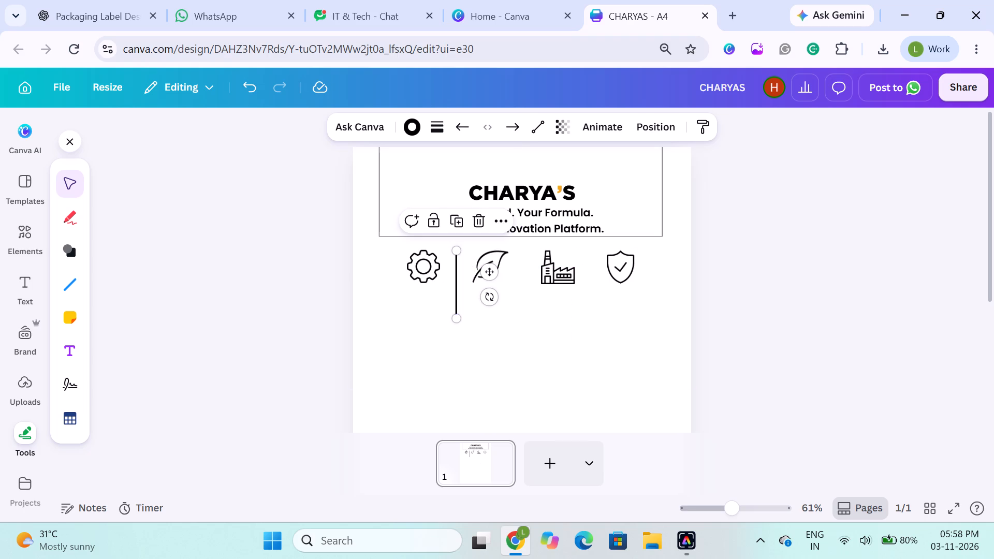
# Duplicate the vertical divider line and place the copy midway between the leaf and the factory.
pyautogui.click(457, 315)
pyautogui.hotkey('ctrl', 'd')
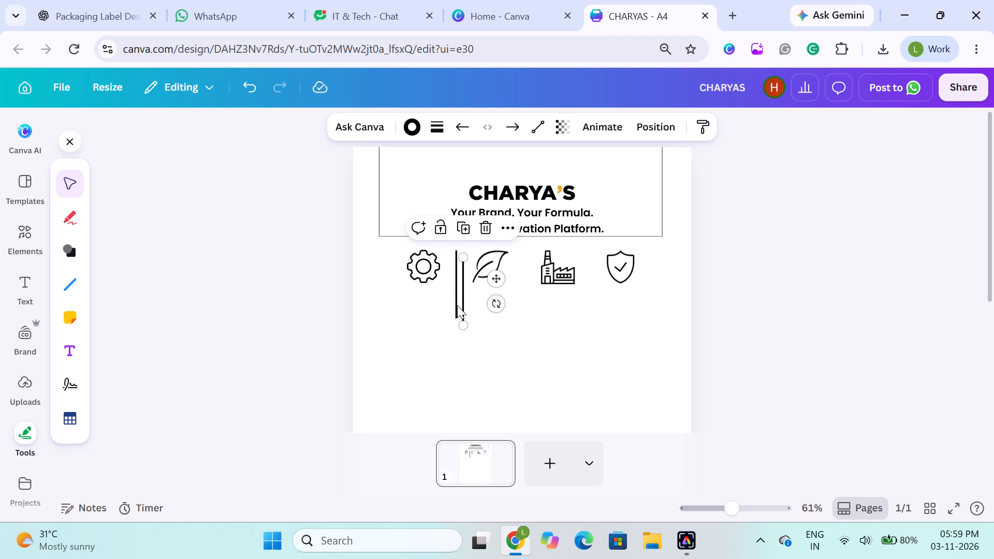
pyautogui.moveTo(464, 303); pyautogui.dragTo(525, 290)
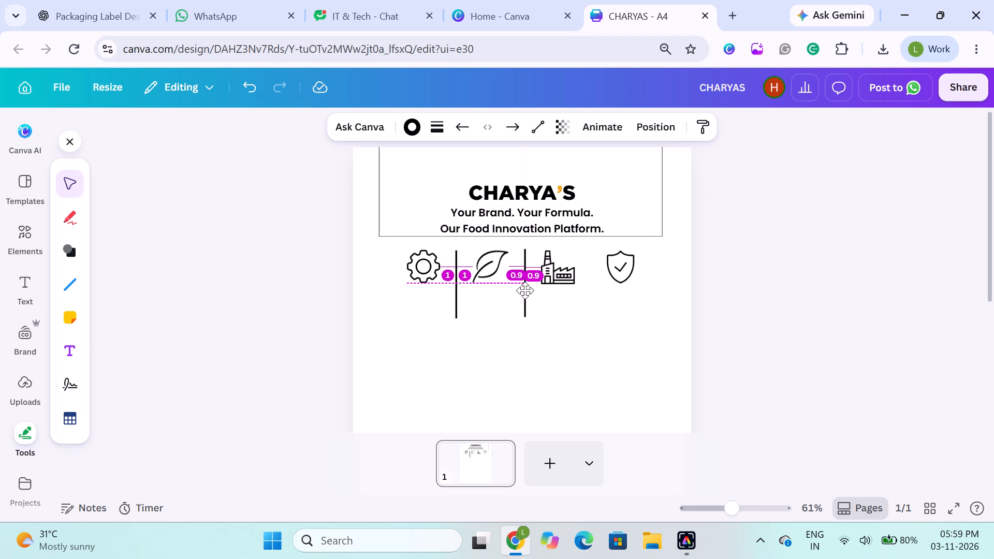
pyautogui.moveTo(525, 290); pyautogui.dragTo(525, 293)
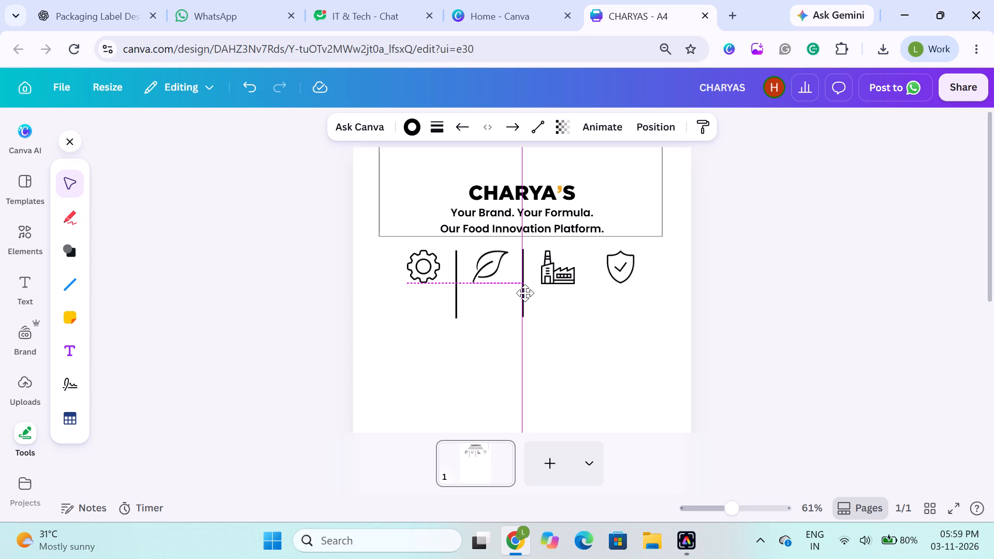
pyautogui.moveTo(525, 293); pyautogui.dragTo(525, 292)
# Duplicate the divider again and place the copy midway between the factory and the shield, level with the second divider.
pyautogui.click(525, 292)
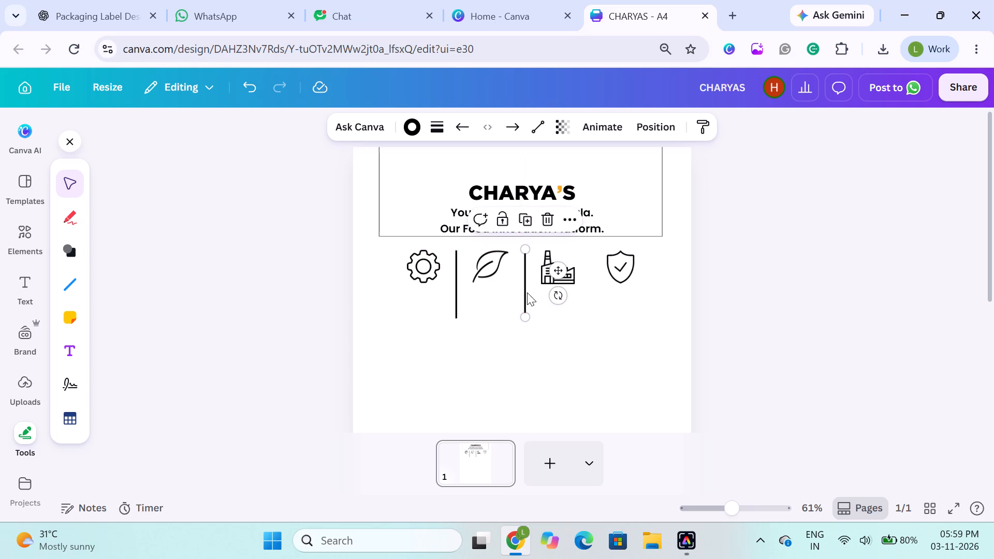
pyautogui.hotkey('ctrl', 'd')
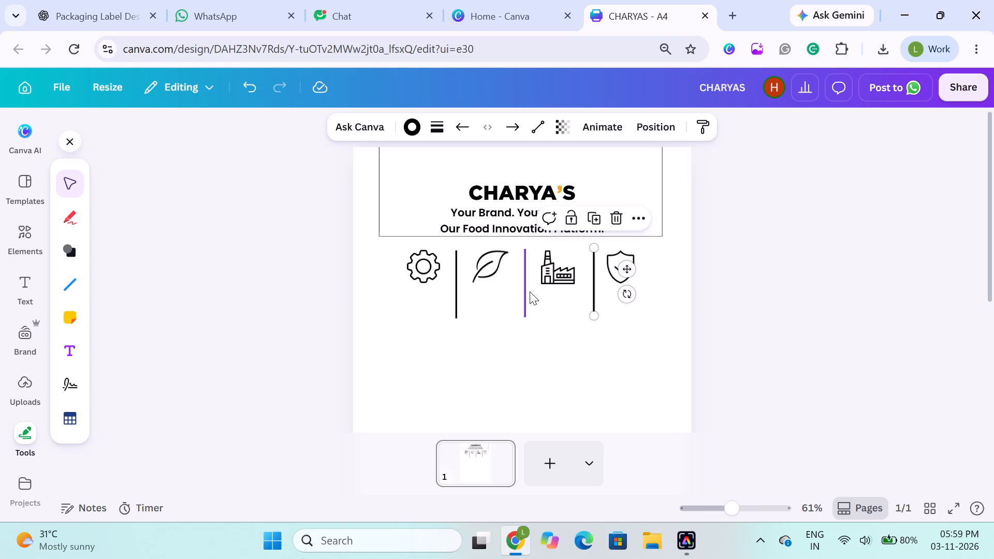
pyautogui.click(594, 277)
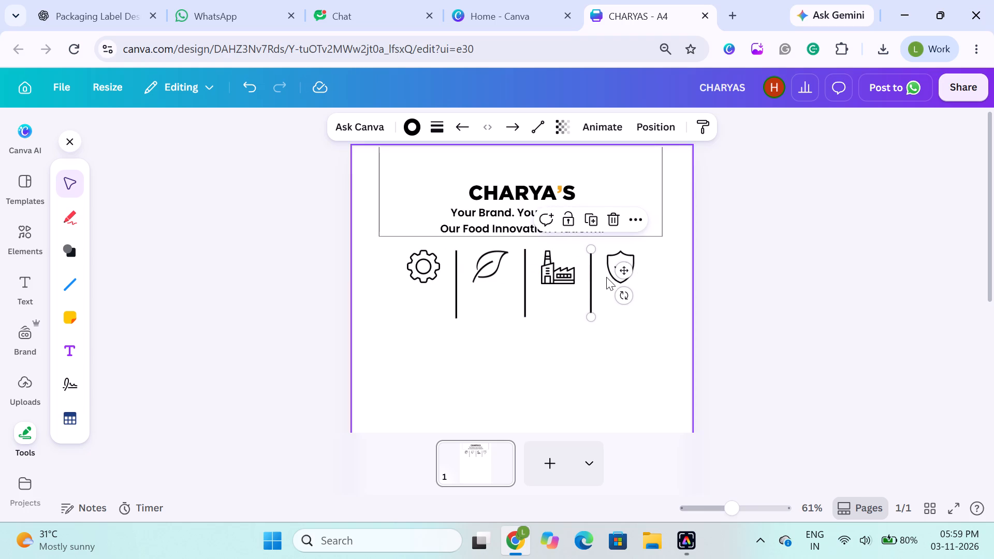
pyautogui.click(758, 278)
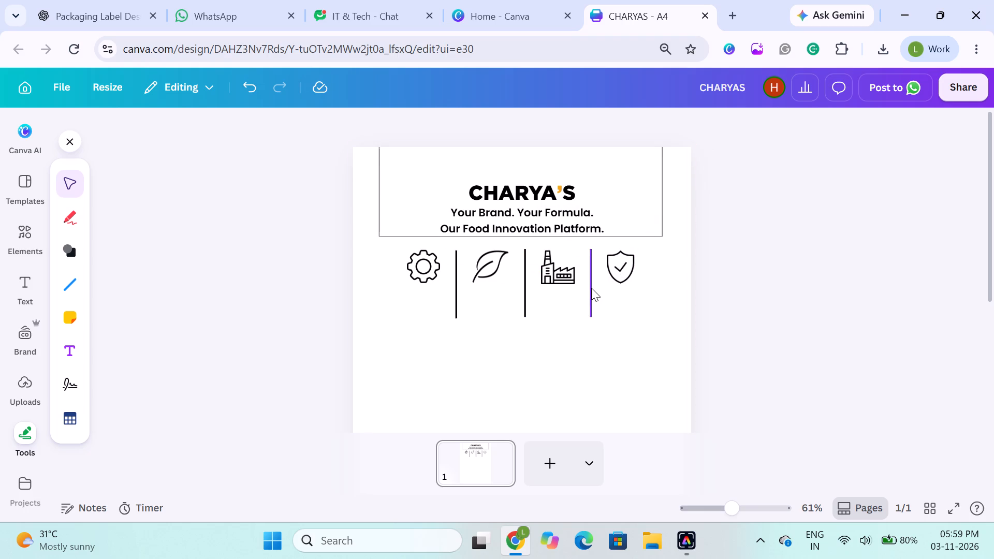
pyautogui.click(591, 288)
pyautogui.click(590, 287)
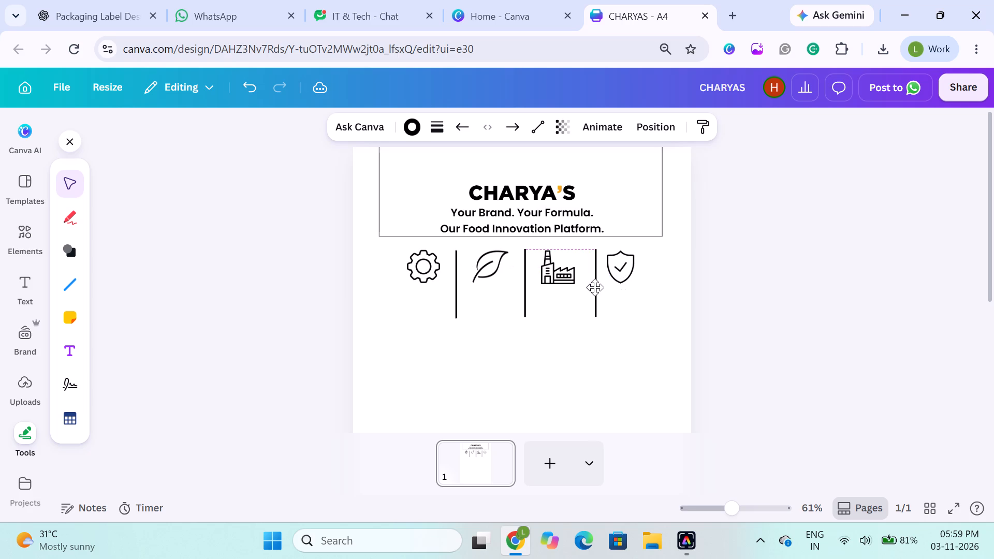
pyautogui.click(752, 264)
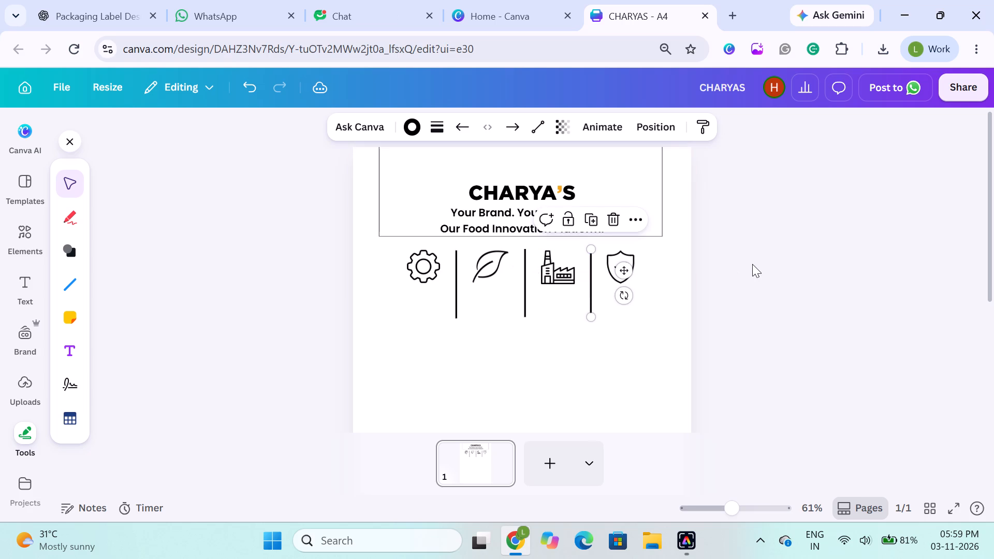
pyautogui.click(286, 277)
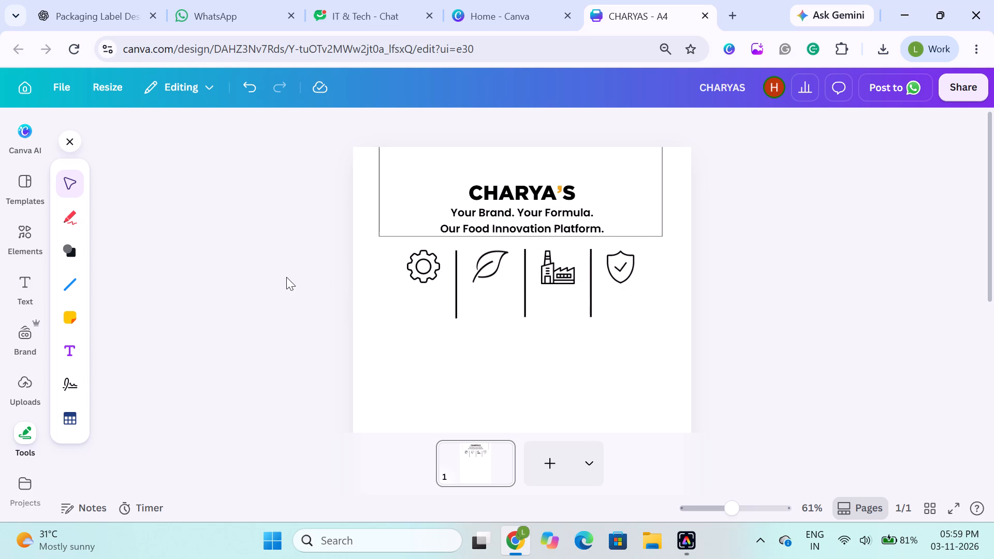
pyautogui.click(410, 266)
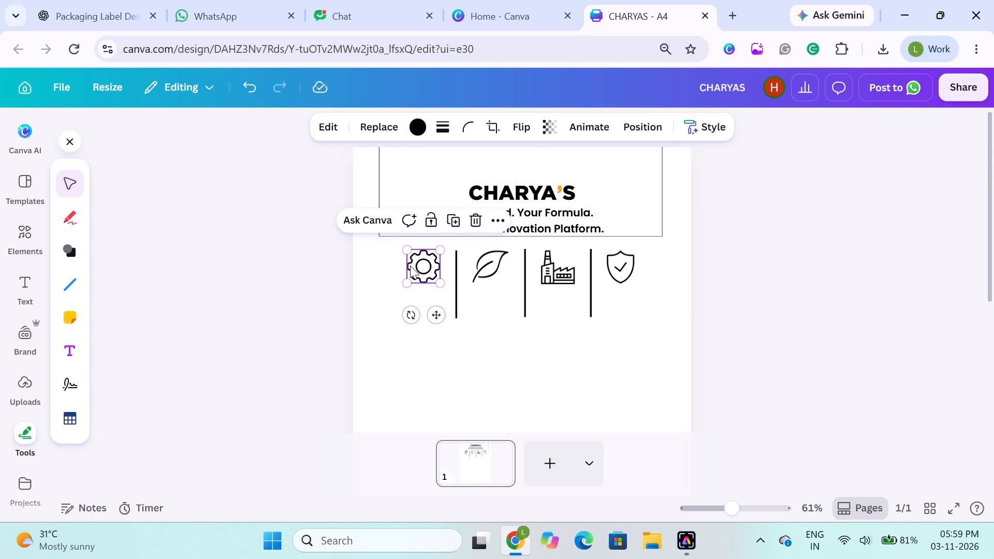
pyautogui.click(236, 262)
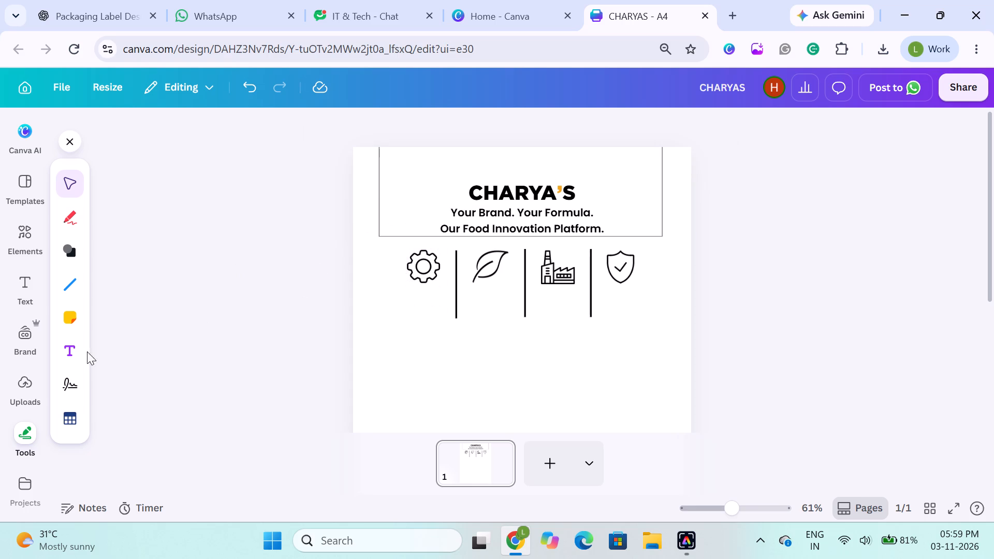
# Add a bold Poppins size 12 text box below the icon row and start replacing its placeholder text with a caption.
pyautogui.click(82, 352)
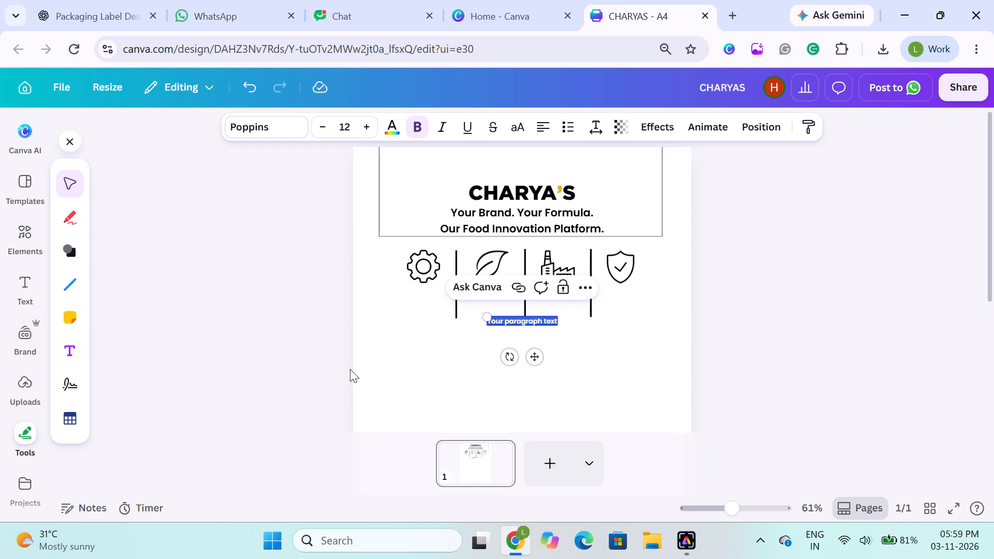
pyautogui.press('BackSpace')
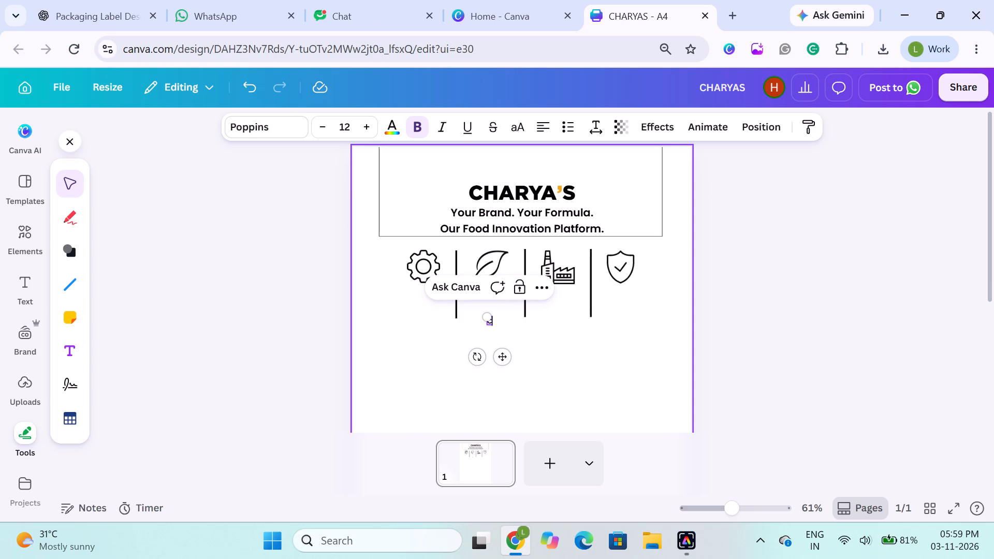
pyautogui.press('space')
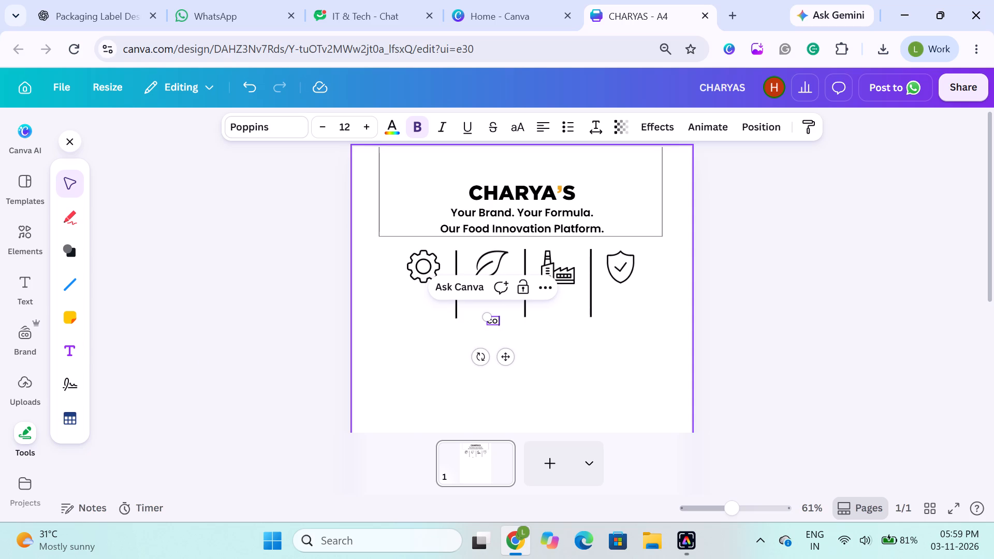
pyautogui.press('BackSpace')
pyautogui.press('-')
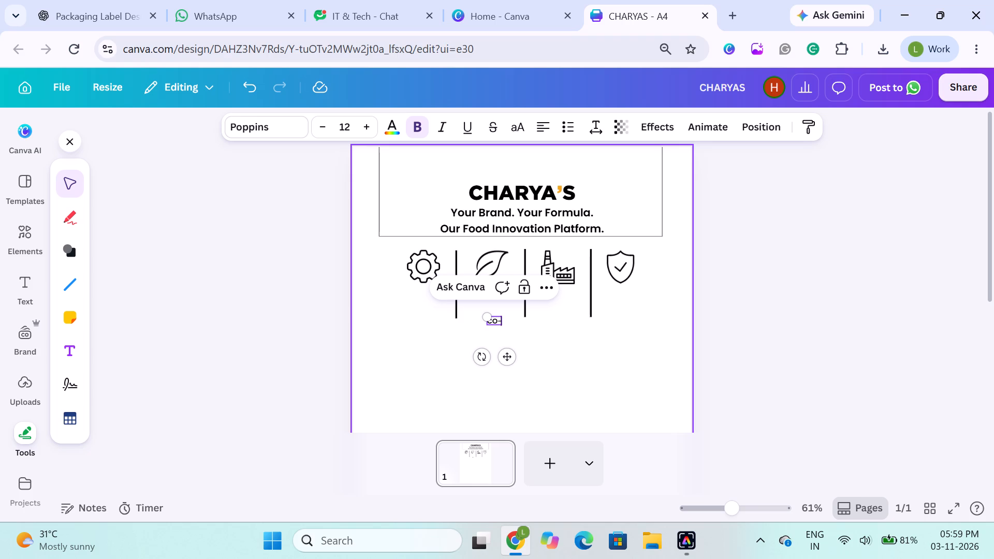
pyautogui.press('BackSpace')
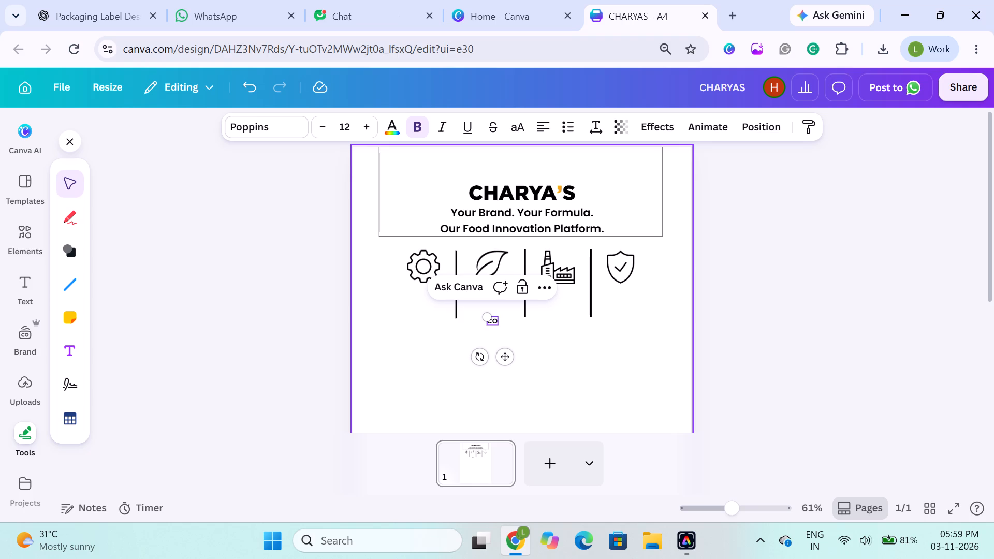
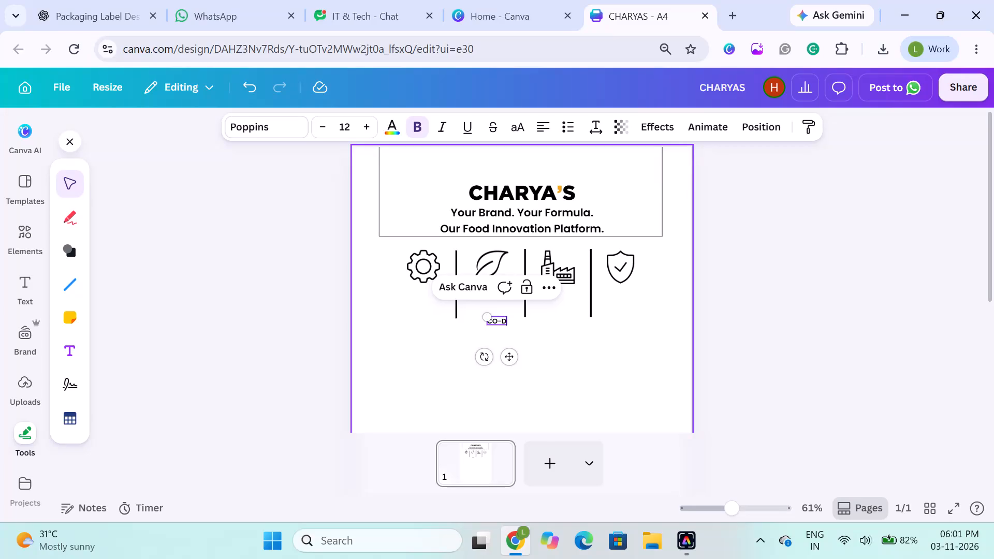
# Rewrite the caption's first line in mixed case as "Co-Development".
pyautogui.press('BackSpace')
pyautogui.press('BackSpace')
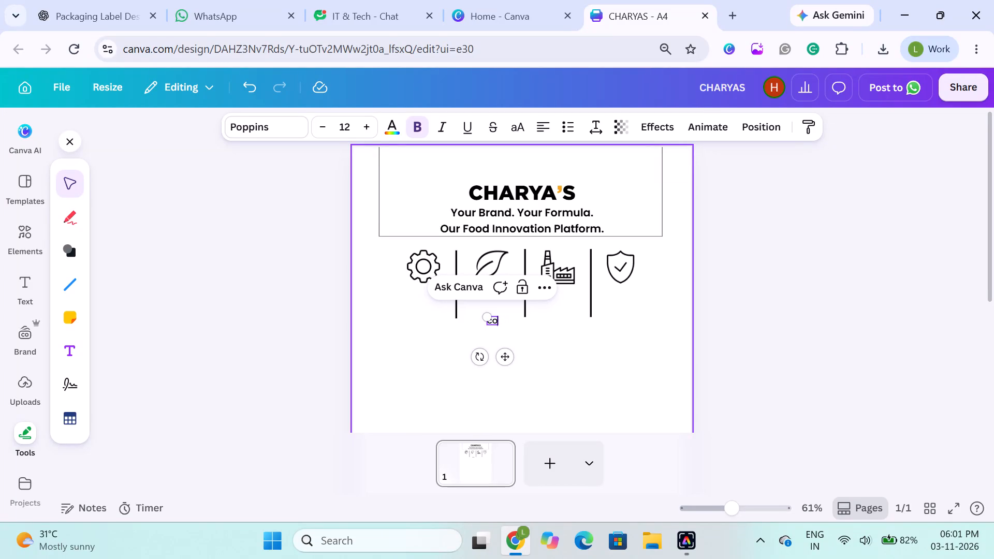
pyautogui.press('BackSpace')
pyautogui.press('BackSpace')
pyautogui.press('BackSpace')
pyautogui.press('c')
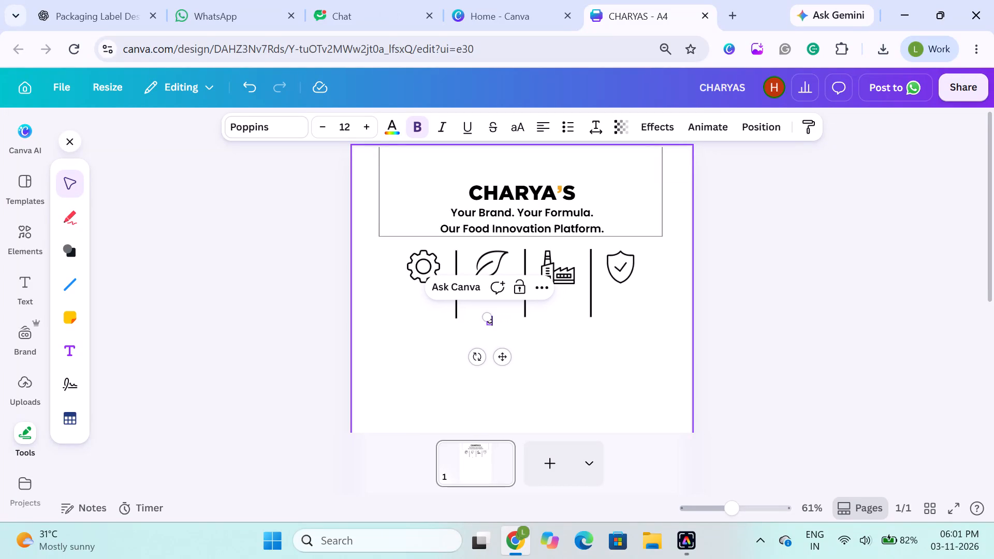
pyautogui.press('o')
pyautogui.press('-')
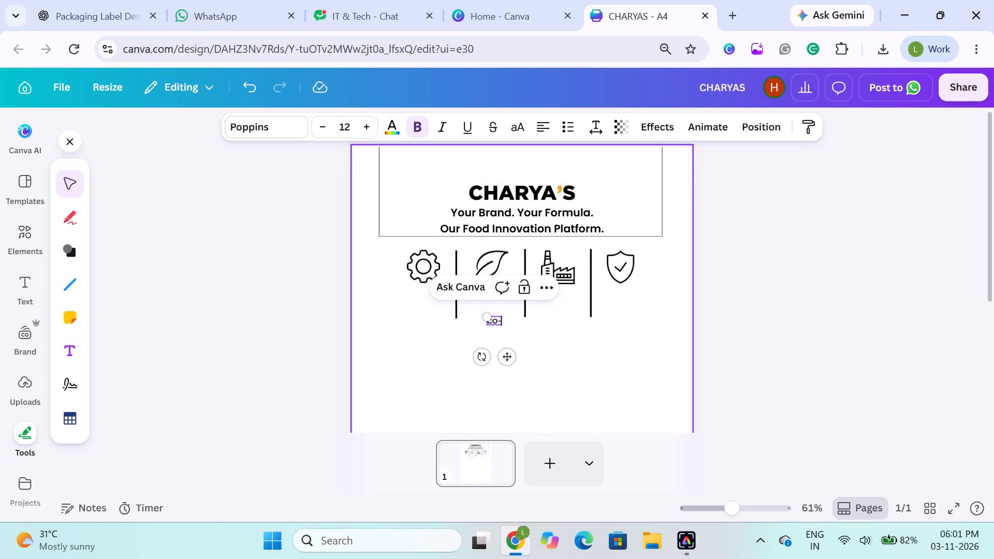
pyautogui.press('BackSpace')
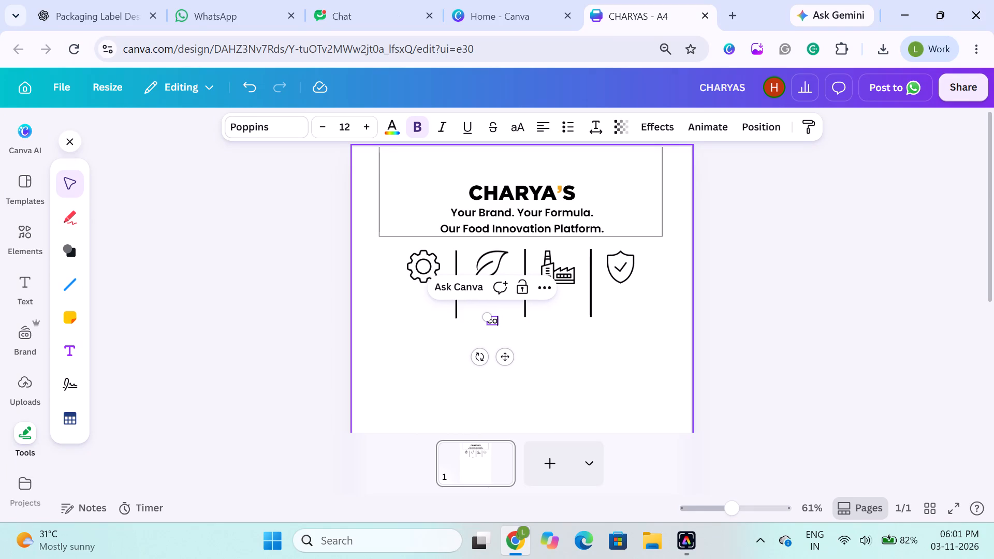
pyautogui.press('BackSpace')
pyautogui.write('o-')
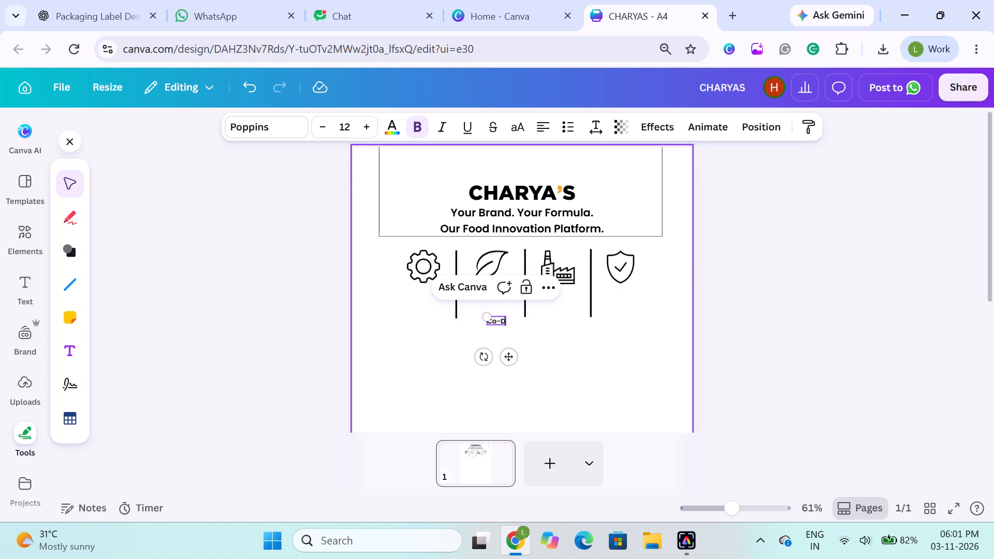
pyautogui.press('e')
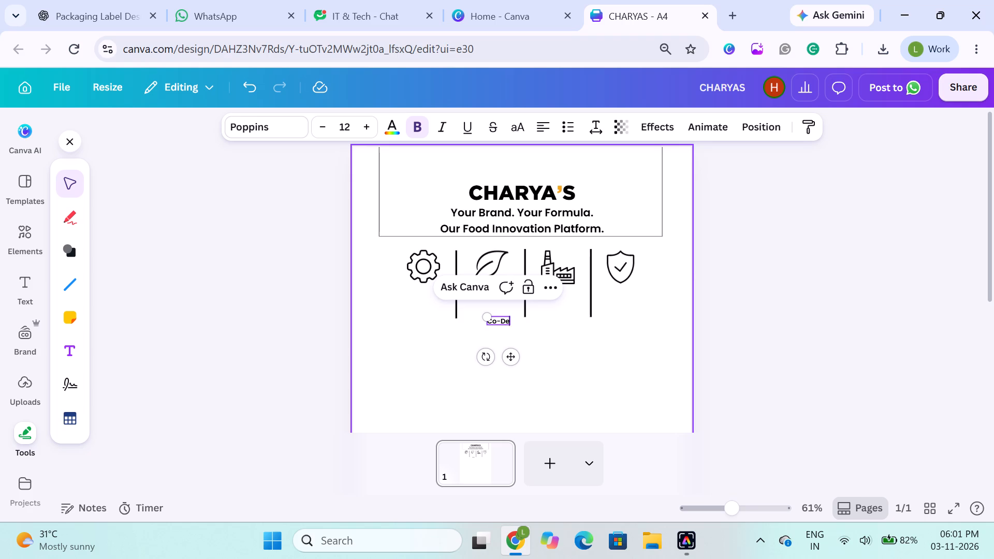
pyautogui.write('vel')
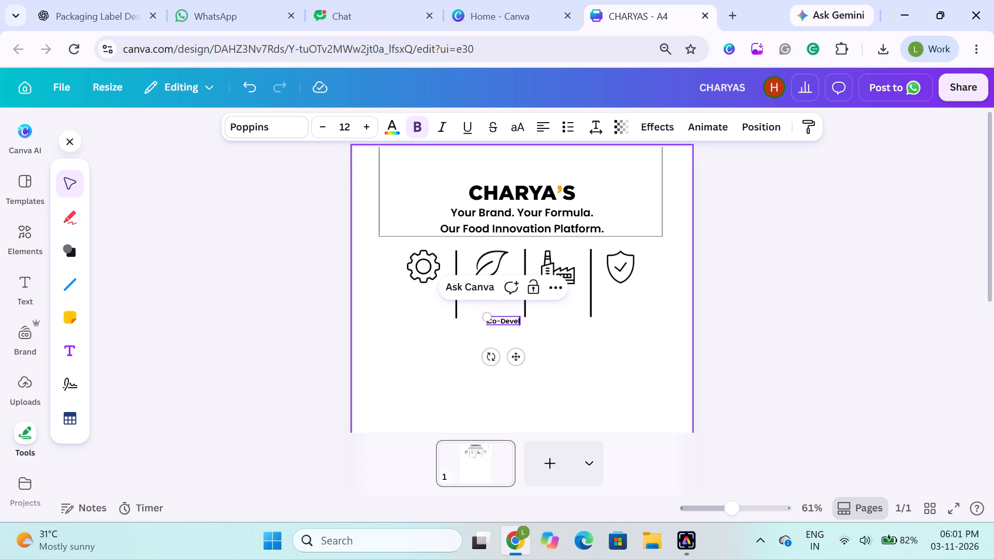
pyautogui.write('op')
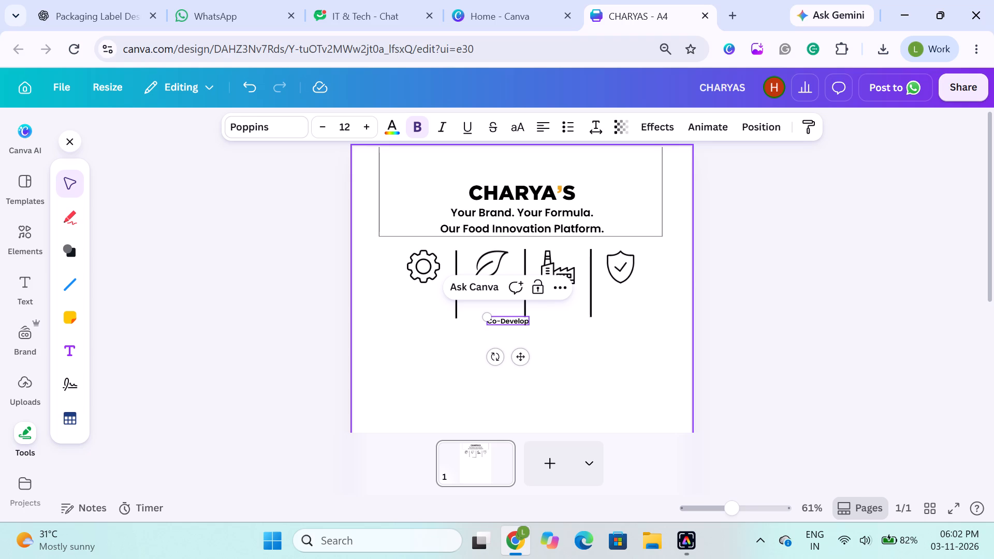
pyautogui.write('ment')
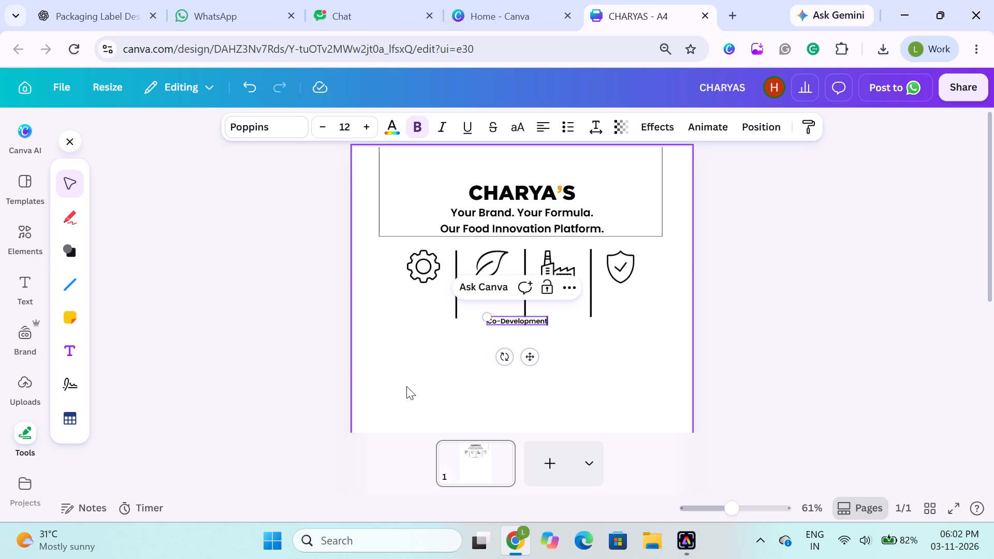
# Add a second line reading "& Customization" to the caption and finish editing the text.
pyautogui.press('Return')
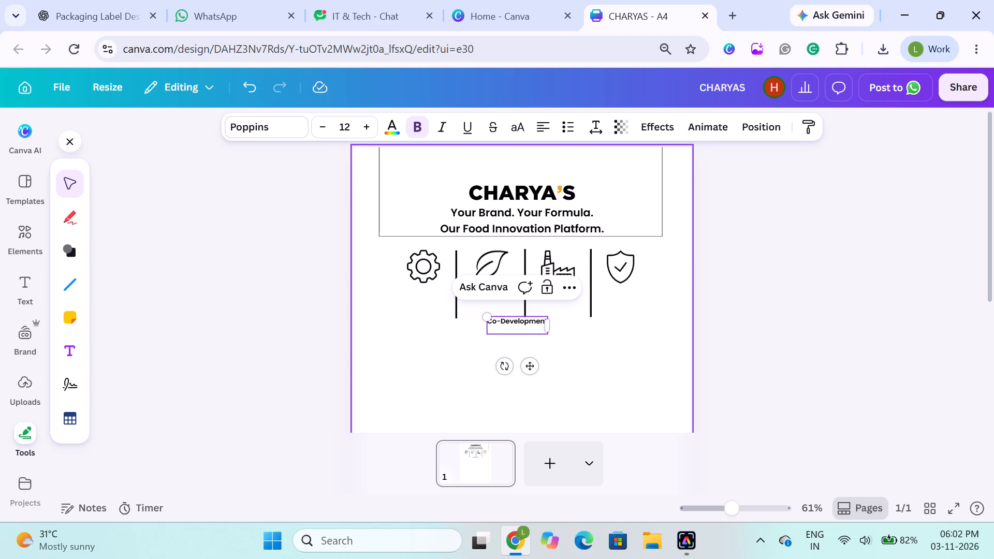
pyautogui.hotkey('shift', '&')
pyautogui.press('space')
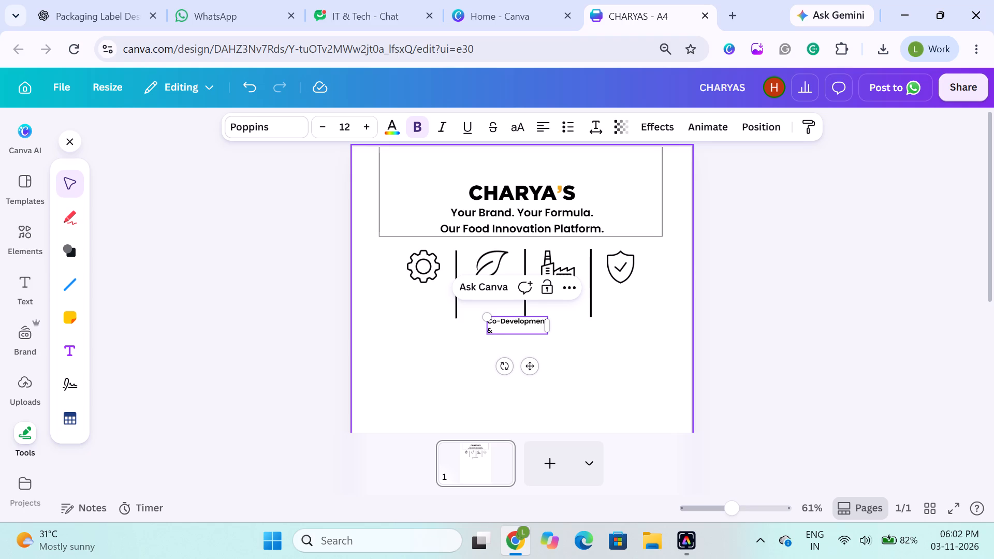
pyautogui.press('u')
pyautogui.press('s')
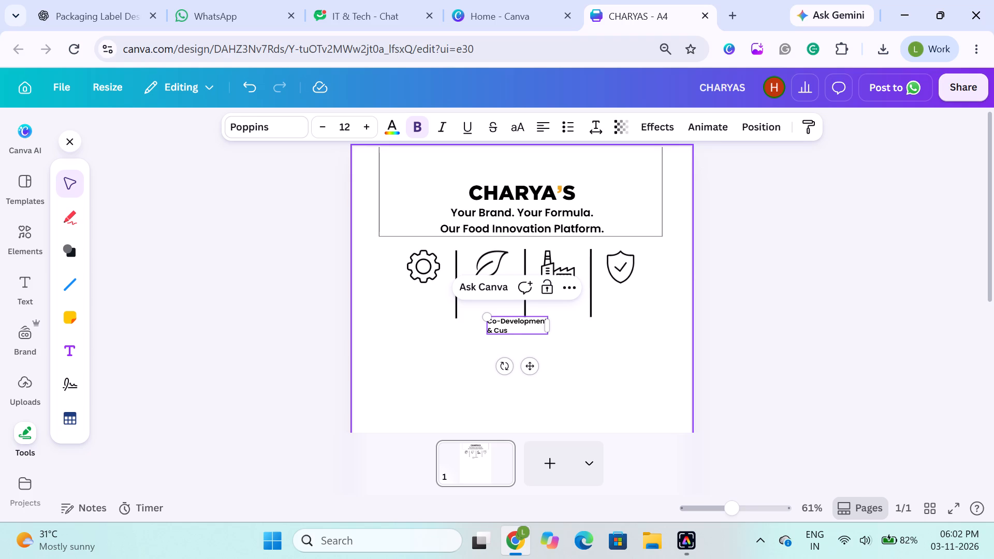
pyautogui.write('to')
pyautogui.write('mi')
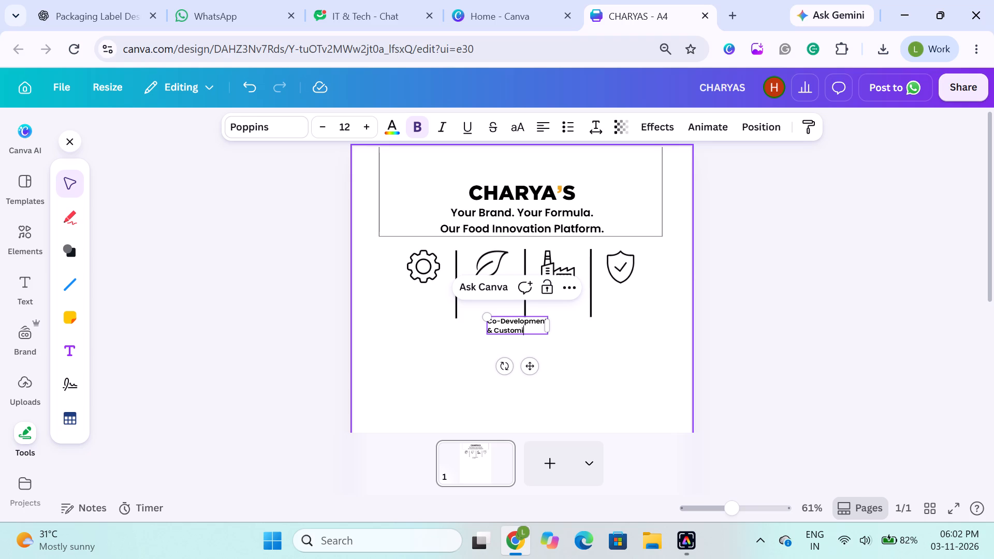
pyautogui.press('x')
pyautogui.press('BackSpace')
pyautogui.write('zato')
pyautogui.press('BackSpace')
pyautogui.write('ion')
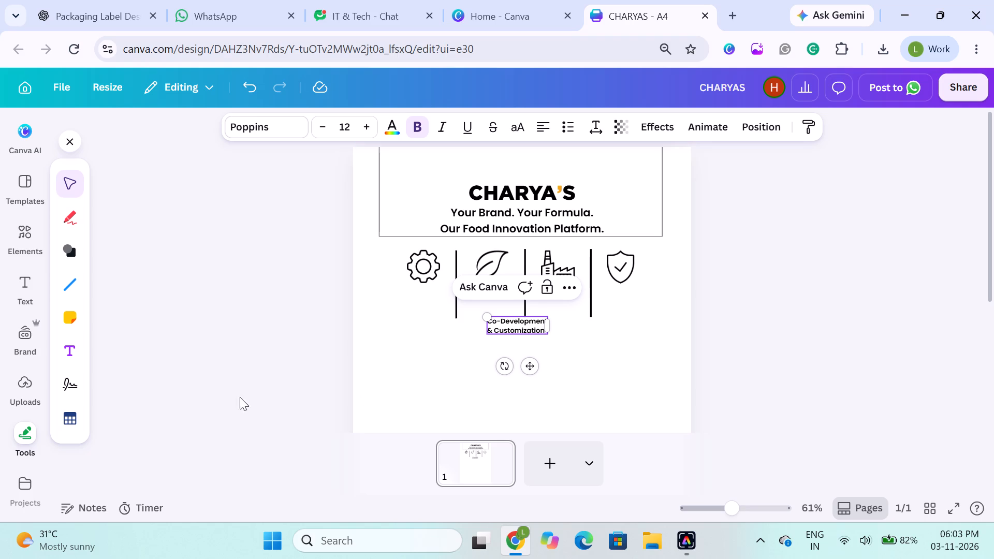
pyautogui.click(162, 392)
# Move the "Co-Development & Customization" caption beneath the gear icon, beside the first divider.
pyautogui.click(510, 320)
pyautogui.moveTo(510, 320); pyautogui.dragTo(412, 298)
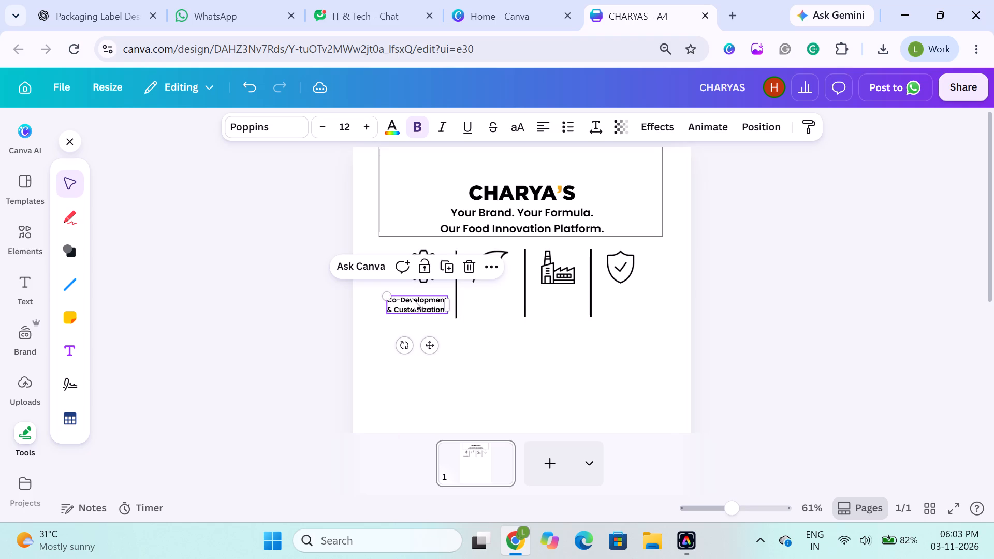
pyautogui.click(282, 286)
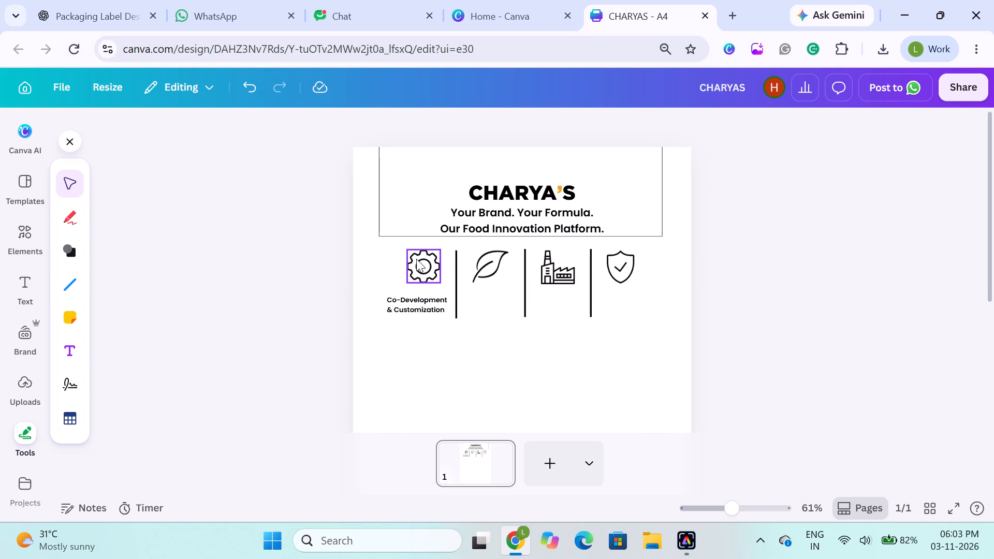
# Change the gear caption's font weight to Poppins Regular.
pyautogui.click(399, 304)
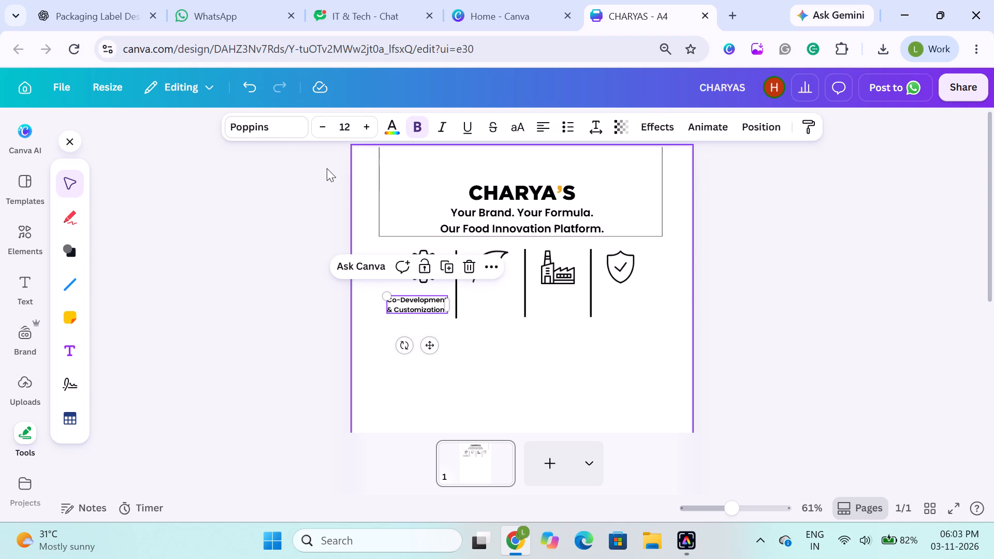
pyautogui.click(267, 134)
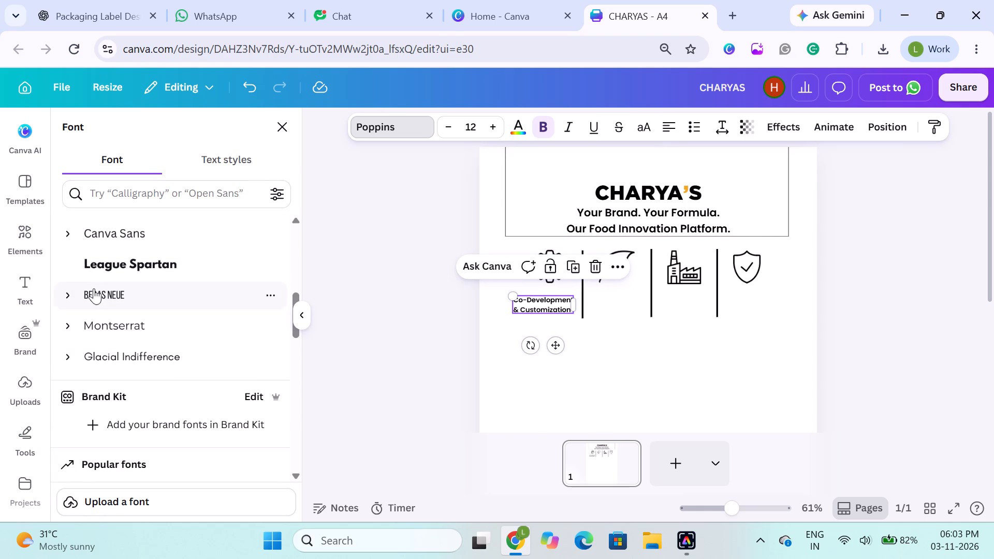
pyautogui.scroll(4, 94, 288)
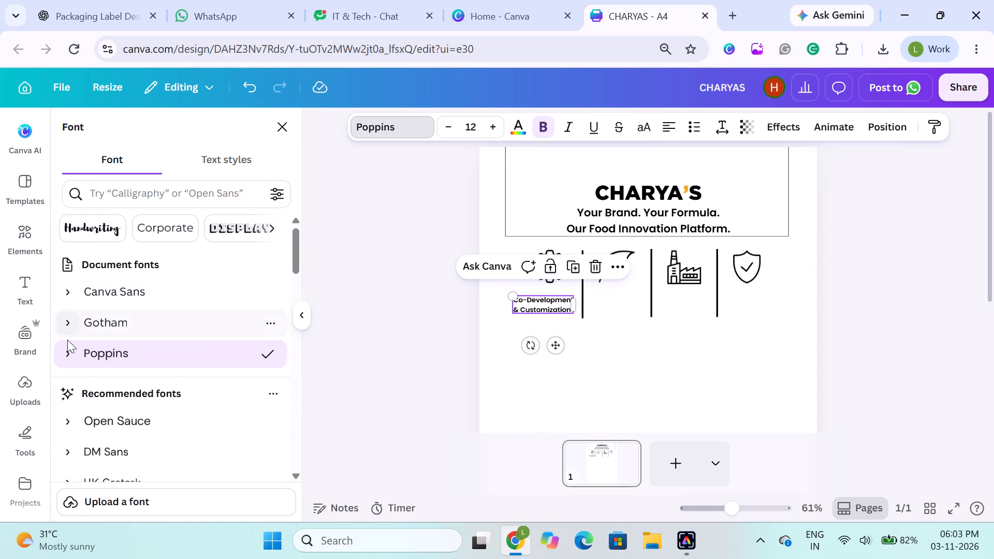
pyautogui.click(67, 346)
pyautogui.scroll(-1, 118, 404)
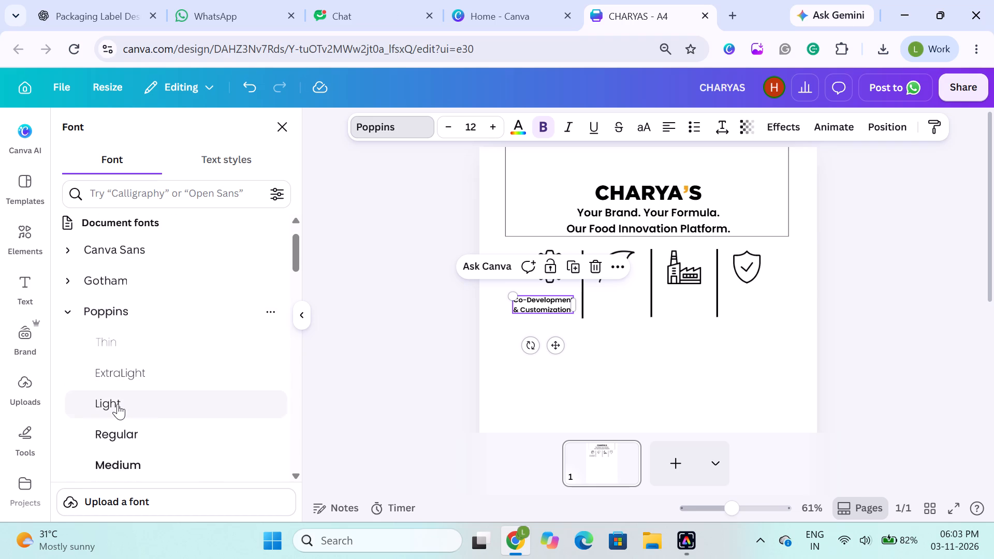
pyautogui.click(118, 404)
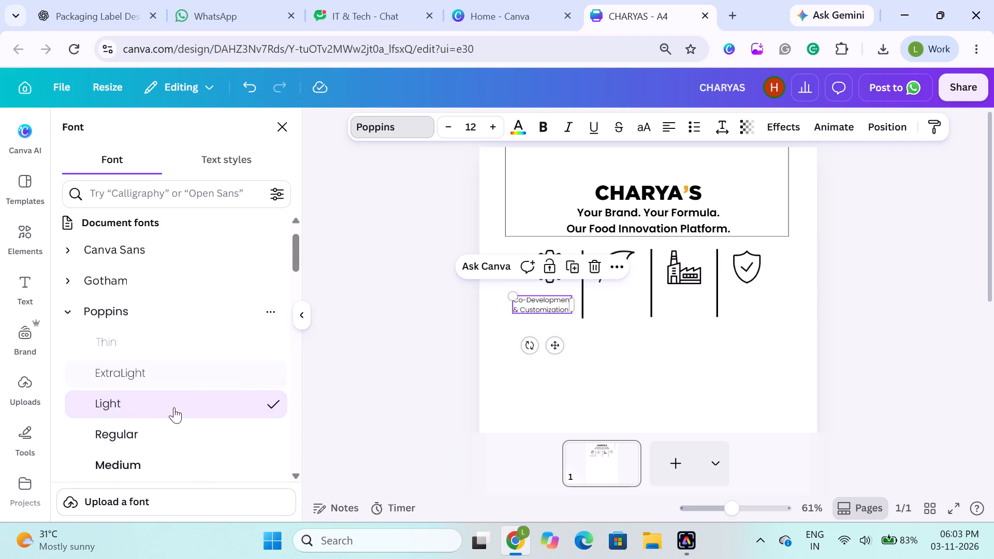
pyautogui.click(162, 424)
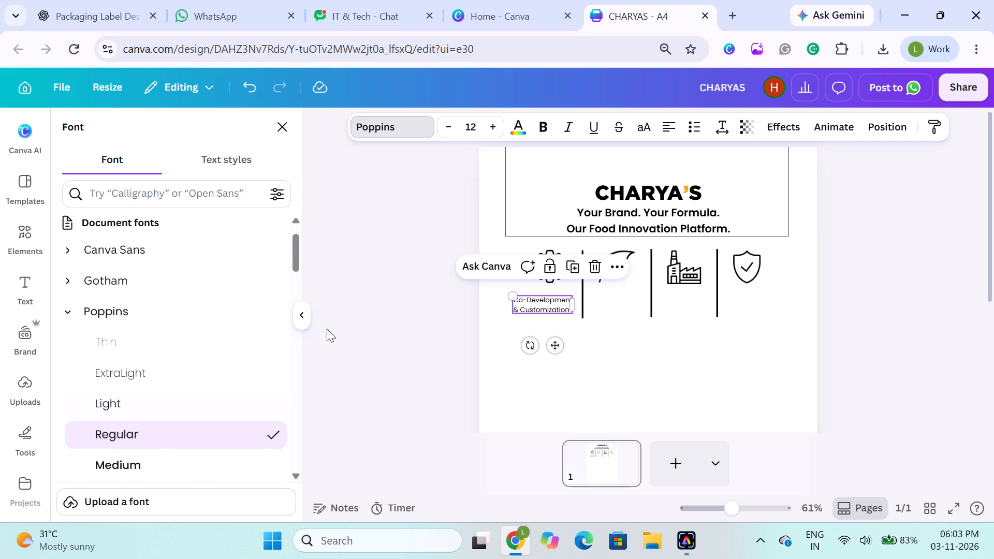
pyautogui.click(327, 329)
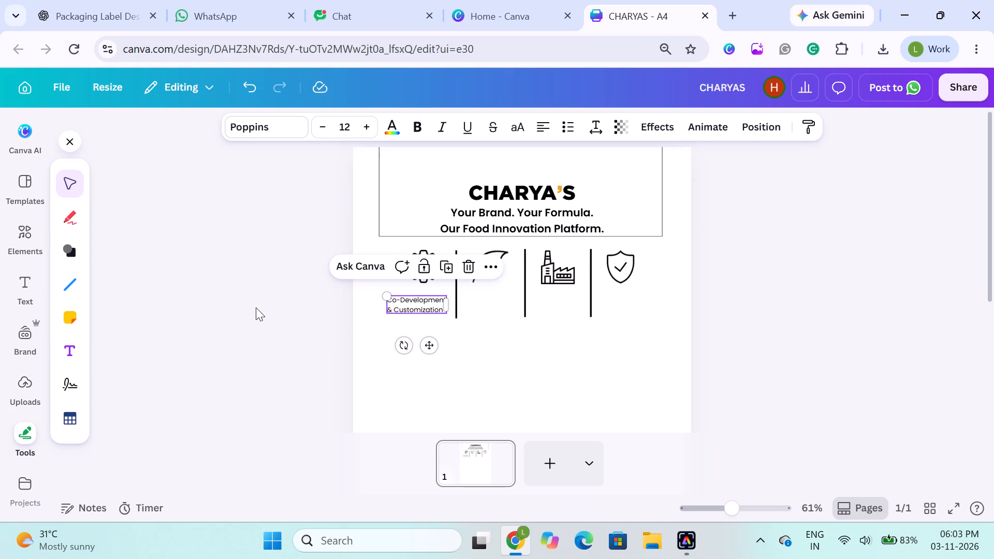
pyautogui.click(256, 307)
# Duplicate the gear caption and place the copy beneath the leaf icon, level with the original.
pyautogui.click(402, 304)
pyautogui.hotkey('ctrl', 'd')
pyautogui.moveTo(407, 307); pyautogui.dragTo(477, 303)
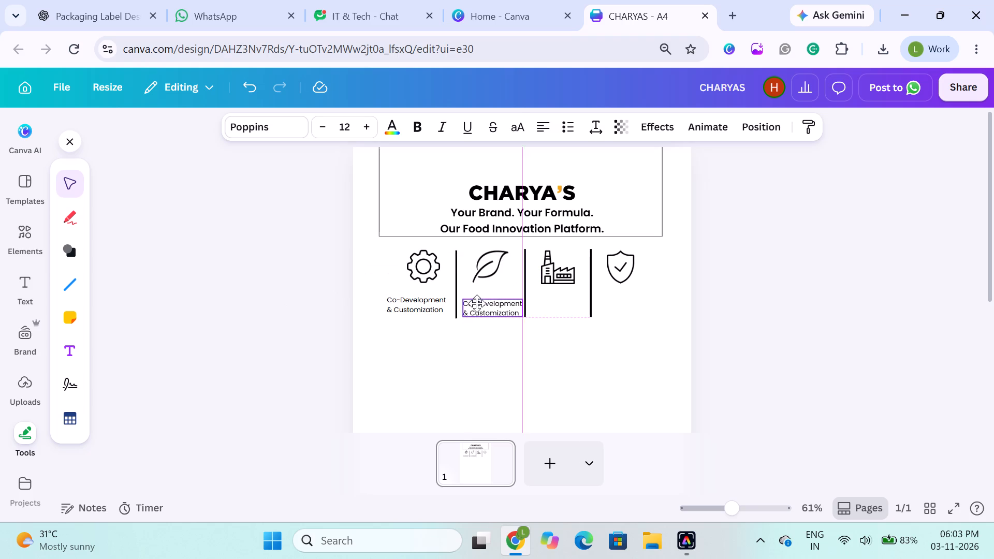
pyautogui.moveTo(477, 303); pyautogui.dragTo(474, 301)
# Replace the text of the caption copy beneath the leaf icon with "Science-Backed".
pyautogui.doubleClick(477, 302)
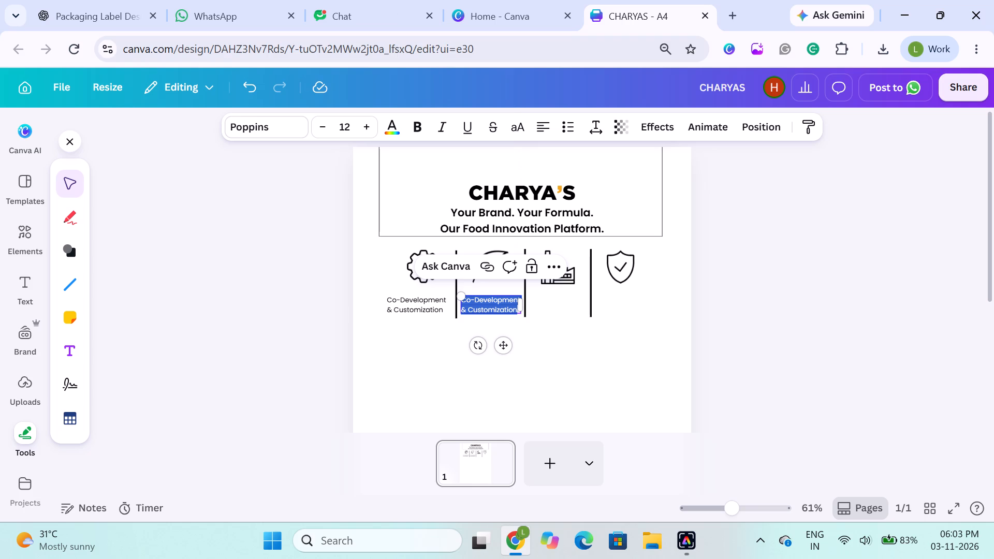
pyautogui.press('BackSpace')
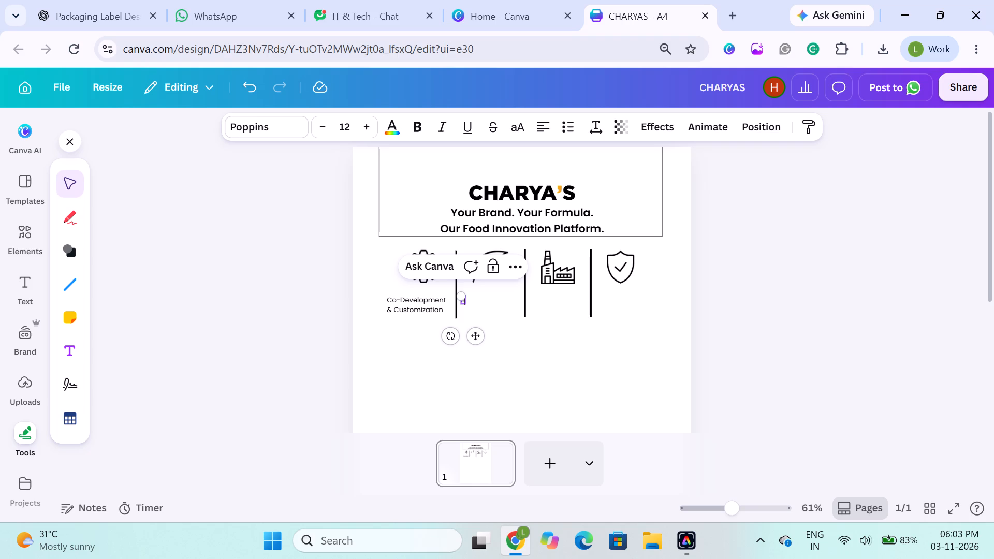
pyautogui.write('ci')
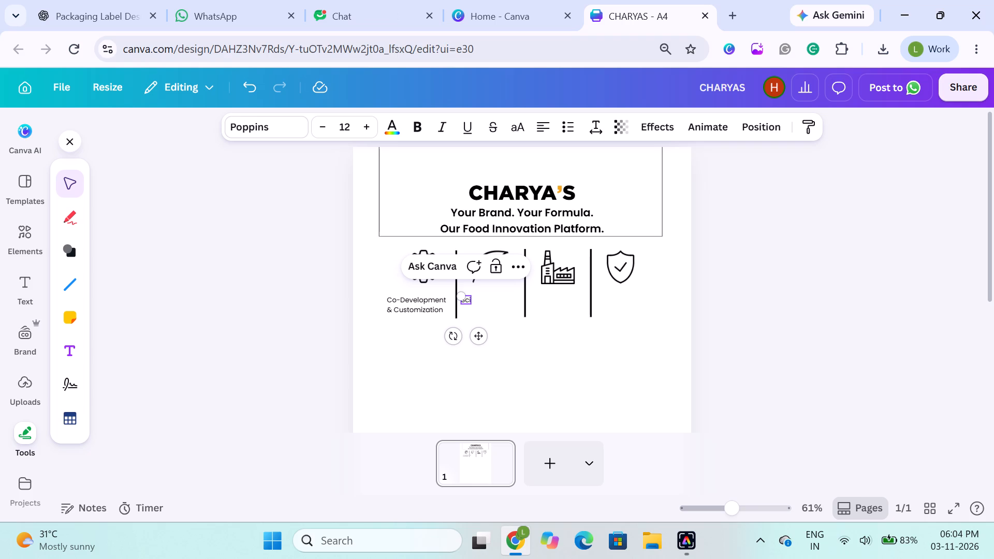
pyautogui.write('encr')
pyautogui.press('BackSpace')
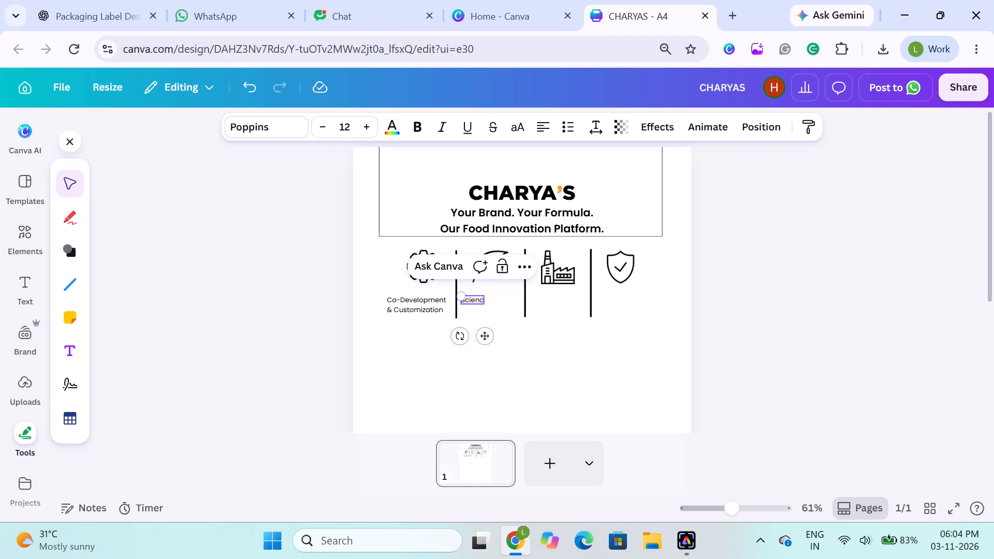
pyautogui.press('e')
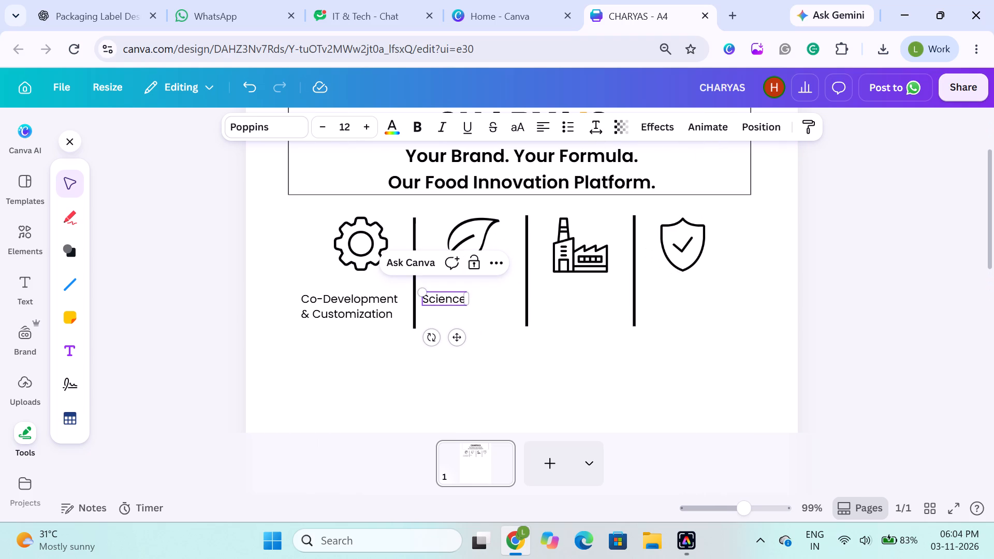
pyautogui.press('=')
pyautogui.press('BackSpace')
pyautogui.press('-')
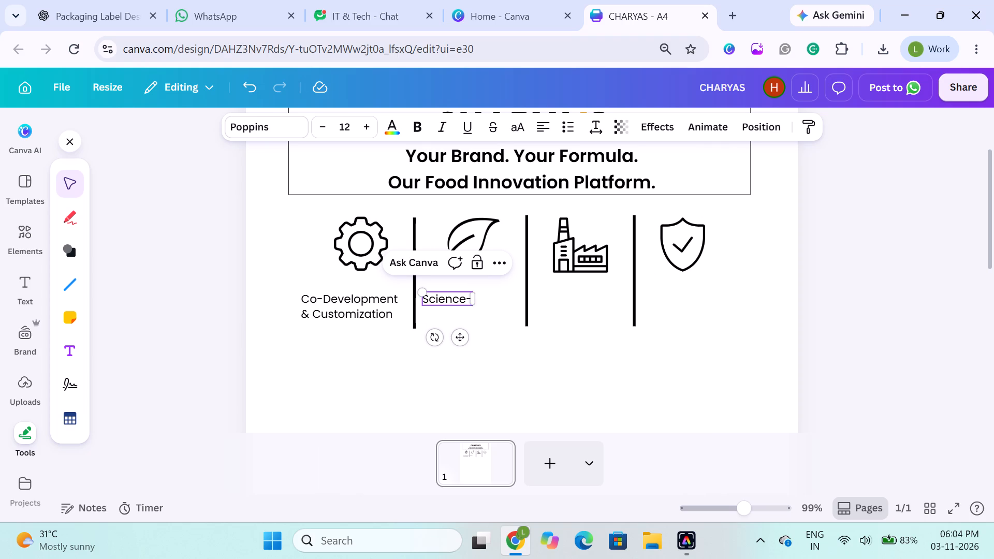
pyautogui.press('b')
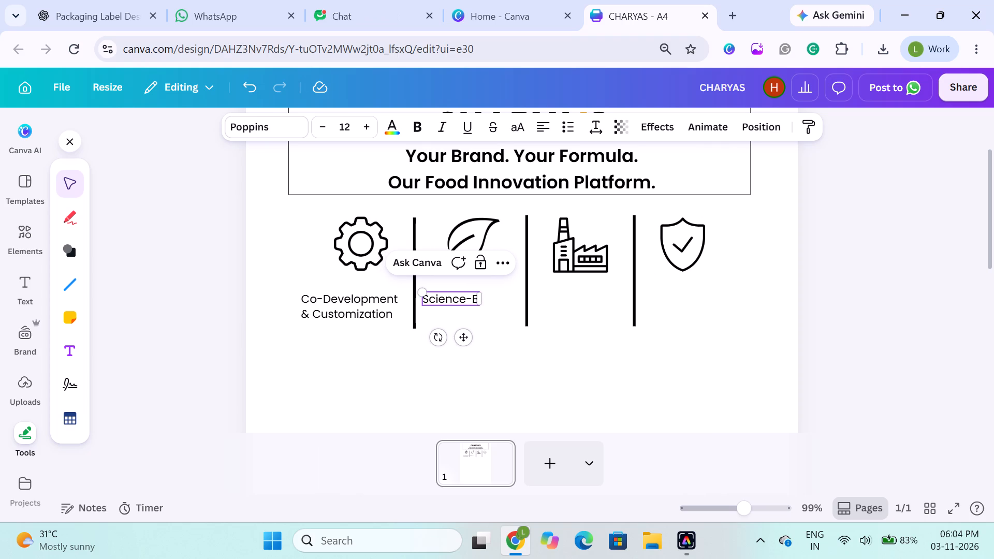
pyautogui.write('acked')
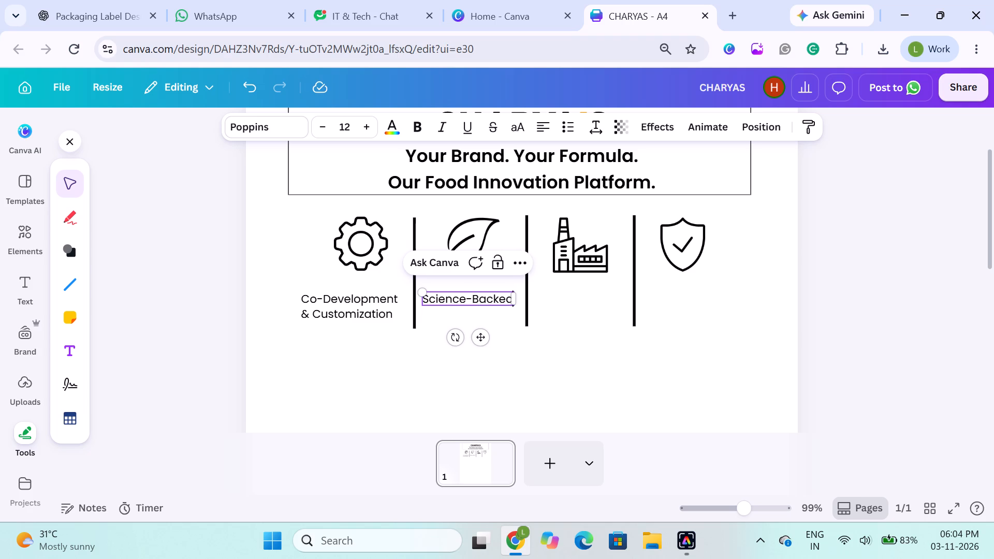
# Add a second line reading "Nutrition" to the leaf caption.
pyautogui.press('Return')
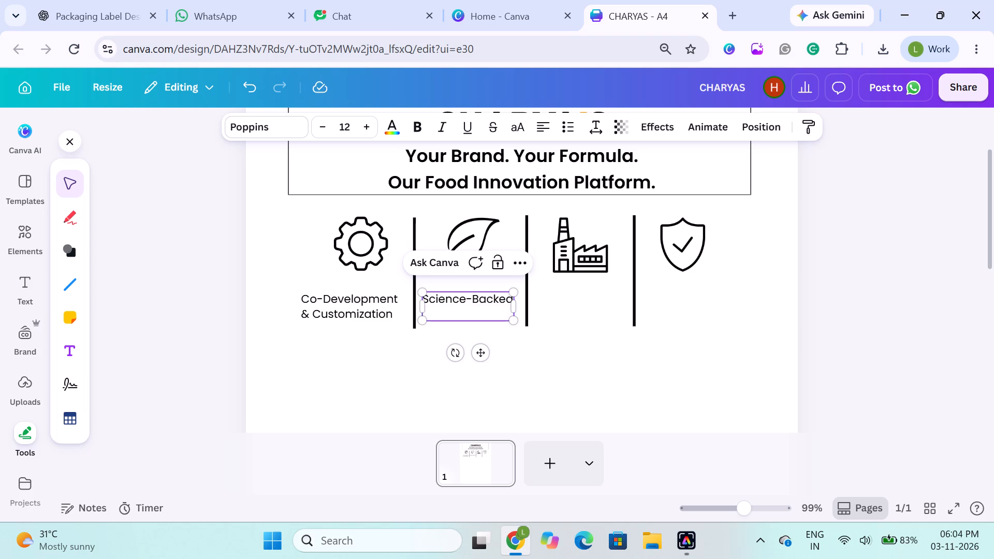
pyautogui.write('nu')
pyautogui.press('BackSpace')
pyautogui.press('BackSpace')
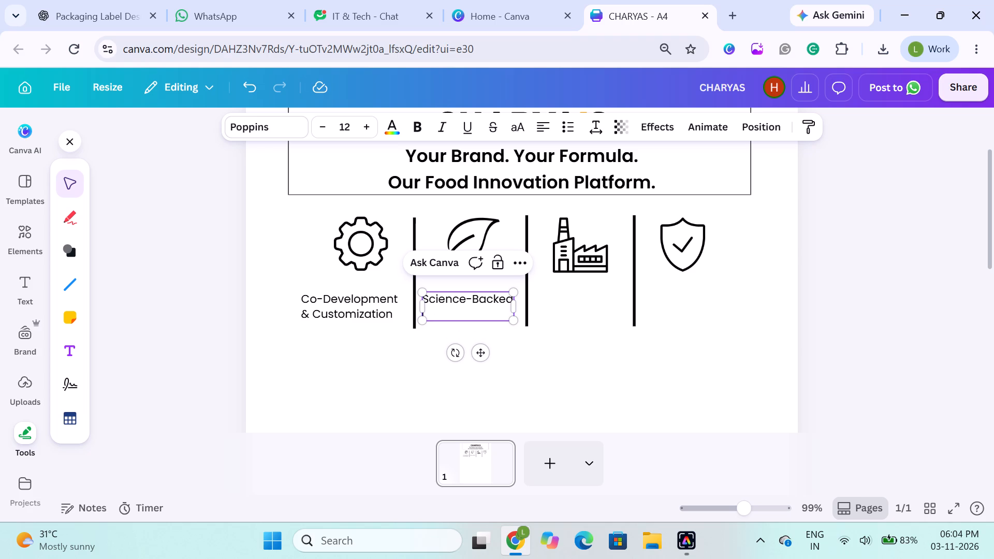
pyautogui.press('n')
pyautogui.write('utri')
pyautogui.write('tion')
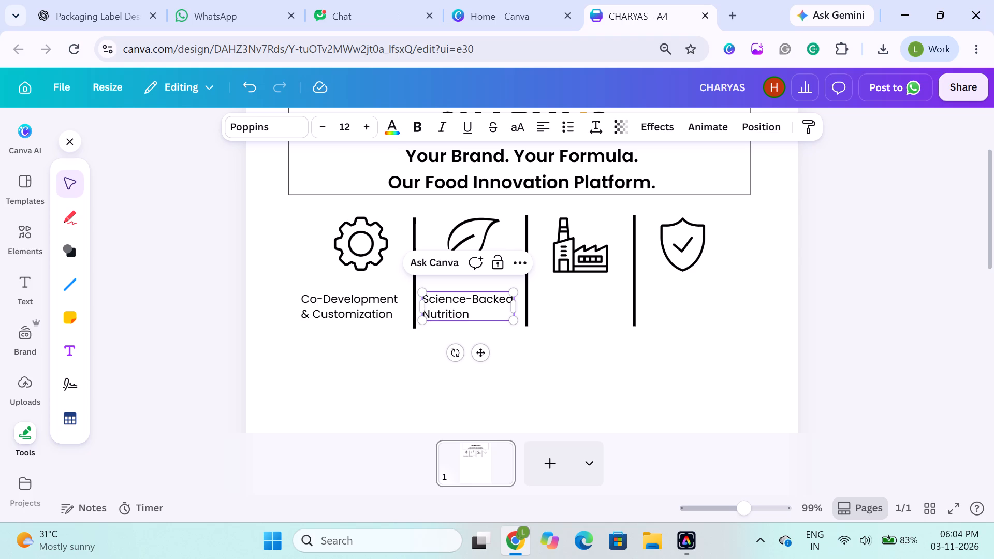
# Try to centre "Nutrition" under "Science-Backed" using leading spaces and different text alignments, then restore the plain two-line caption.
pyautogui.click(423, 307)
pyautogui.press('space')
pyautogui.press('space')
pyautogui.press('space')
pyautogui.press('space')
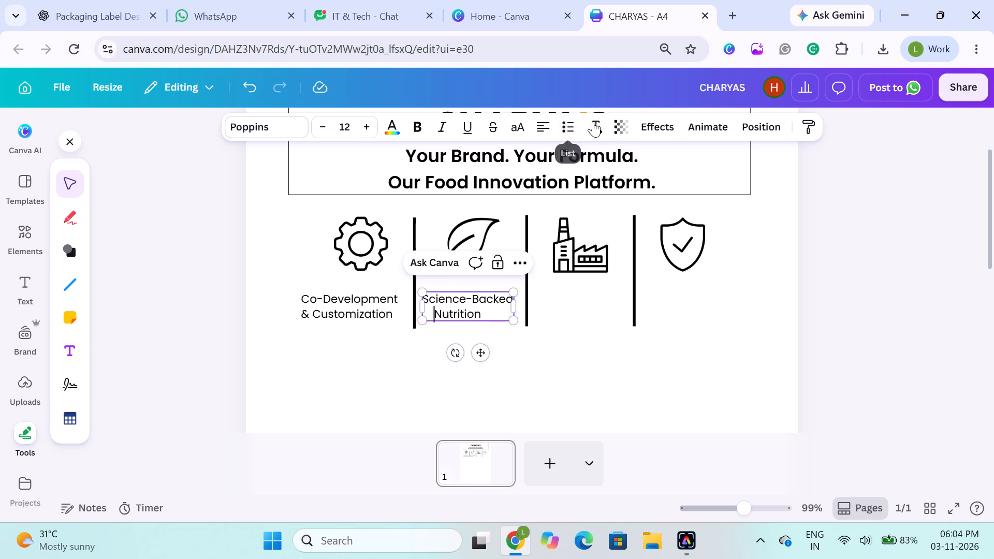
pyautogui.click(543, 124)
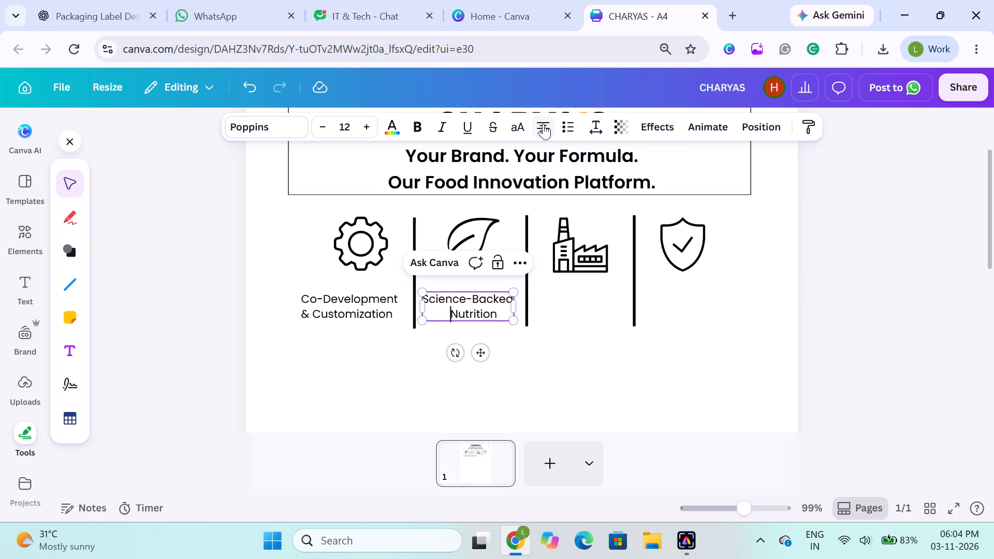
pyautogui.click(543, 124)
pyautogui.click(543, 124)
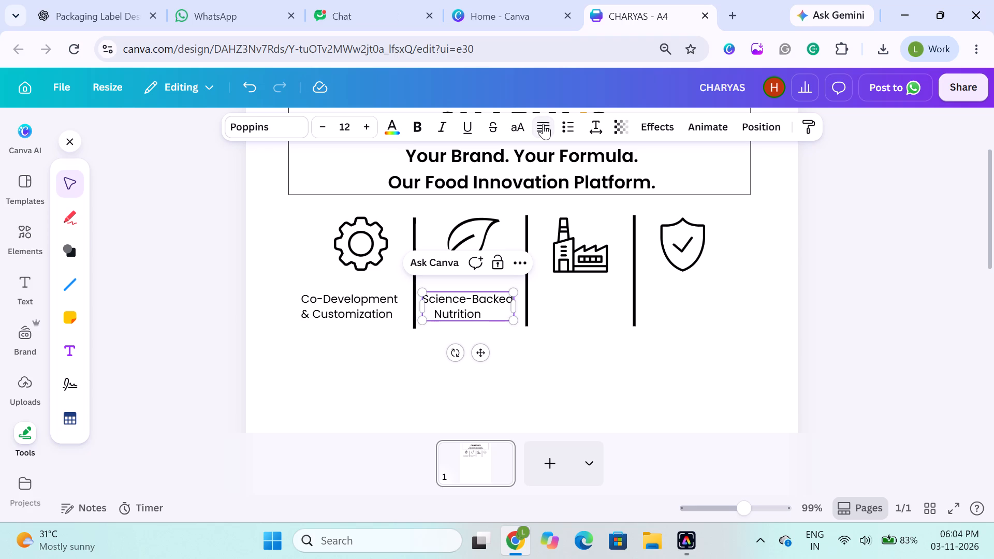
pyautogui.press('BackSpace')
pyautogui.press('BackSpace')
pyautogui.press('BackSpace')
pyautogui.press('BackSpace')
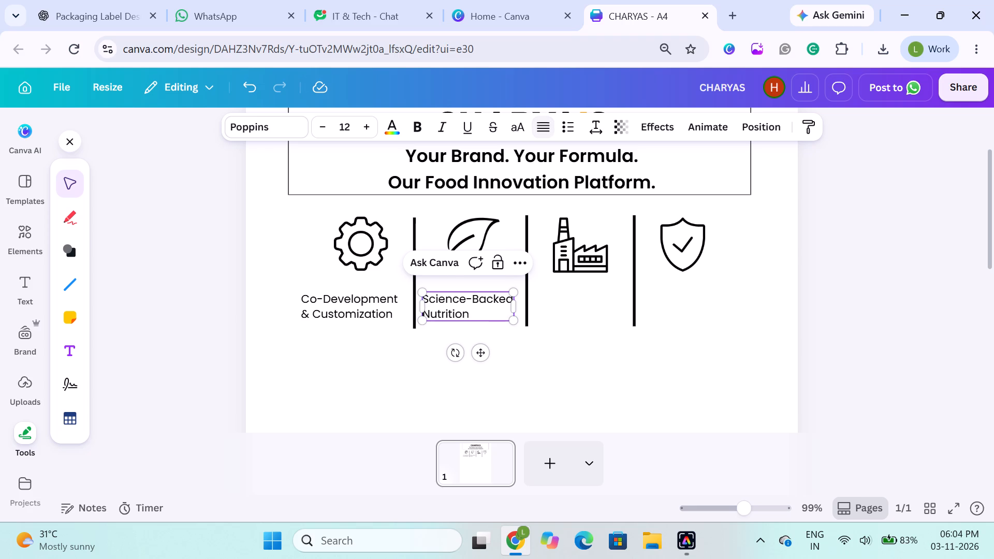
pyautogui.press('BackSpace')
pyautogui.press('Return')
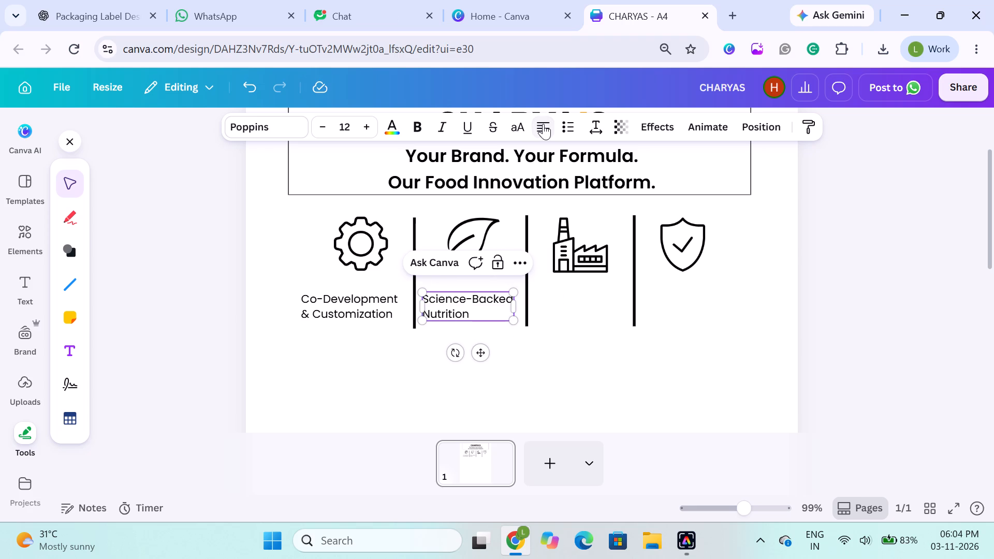
# Centre-align the "Science-Backed Nutrition" caption and finish editing it.
pyautogui.click(543, 131)
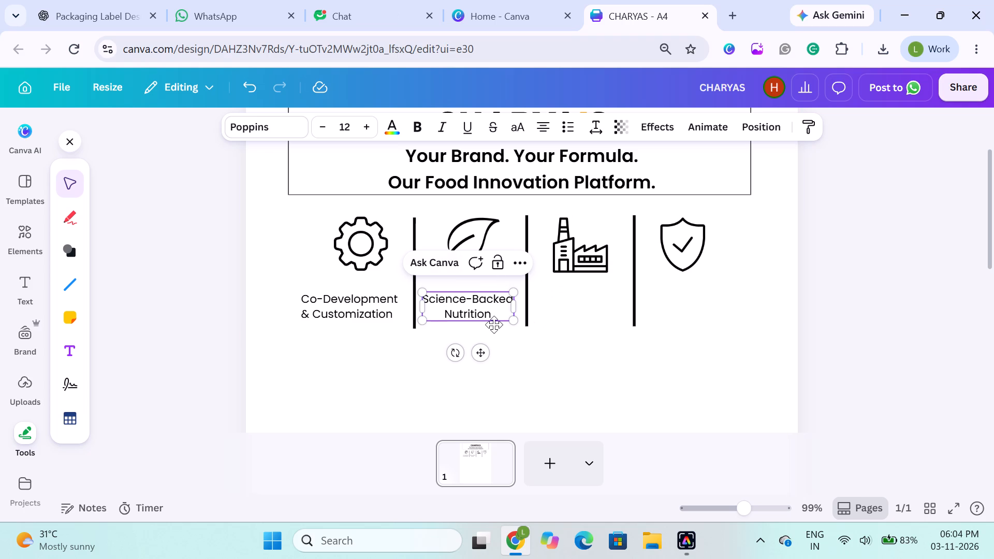
pyautogui.click(131, 292)
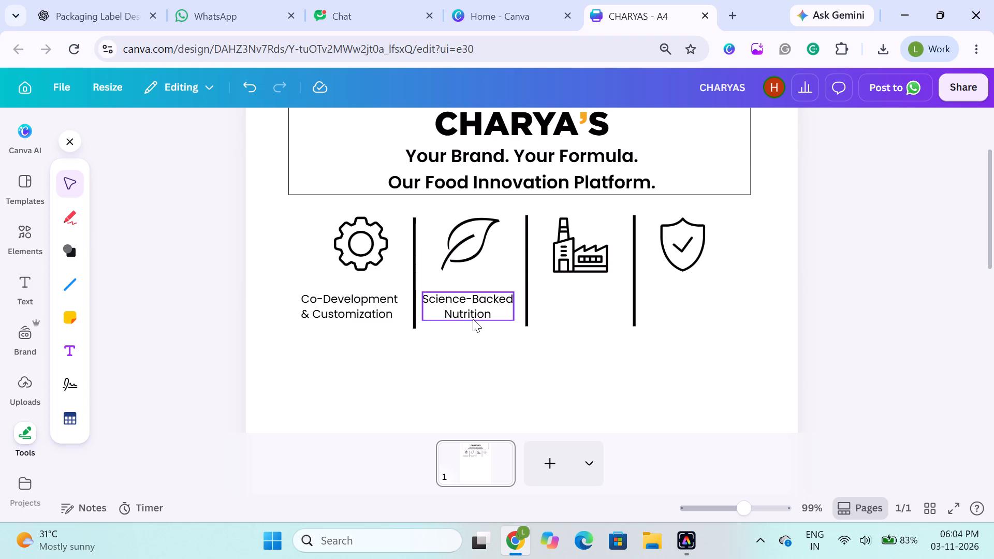
# Duplicate the leaf caption and place the copy beneath the factory icon, level with the original and midway between the second and third dividers.
pyautogui.click(473, 319)
pyautogui.hotkey('ctrl', 'd')
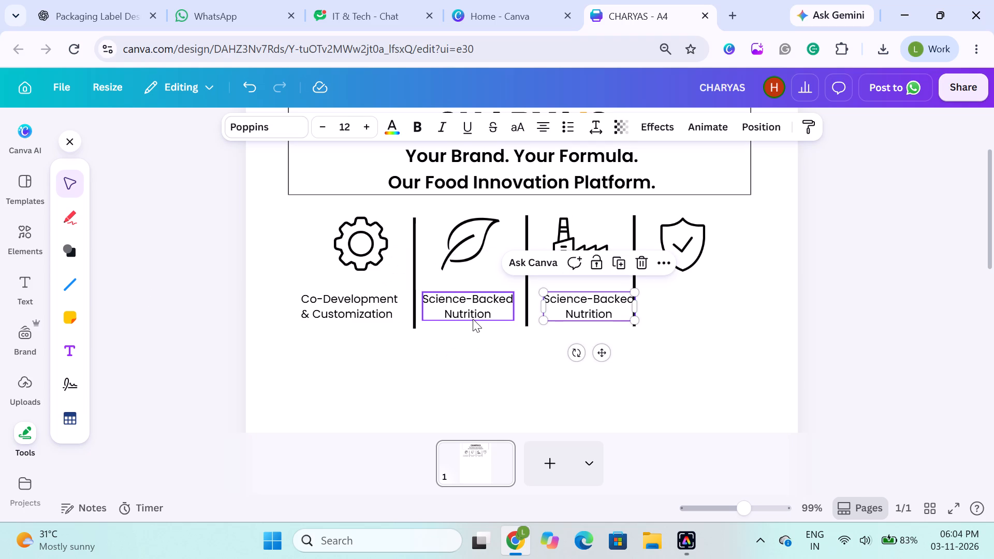
pyautogui.moveTo(574, 315); pyautogui.dragTo(563, 314)
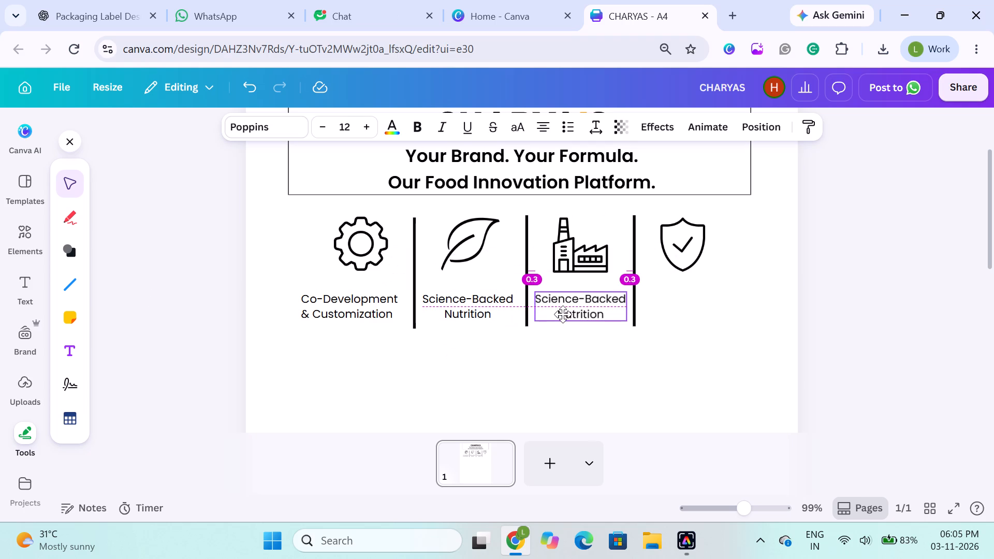
pyautogui.moveTo(563, 314); pyautogui.dragTo(564, 316)
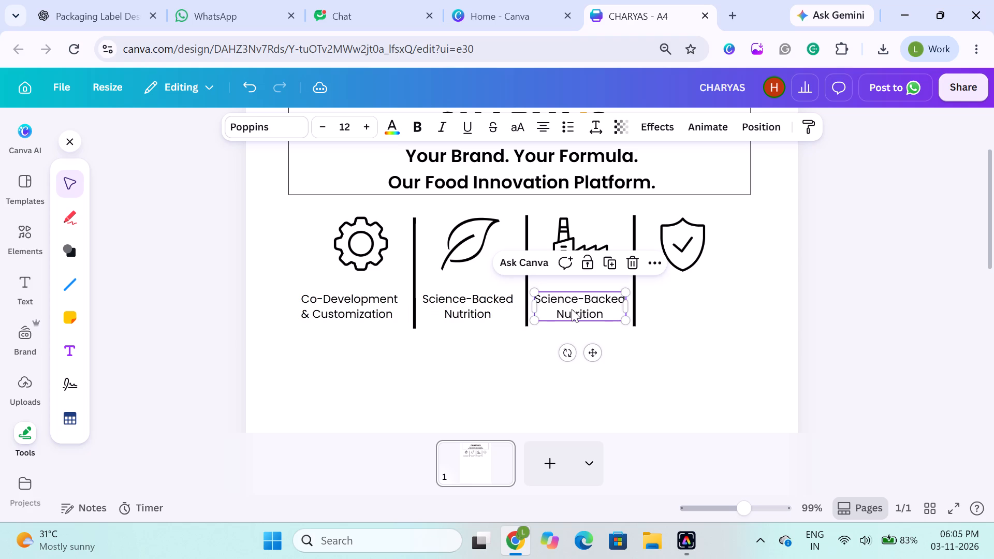
# Replace the factory icon's caption text with "Scalable Manufacturing", breaking it so that "Manufacturing" sits on a second line.
pyautogui.doubleClick(572, 309)
pyautogui.write('SC')
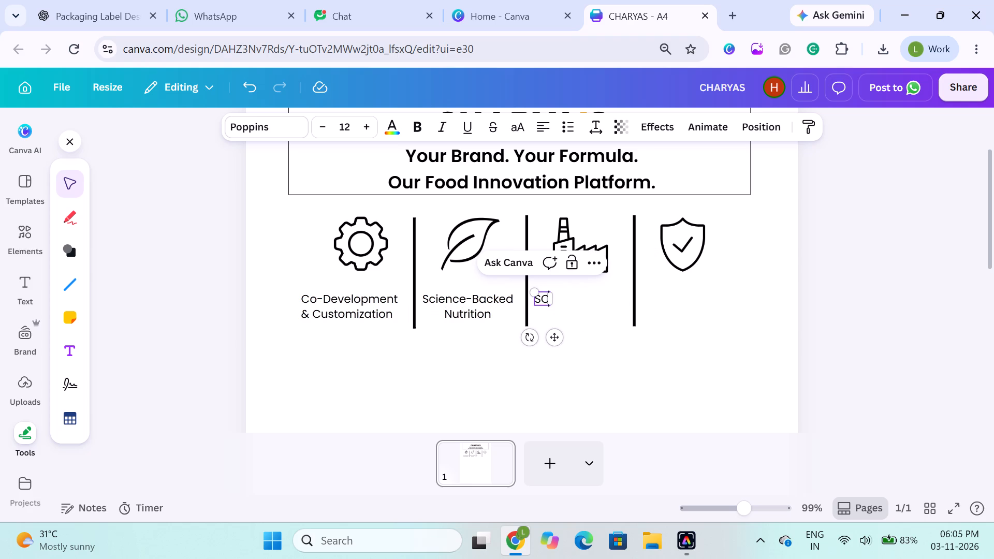
pyautogui.press('BackSpace')
pyautogui.press('c')
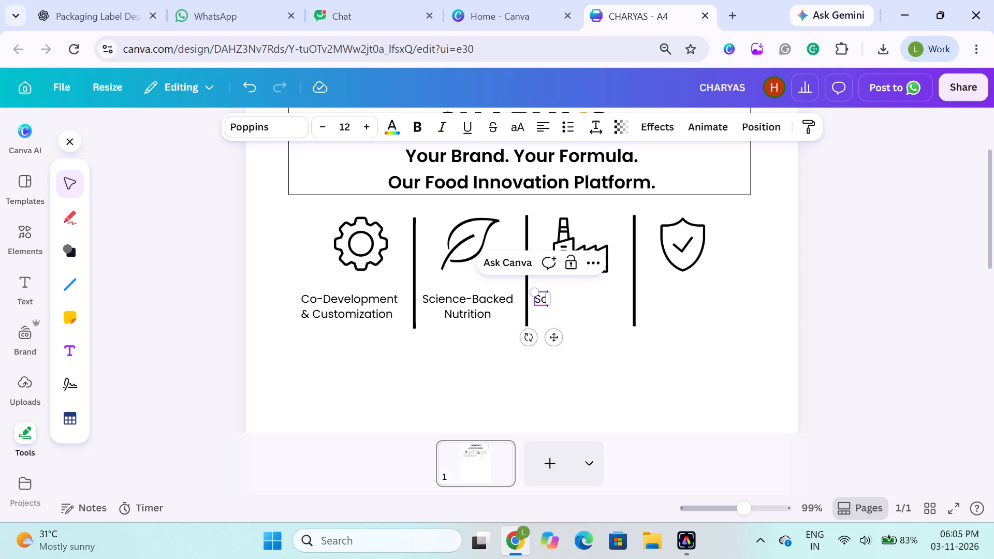
pyautogui.write('alab')
pyautogui.write('le')
pyautogui.press('space')
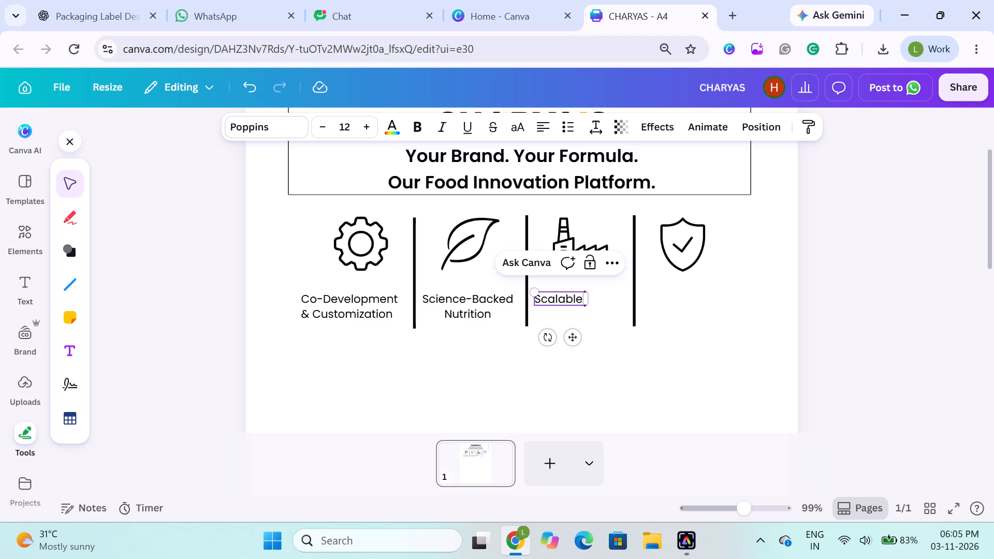
pyautogui.press('m')
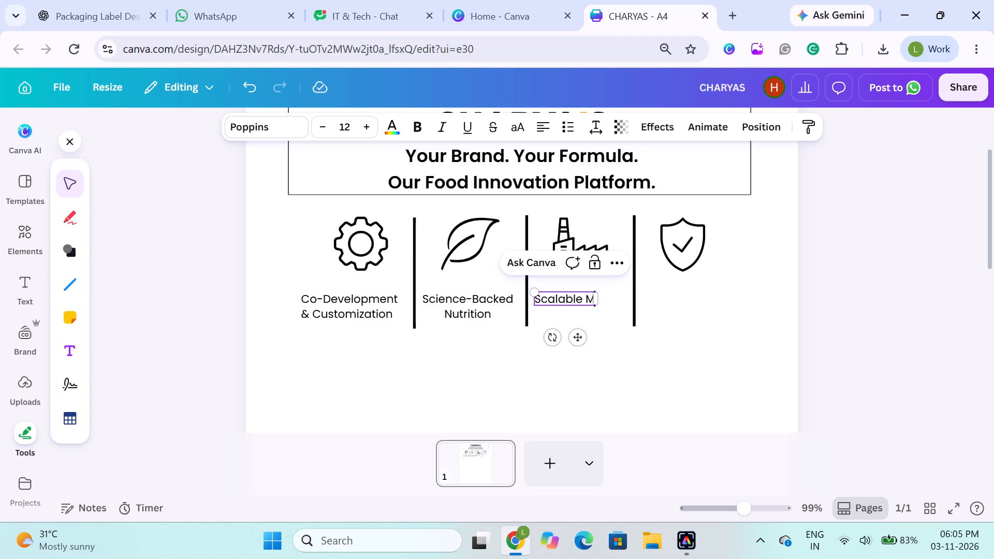
pyautogui.write('anu')
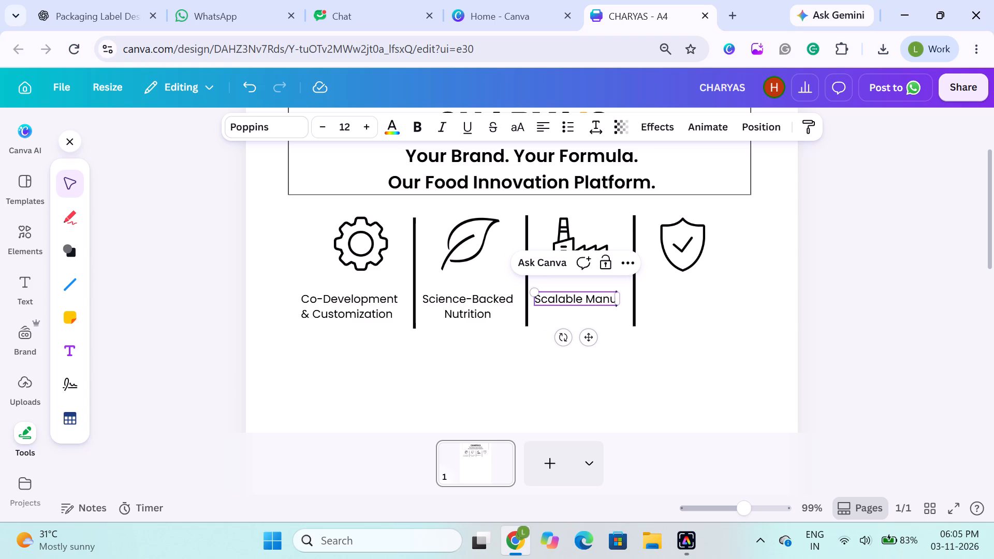
pyautogui.write('fa')
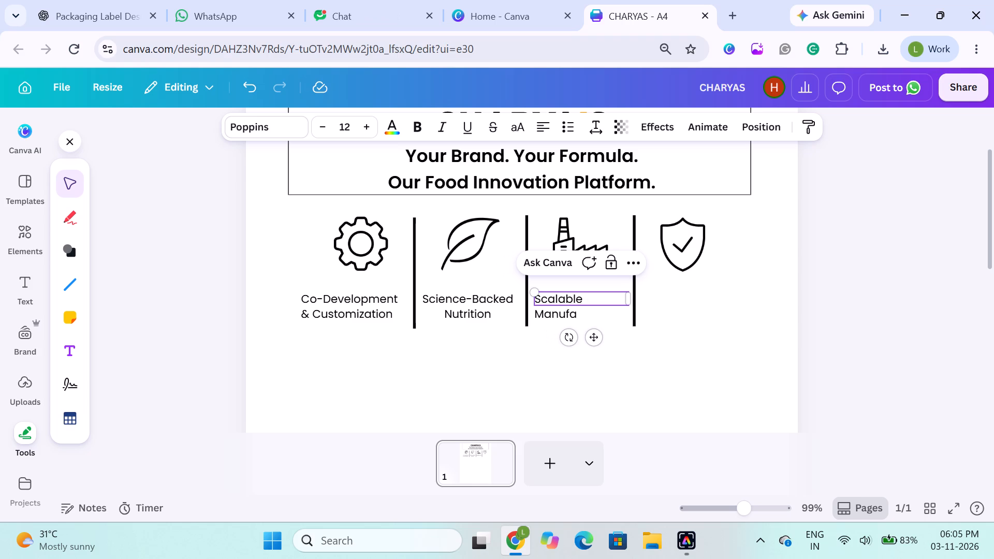
pyautogui.write('ctu')
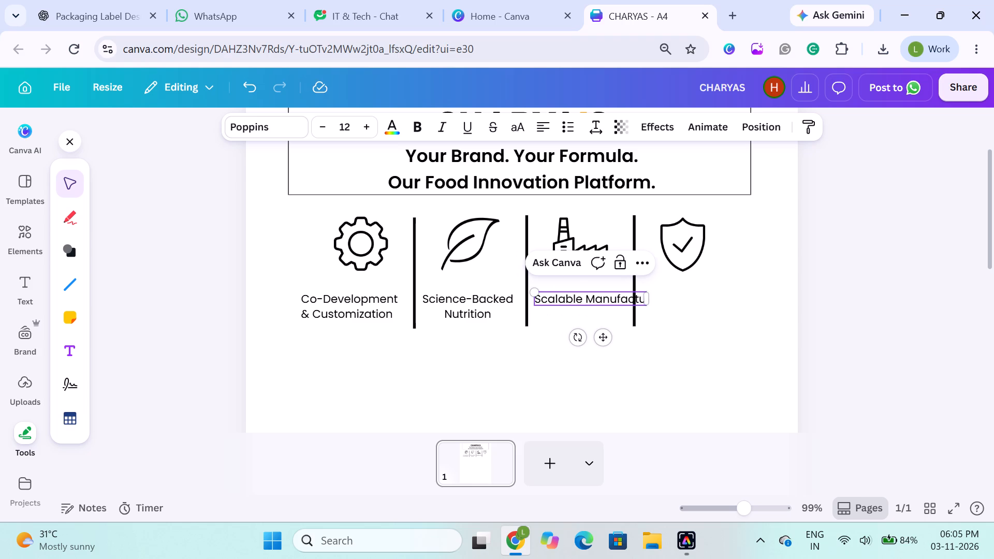
pyautogui.write('ring')
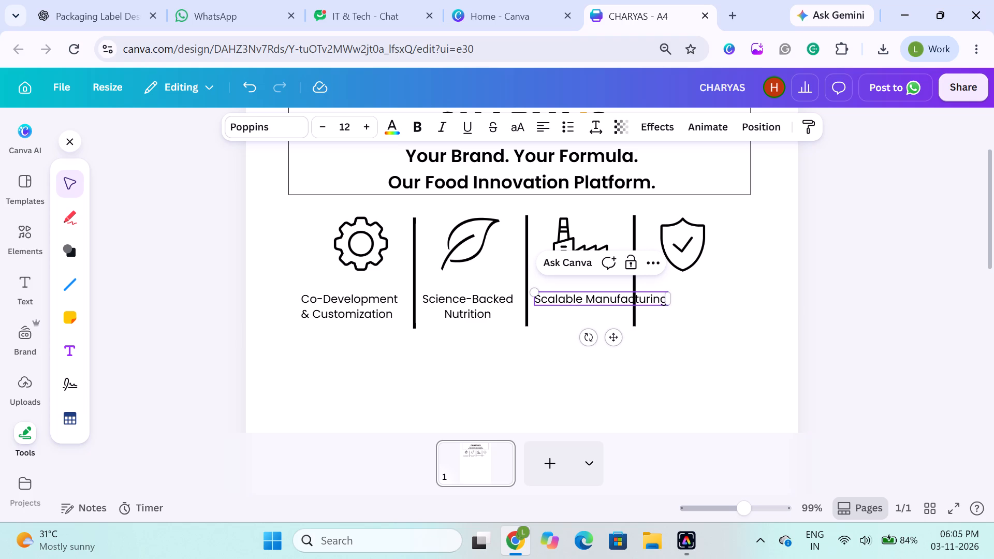
pyautogui.click(582, 301)
pyautogui.press('Return')
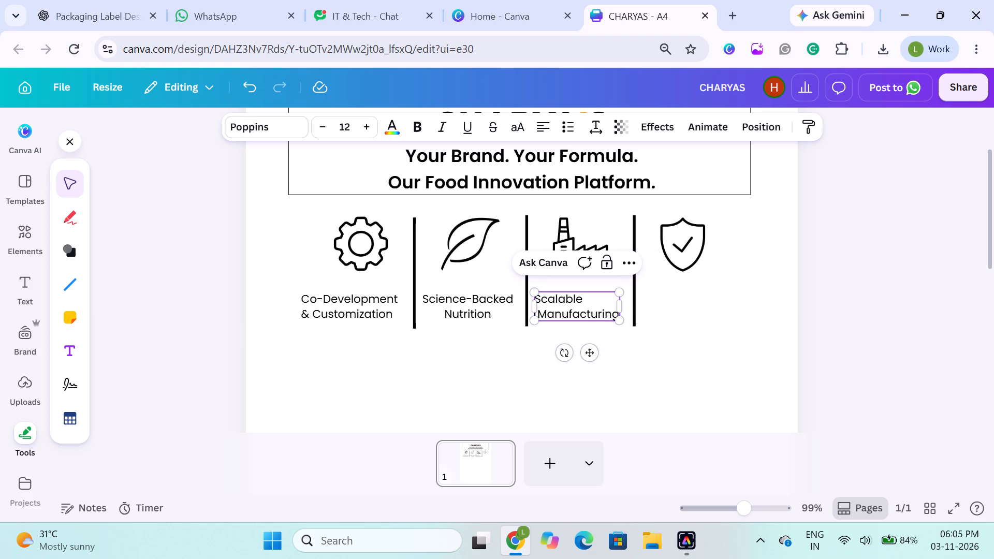
# Remove the leading space before "Manufacturing", centre-align the "Scalable Manufacturing" caption, and finish editing it.
pyautogui.click(532, 128)
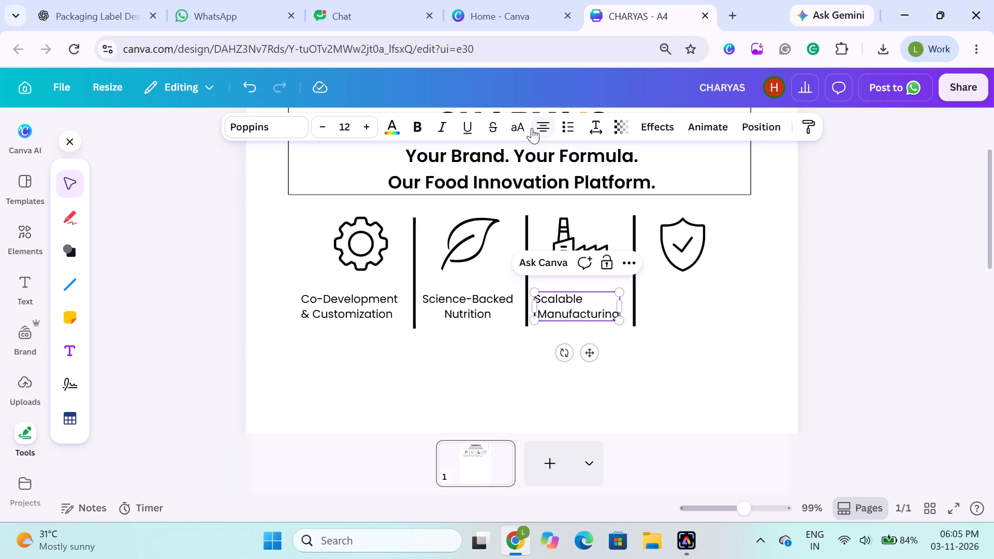
pyautogui.click(532, 128)
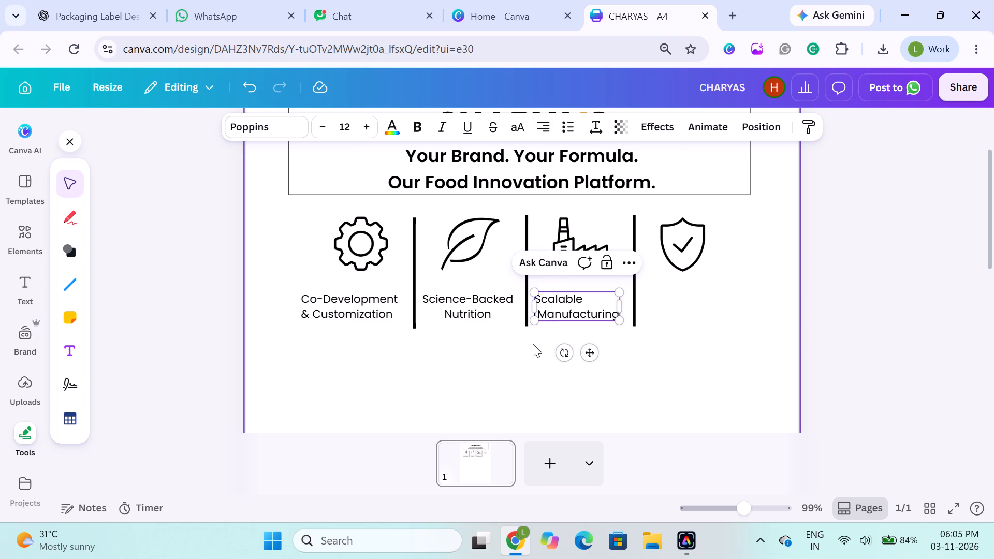
pyautogui.click(533, 344)
pyautogui.click(545, 319)
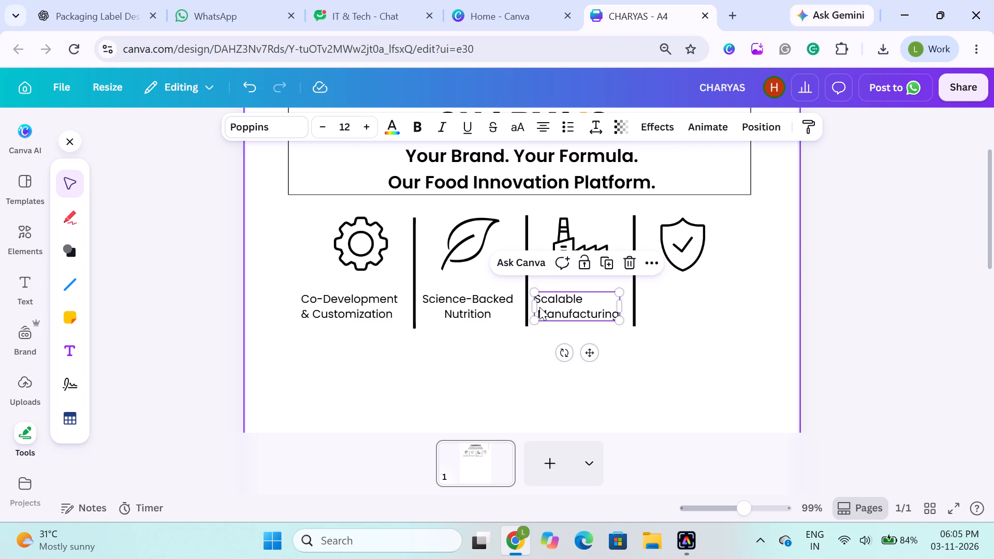
pyautogui.click(539, 313)
pyautogui.press('BackSpace')
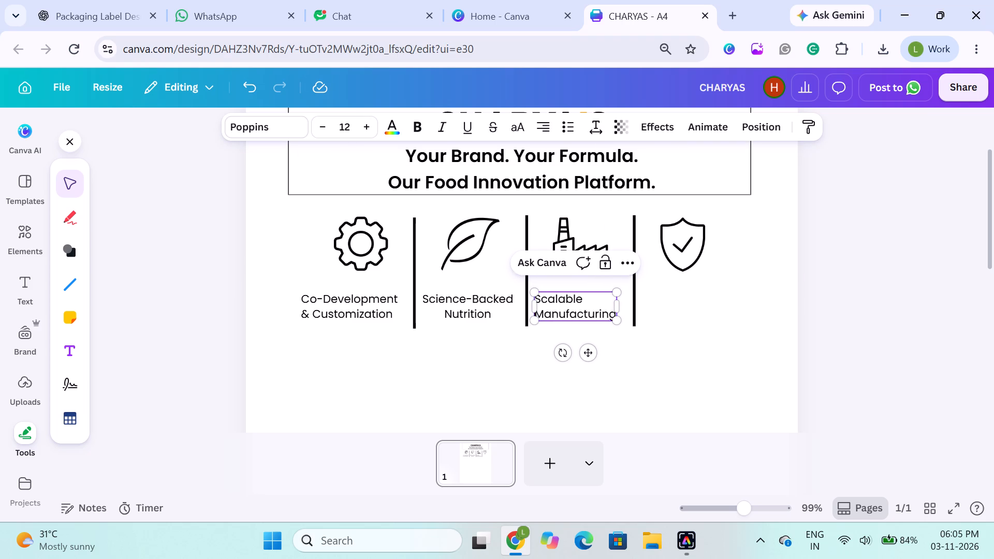
pyautogui.click(535, 126)
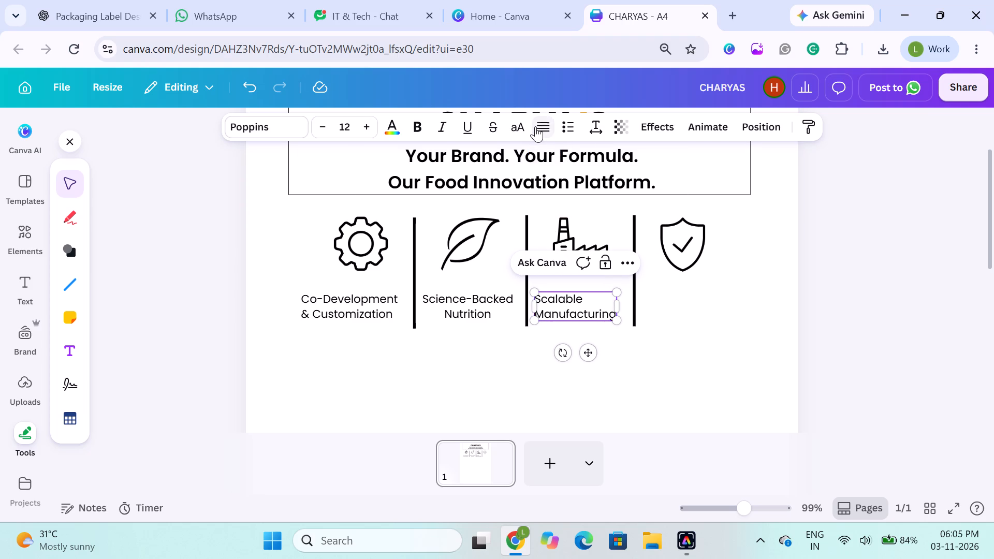
pyautogui.click(535, 126)
pyautogui.click(562, 295)
pyautogui.click(538, 296)
pyautogui.tripleClick(550, 130)
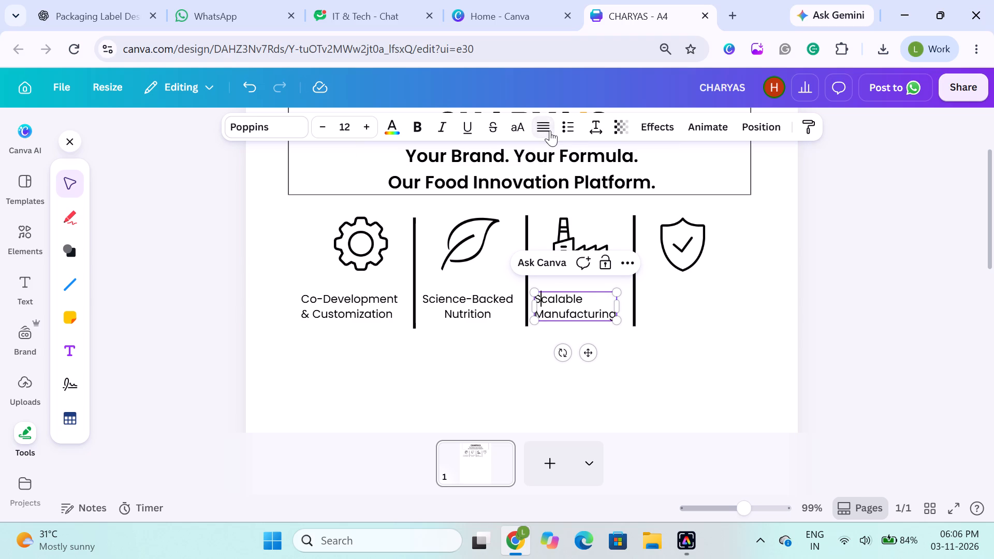
pyautogui.click(550, 130)
pyautogui.click(550, 130)
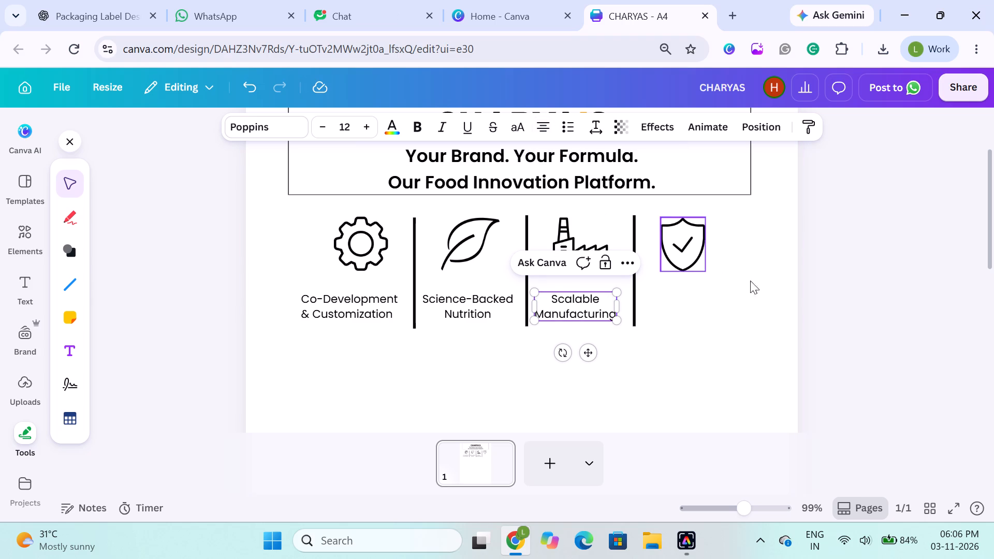
pyautogui.click(839, 296)
# Duplicate the factory icon's caption so that the copy sits beneath the shield icon, level with the original.
pyautogui.click(601, 306)
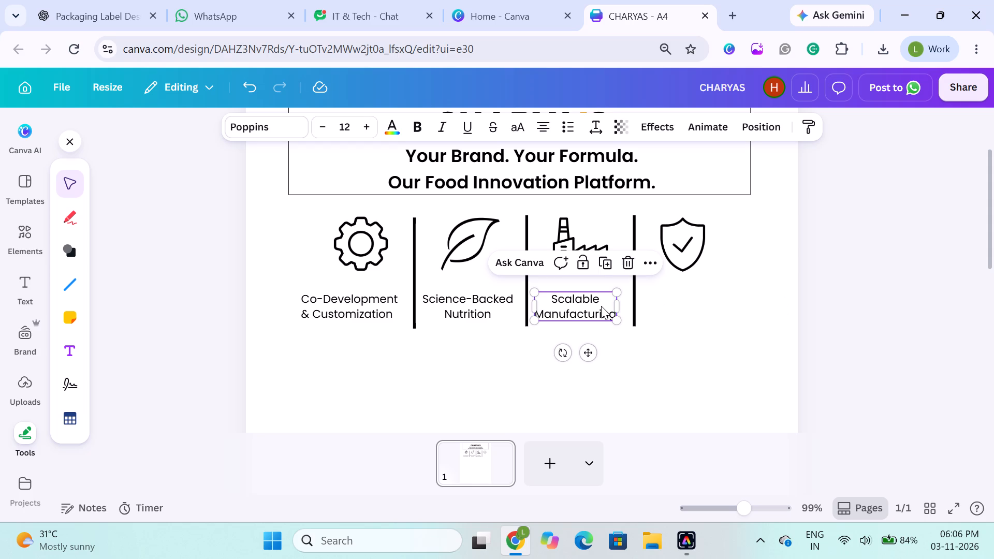
pyautogui.hotkey('ctrl', 'd')
# Replace the shield icon's caption text with "Quality & Compliance", breaking it so that "& Compliance" sits on a second line.
pyautogui.doubleClick(661, 306)
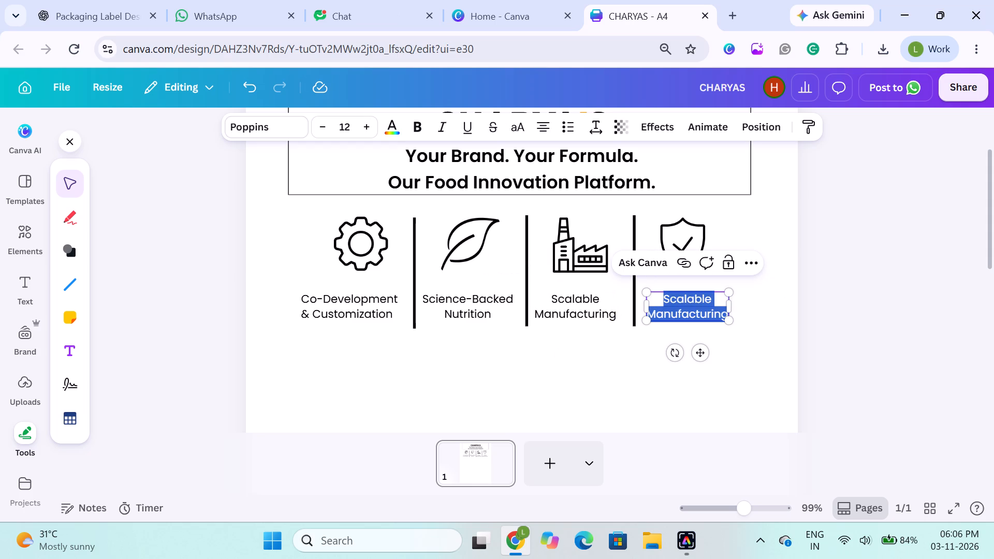
pyautogui.press('u')
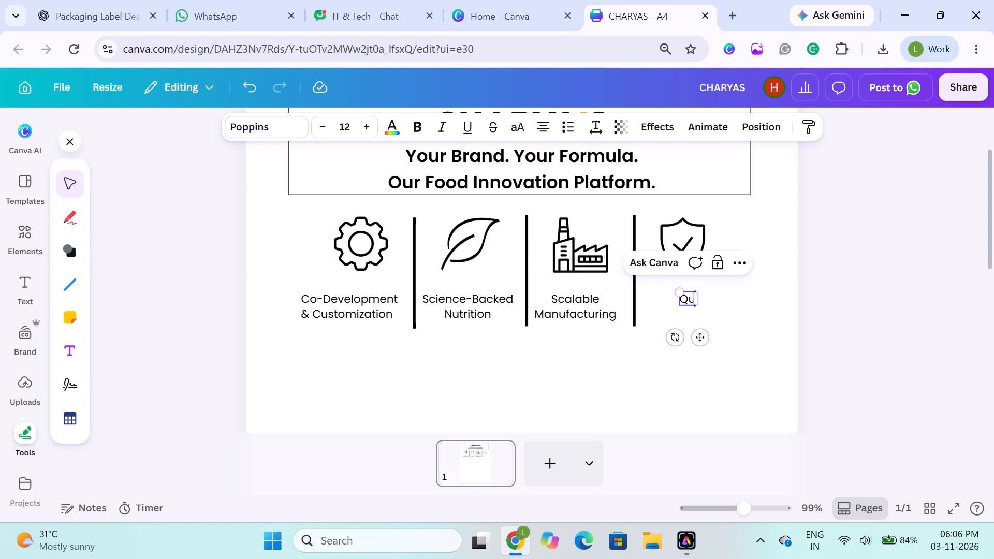
pyautogui.write('ality')
pyautogui.press('Return')
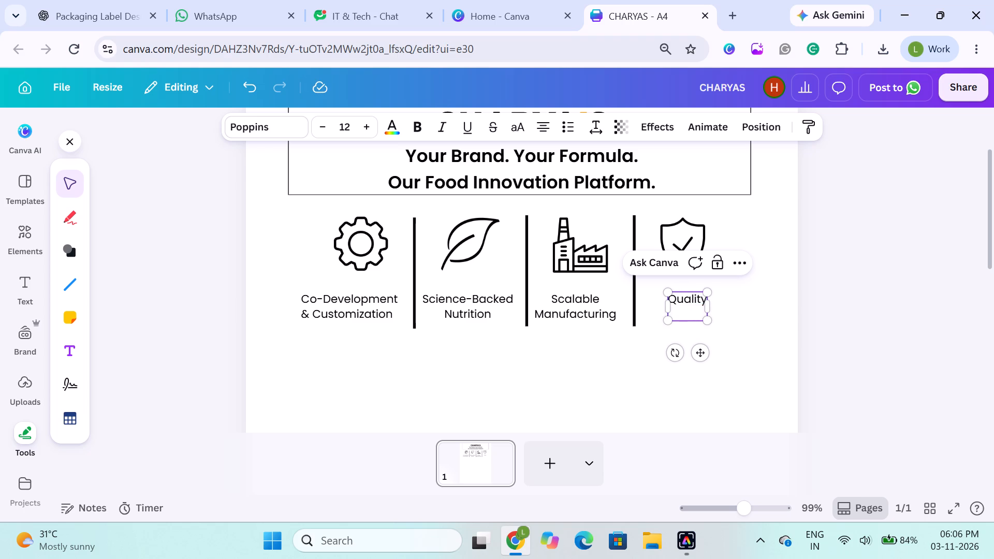
pyautogui.hotkey('shift', '&')
pyautogui.press('space')
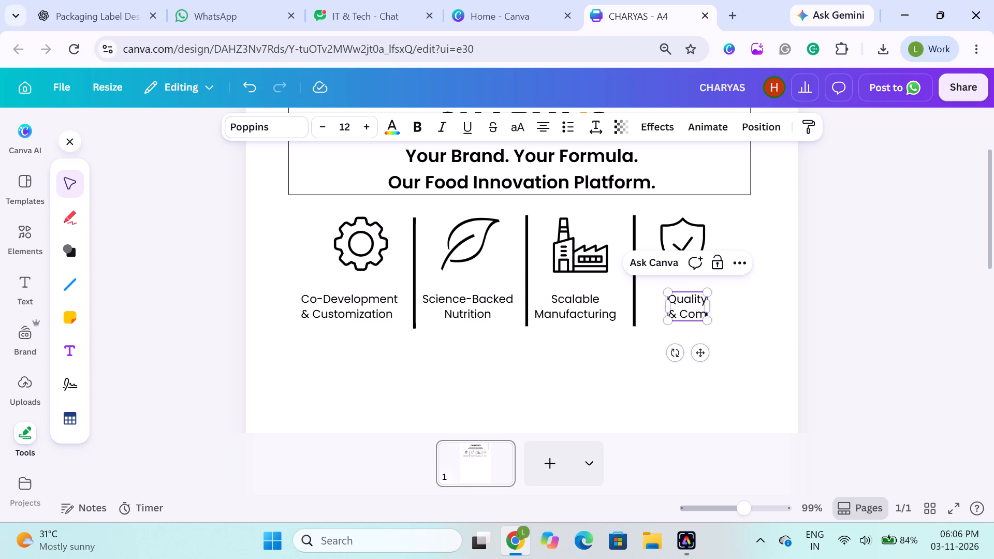
pyautogui.write('pli')
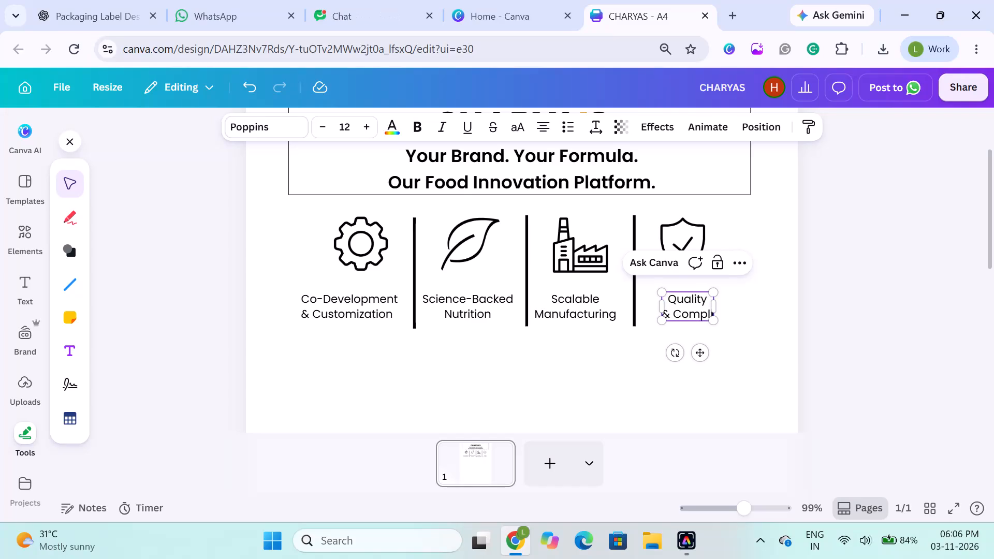
pyautogui.write('ance')
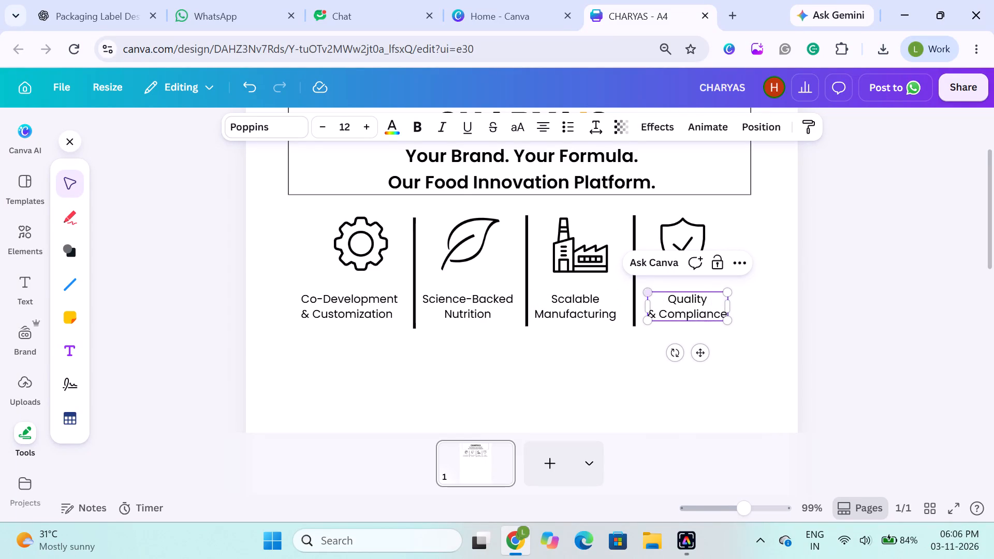
pyautogui.click(197, 290)
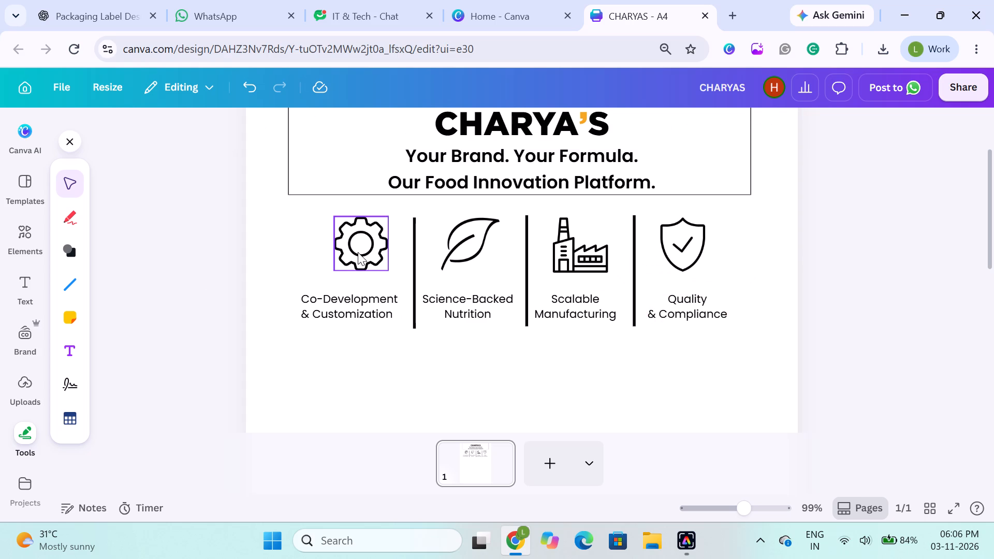
# Centre the gear icon horizontally over its "Co-Development & Customization" caption and group the two.
pyautogui.click(356, 304)
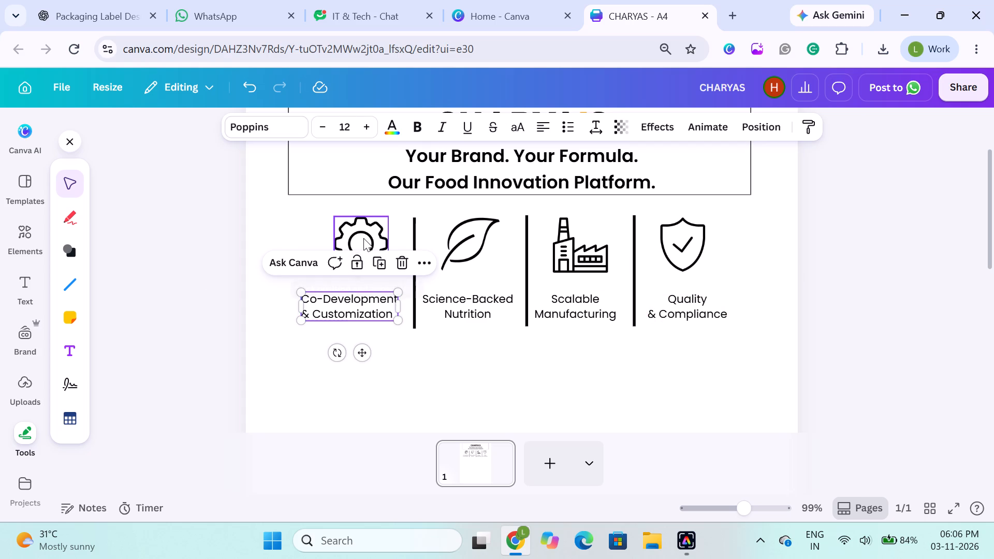
pyautogui.keyDown('shift'); pyautogui.click(363, 238); pyautogui.keyUp('shift')
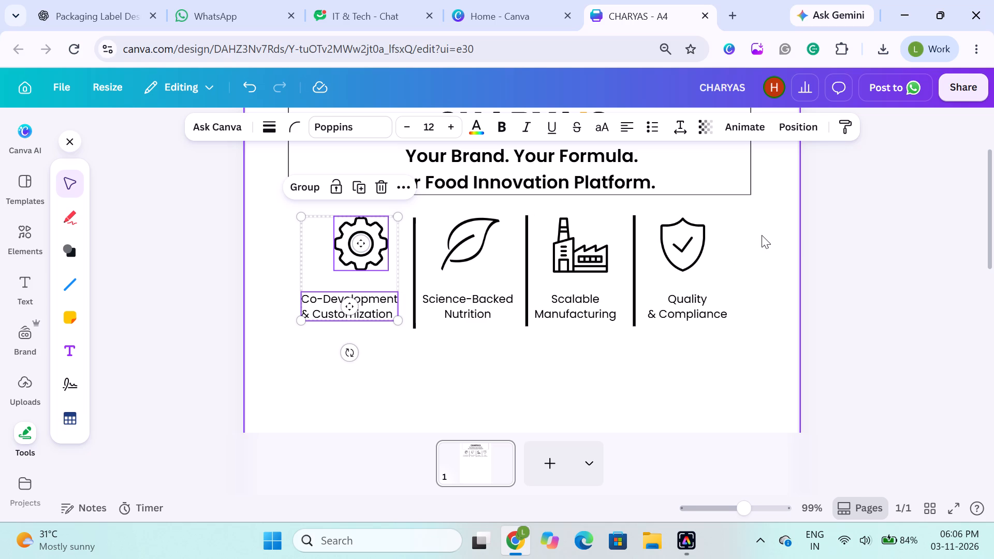
pyautogui.click(791, 136)
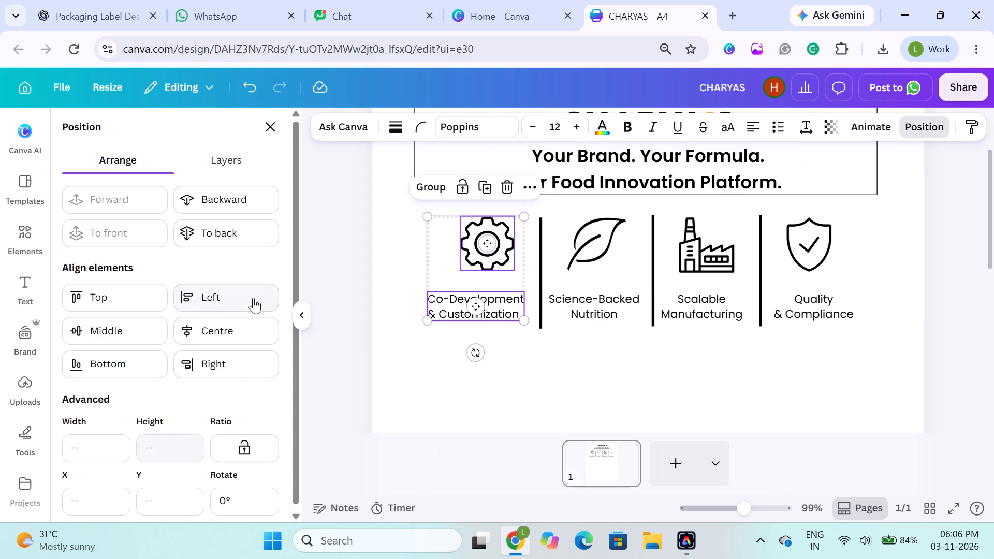
pyautogui.click(208, 331)
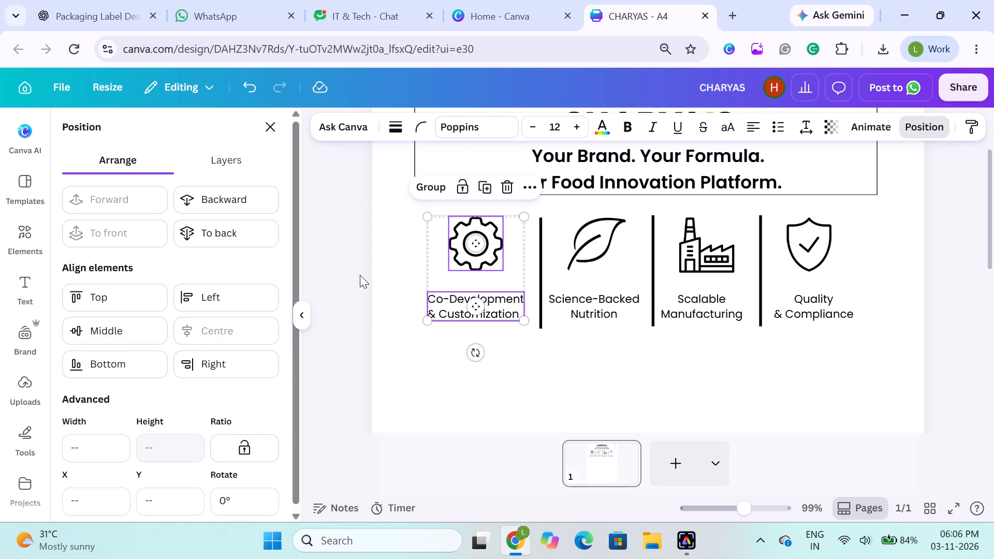
pyautogui.click(427, 189)
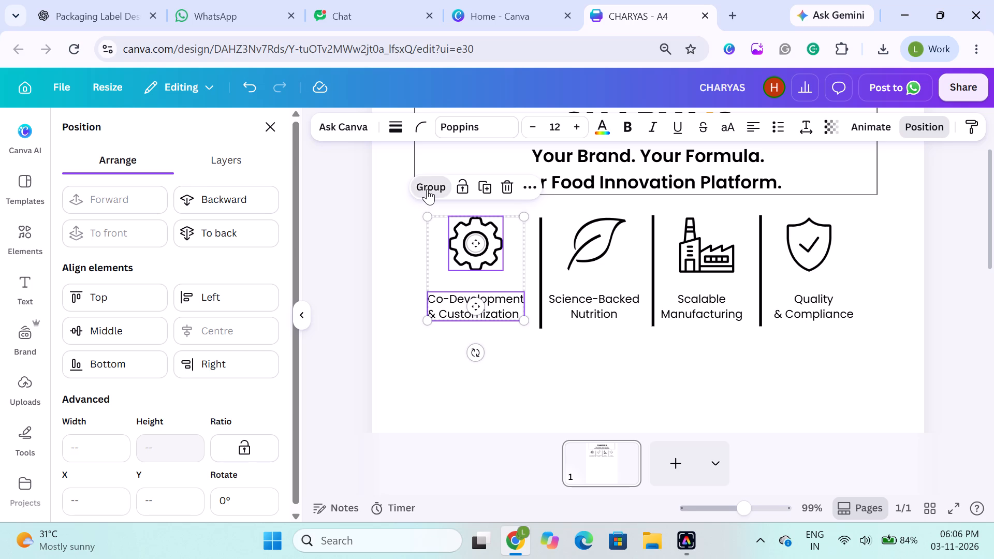
# Centre the leaf icon horizontally over its "Science-Backed Nutrition" caption and group the two.
pyautogui.click(603, 250)
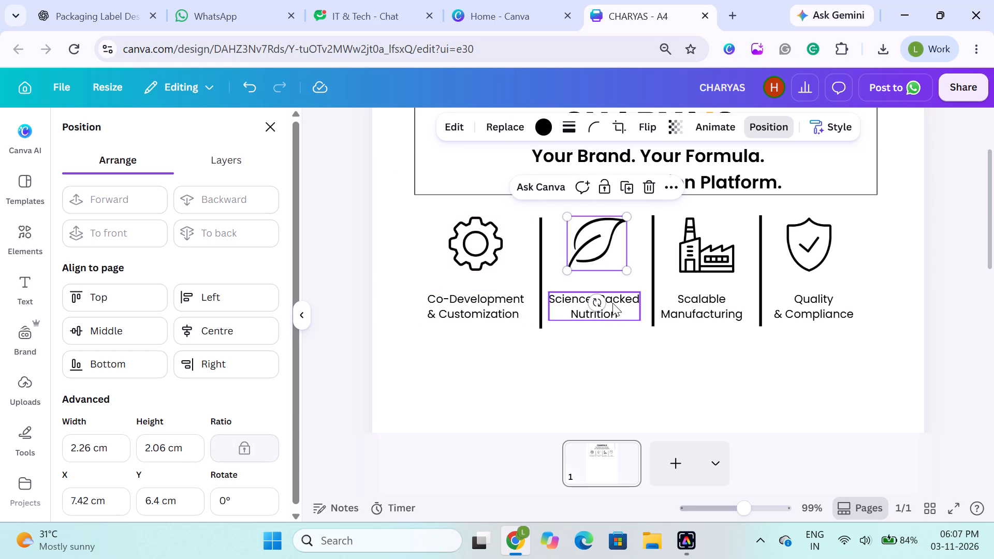
pyautogui.keyDown('shift'); pyautogui.click(613, 312); pyautogui.keyUp('shift')
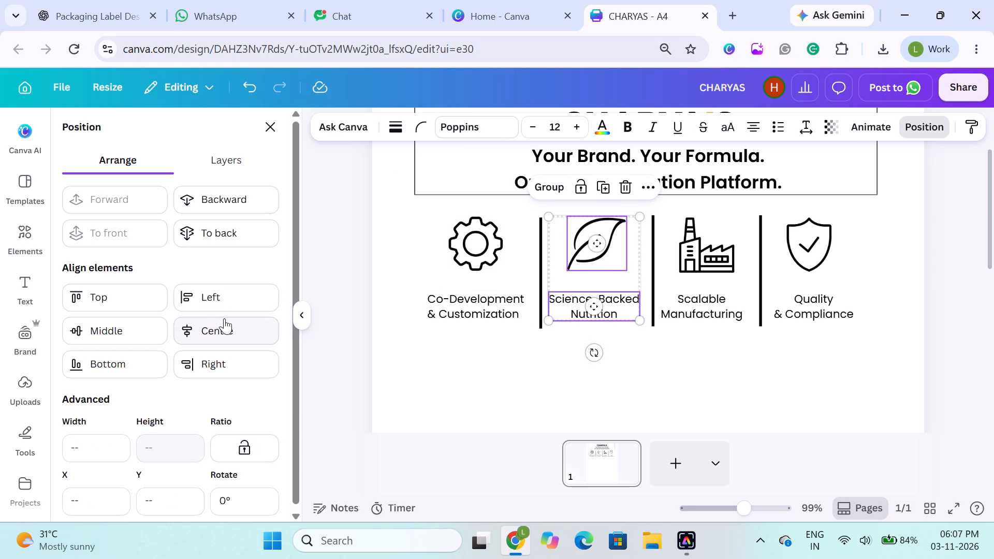
pyautogui.click(223, 324)
pyautogui.click(556, 181)
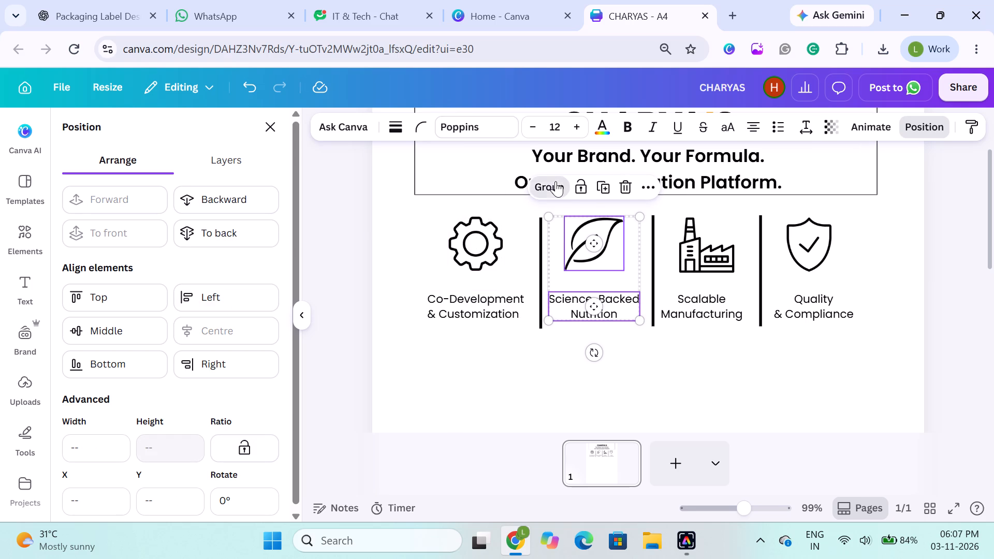
# Centre the factory icon horizontally over its "Scalable Manufacturing" caption and group the two.
pyautogui.click(691, 231)
pyautogui.keyDown('shift'); pyautogui.click(691, 307); pyautogui.keyUp('shift')
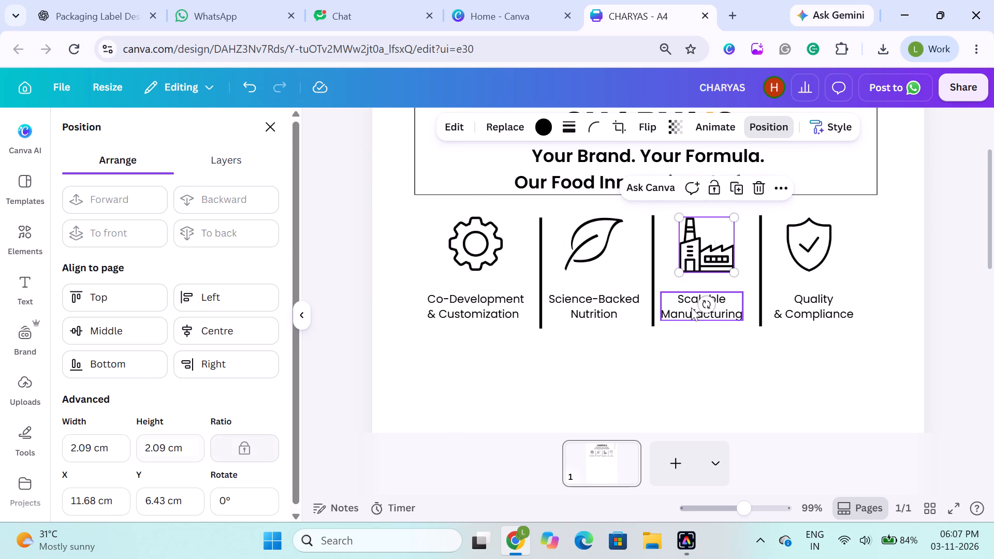
pyautogui.click(236, 320)
pyautogui.click(666, 192)
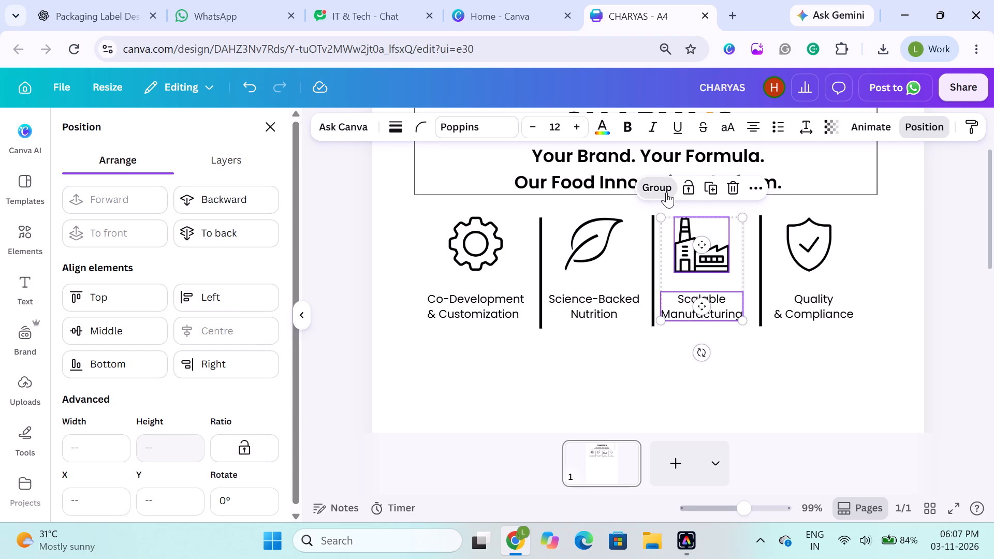
# Centre the shield icon horizontally over its "Quality & Compliance" caption and group the two.
pyautogui.click(836, 248)
pyautogui.click(821, 249)
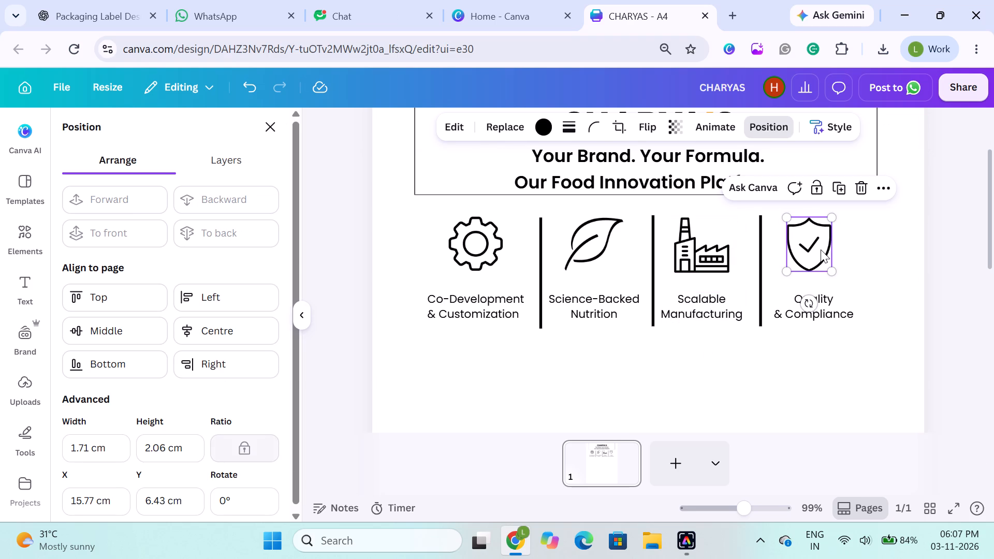
pyautogui.keyDown('shift'); pyautogui.click(811, 318); pyautogui.keyUp('shift')
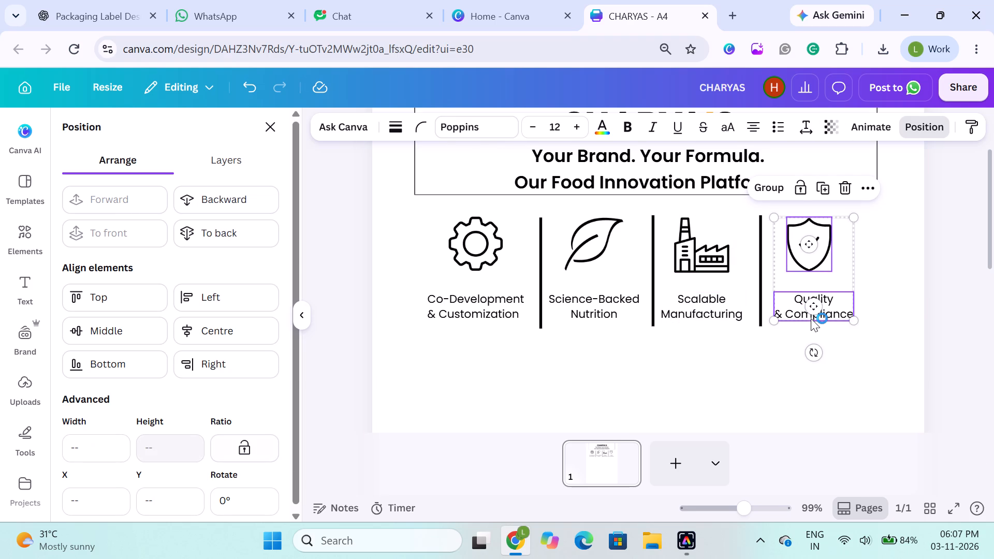
pyautogui.click(239, 331)
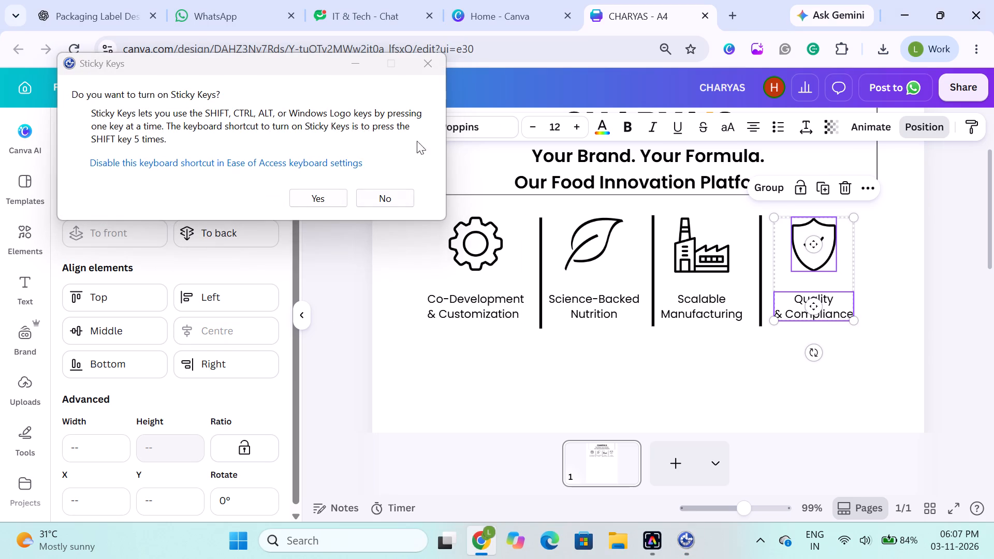
pyautogui.click(773, 193)
# Nudge the gear icon and caption group slightly left, away from the first divider.
pyautogui.click(329, 270)
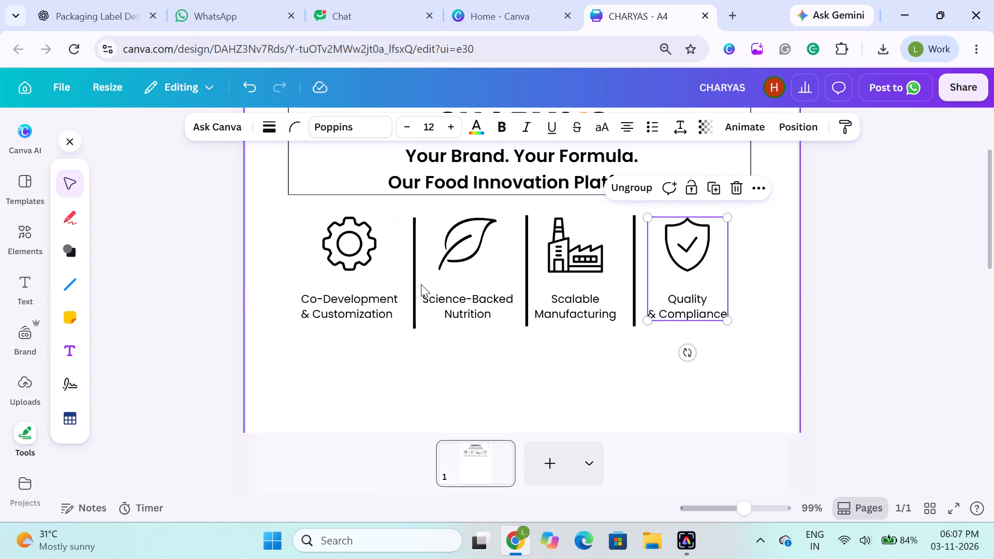
pyautogui.click(333, 272)
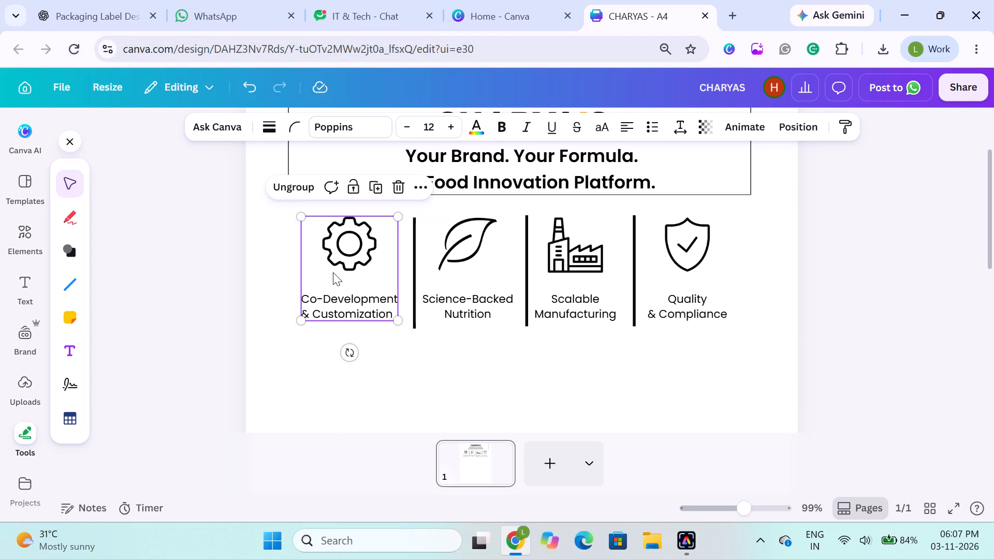
pyautogui.press('Left')
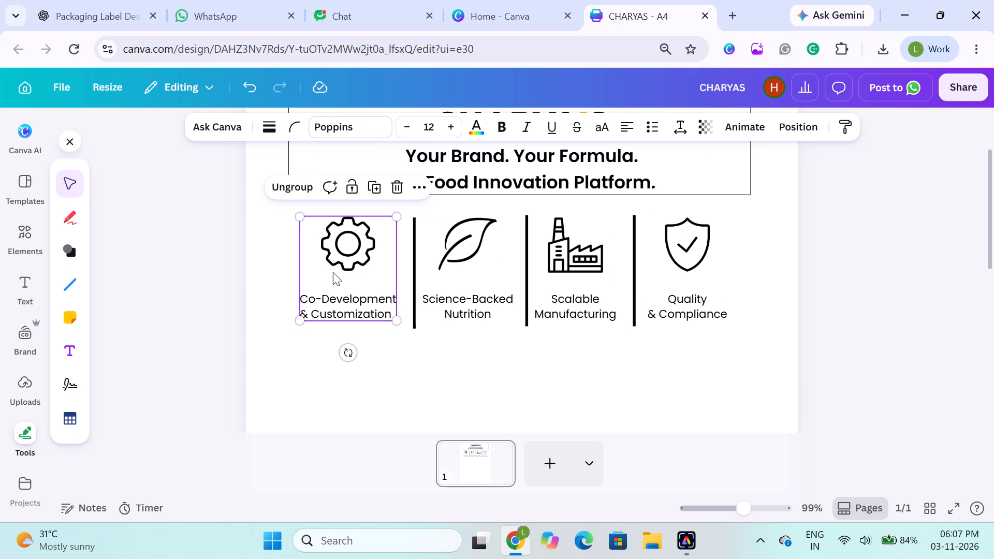
# Nudge the gear icon and "Co-Development & Customization" caption group right to a 0.4 gap from the first divider.
pyautogui.click(446, 242)
pyautogui.press('Left')
pyautogui.press('Right')
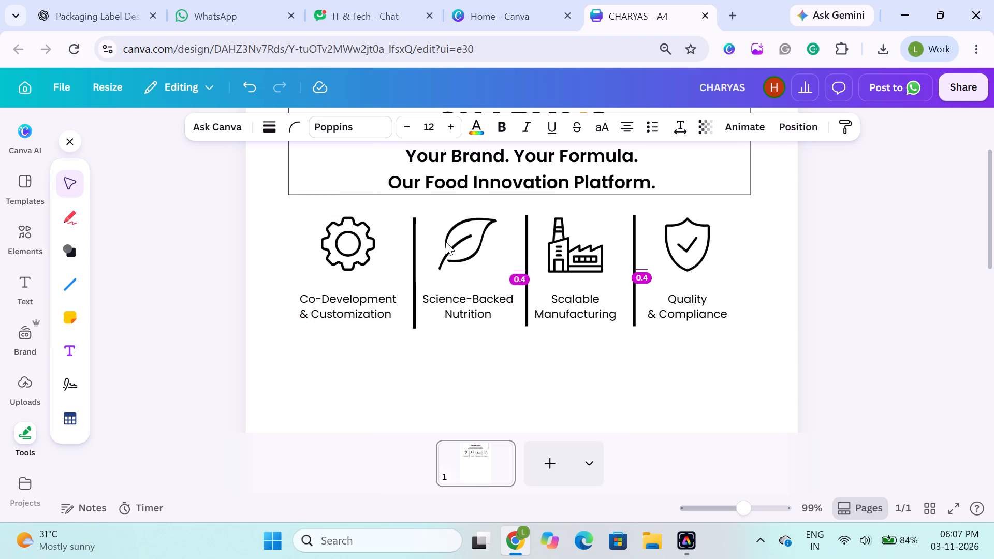
pyautogui.click(312, 242)
pyautogui.press('Right')
pyautogui.press('Right')
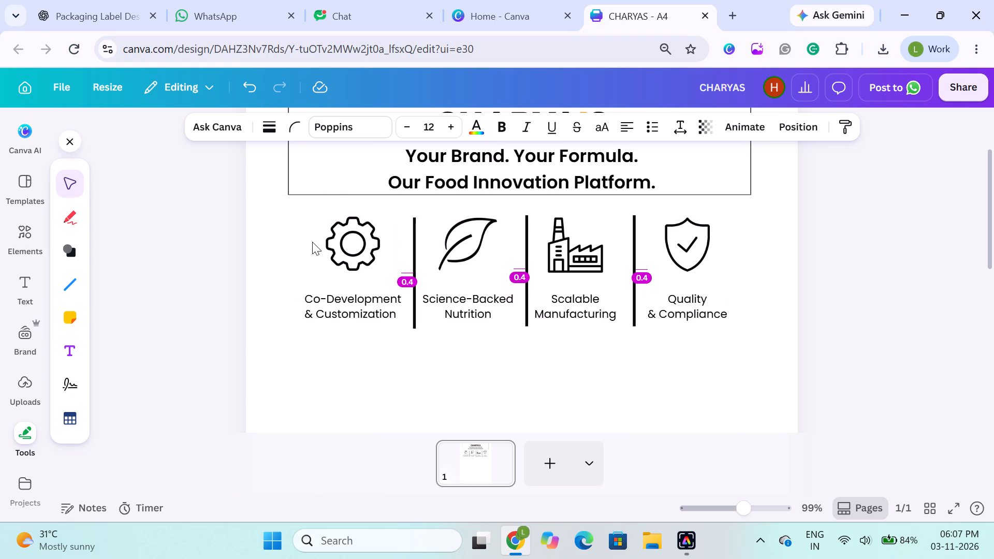
pyautogui.click(118, 293)
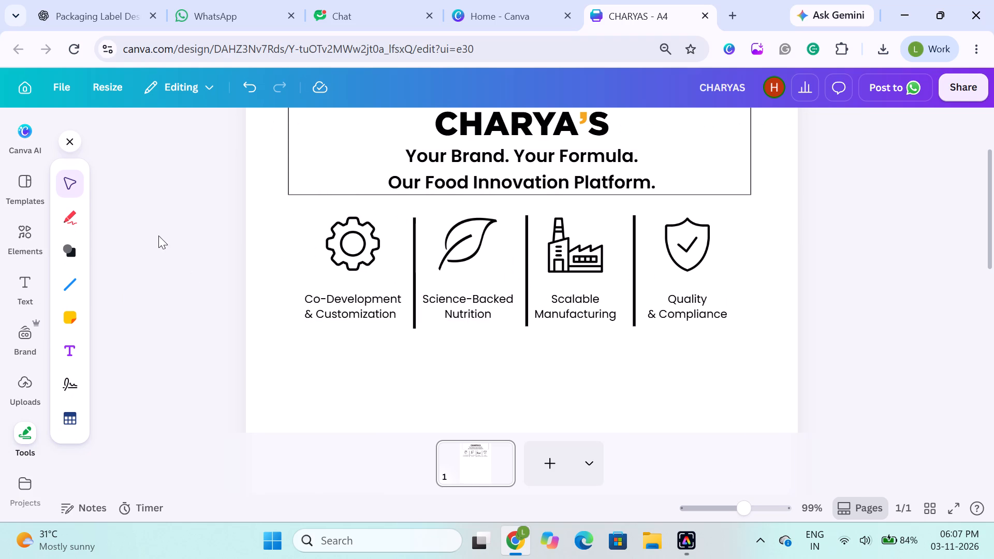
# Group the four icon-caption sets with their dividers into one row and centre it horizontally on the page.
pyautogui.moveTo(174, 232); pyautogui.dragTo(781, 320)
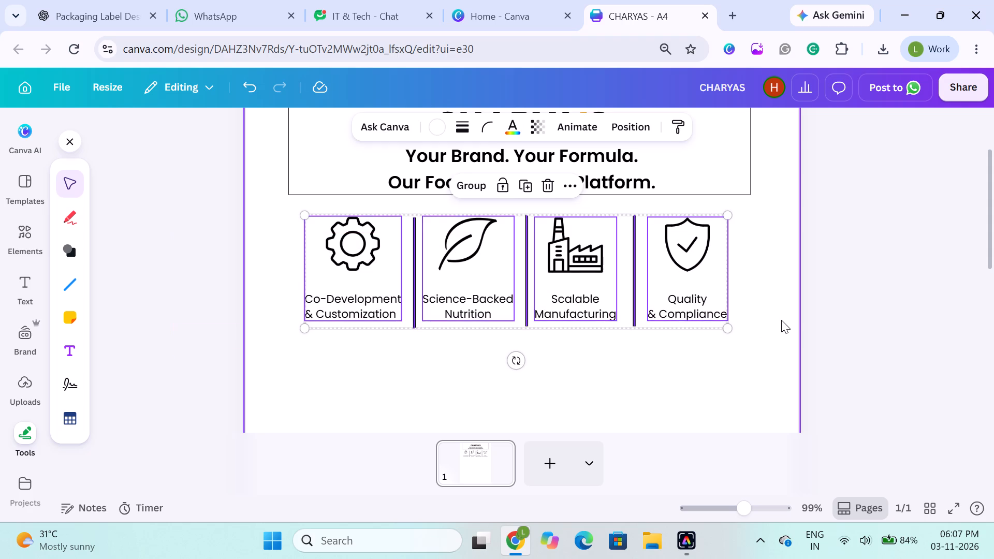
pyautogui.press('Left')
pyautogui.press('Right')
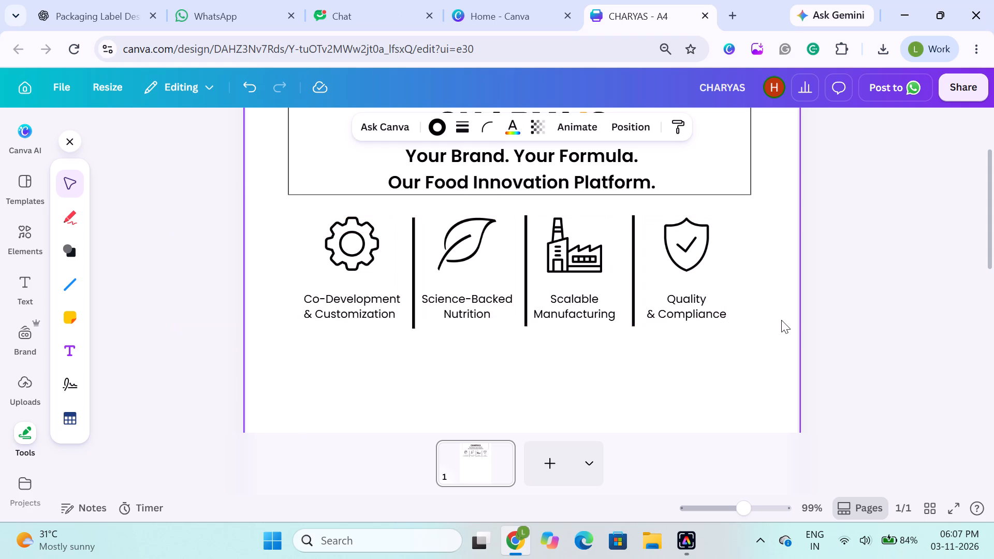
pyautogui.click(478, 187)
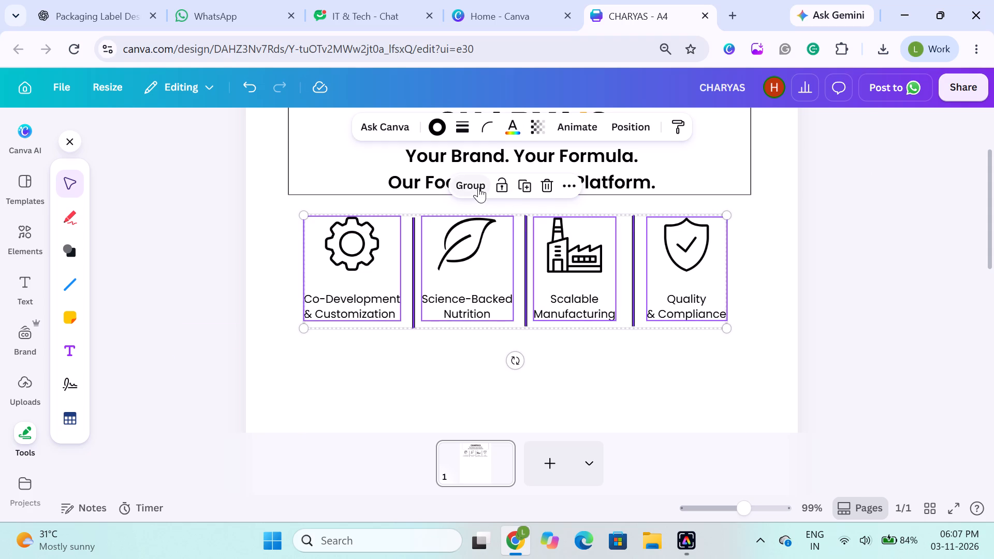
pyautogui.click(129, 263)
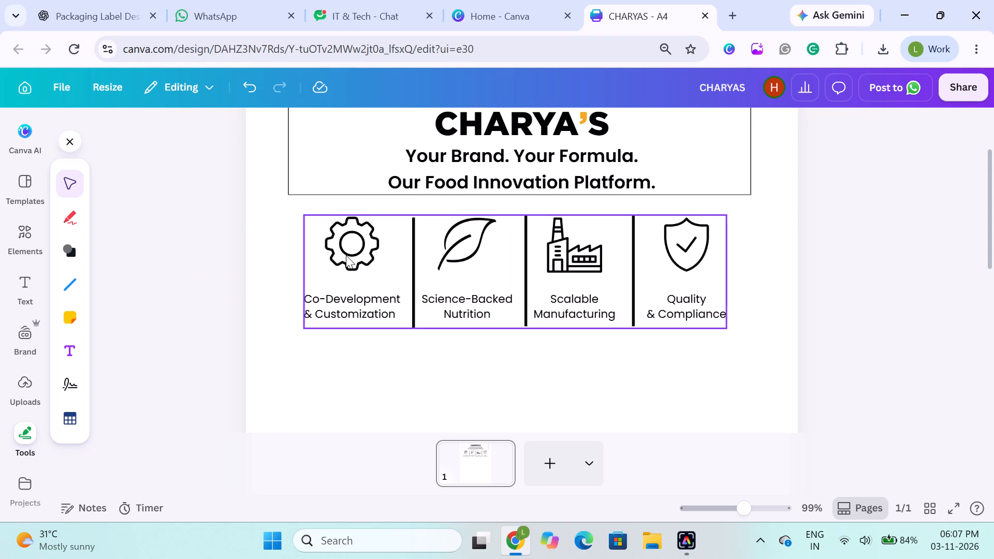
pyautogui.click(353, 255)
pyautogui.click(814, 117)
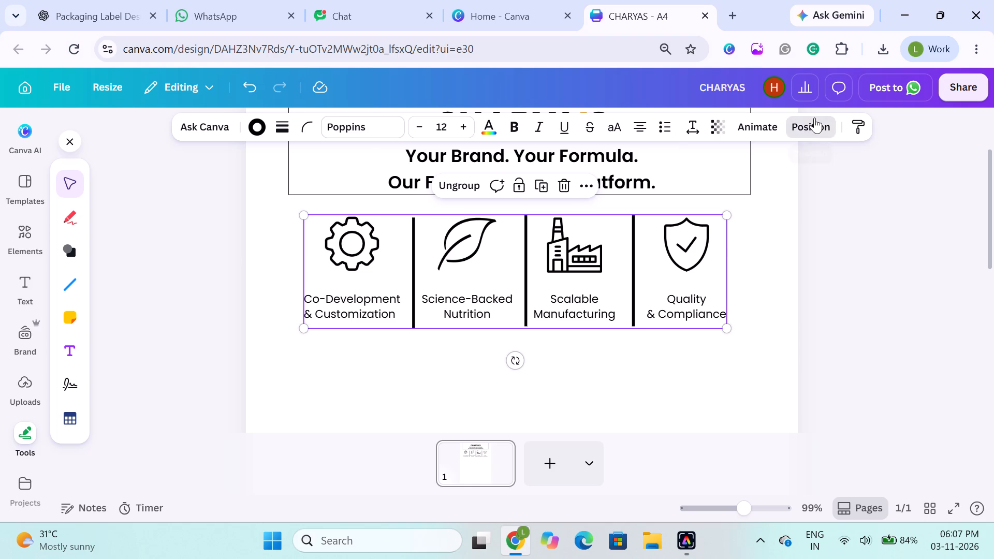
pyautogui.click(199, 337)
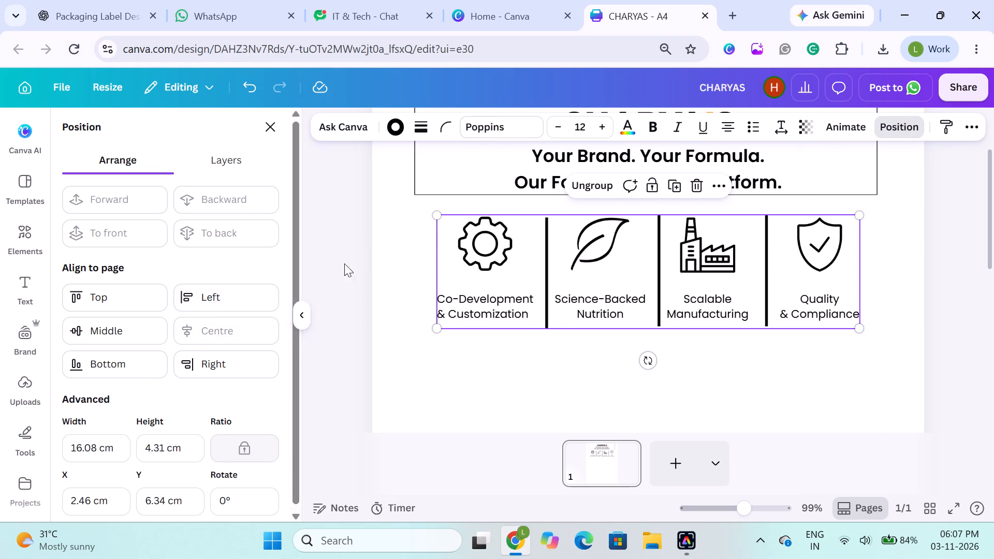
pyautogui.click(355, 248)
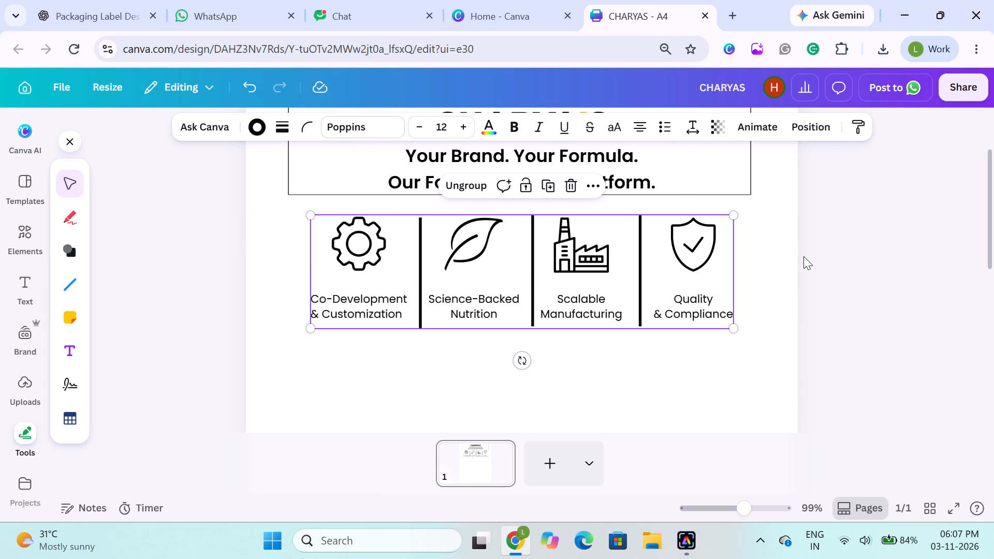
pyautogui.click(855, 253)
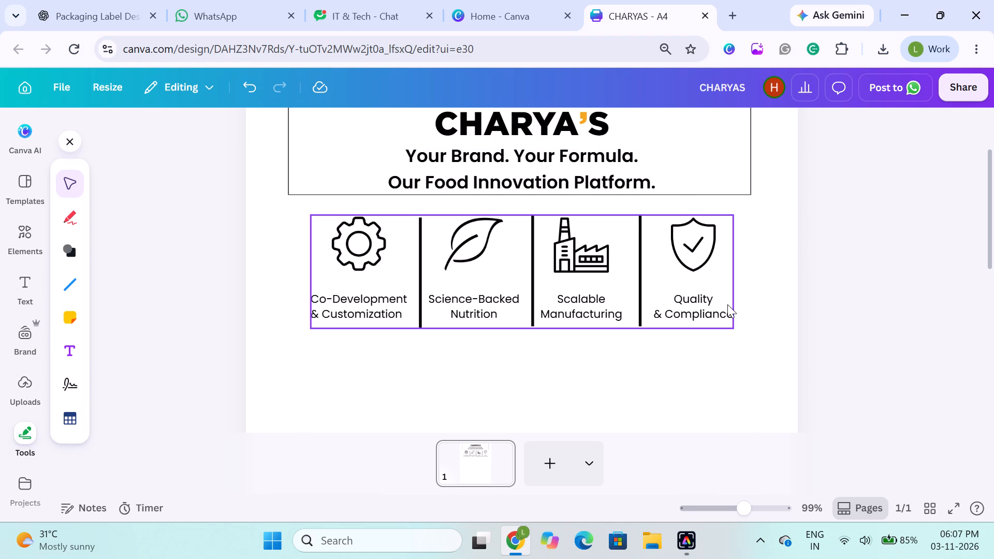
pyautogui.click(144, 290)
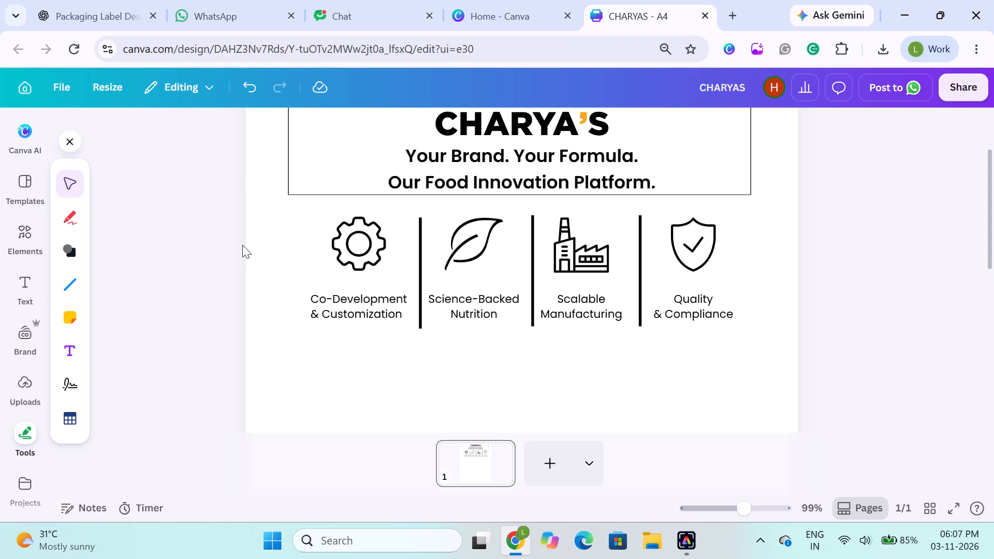
# Ungroup the icon row, nudge the shield icon and "Quality & Compliance" caption slightly left towards the third divider, and group the two.
pyautogui.click(441, 263)
pyautogui.click(456, 192)
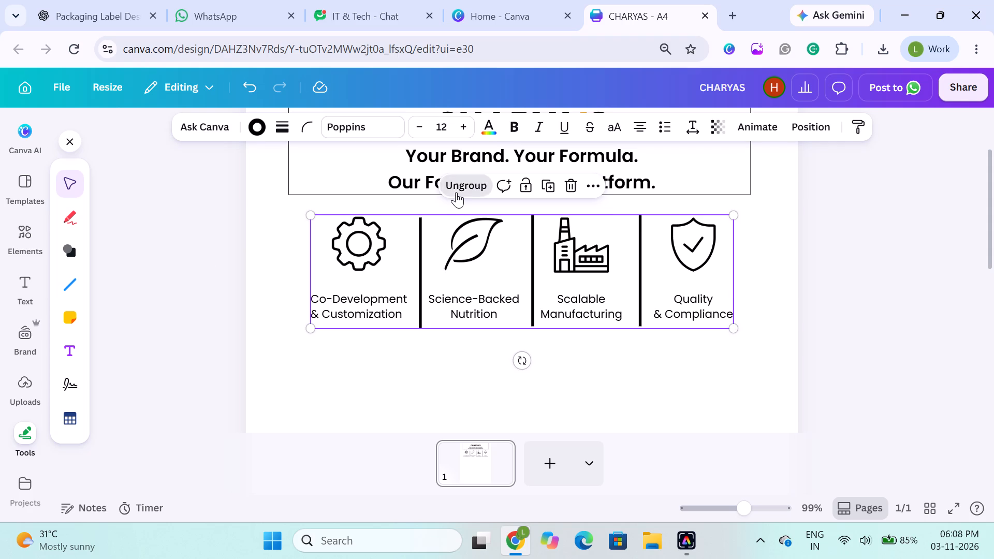
pyautogui.click(891, 255)
pyautogui.moveTo(890, 254); pyautogui.dragTo(678, 335)
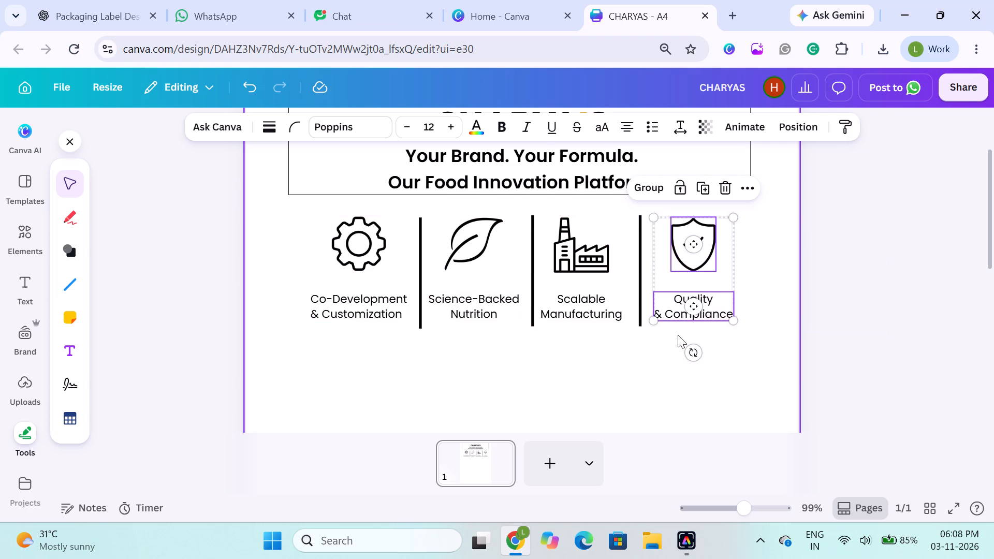
pyautogui.press('Left')
pyautogui.press('Left')
pyautogui.press('Right')
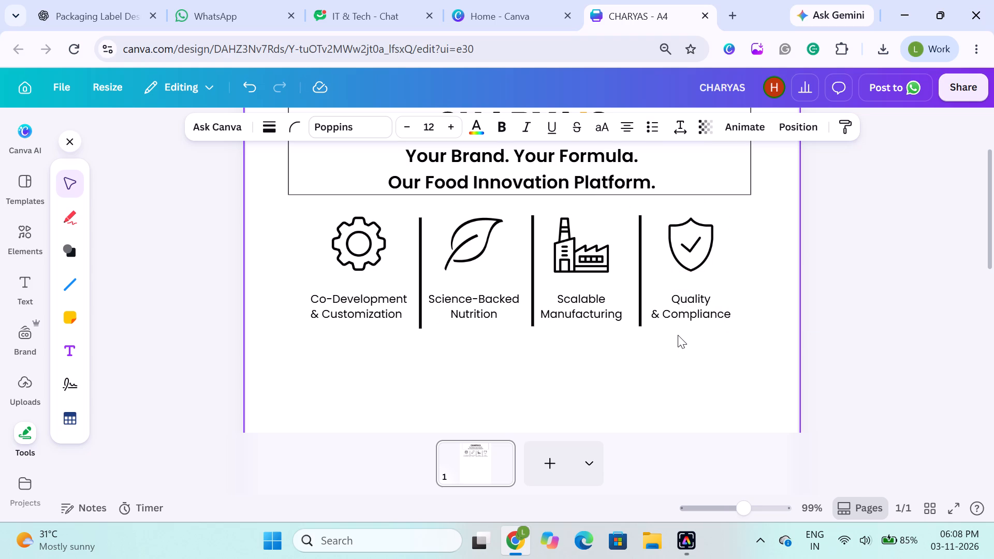
pyautogui.press('Left')
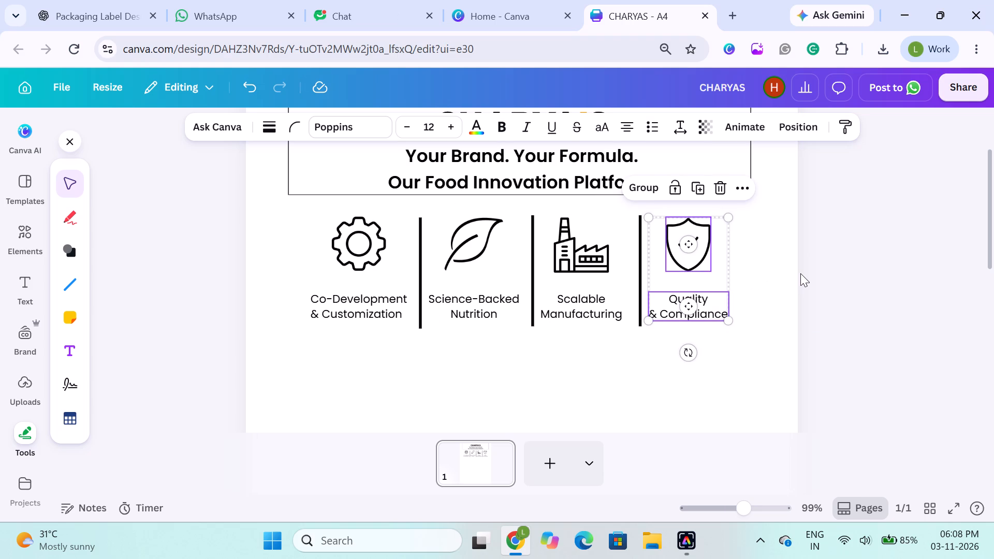
pyautogui.click(638, 189)
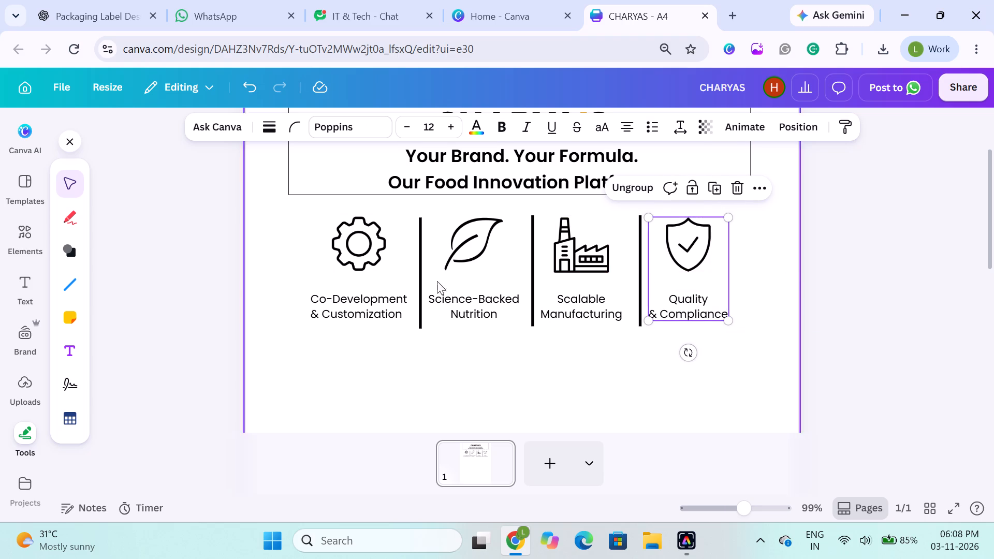
# Group all the icons, captions and dividers into one row and centre it horizontally on the page.
pyautogui.click(246, 262)
pyautogui.click(167, 241)
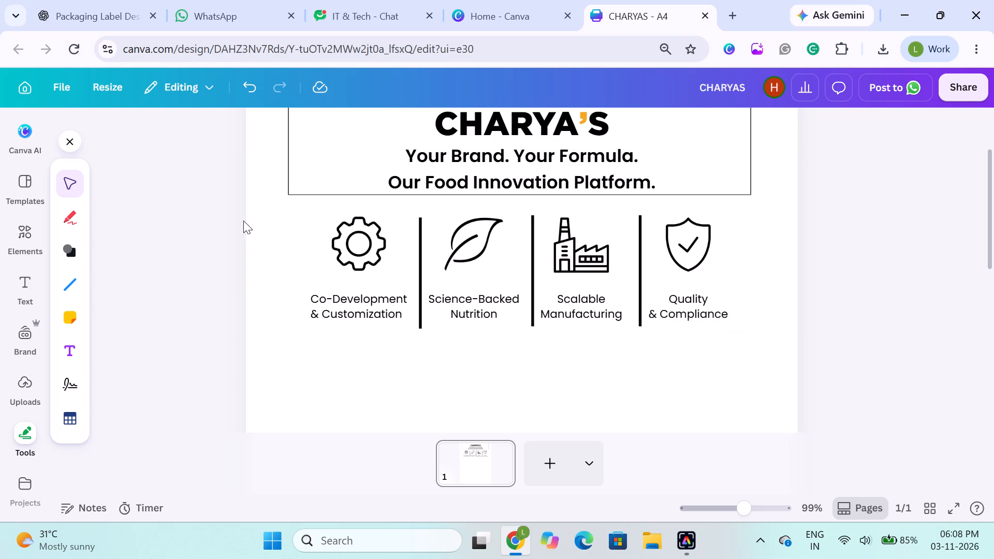
pyautogui.click(179, 238)
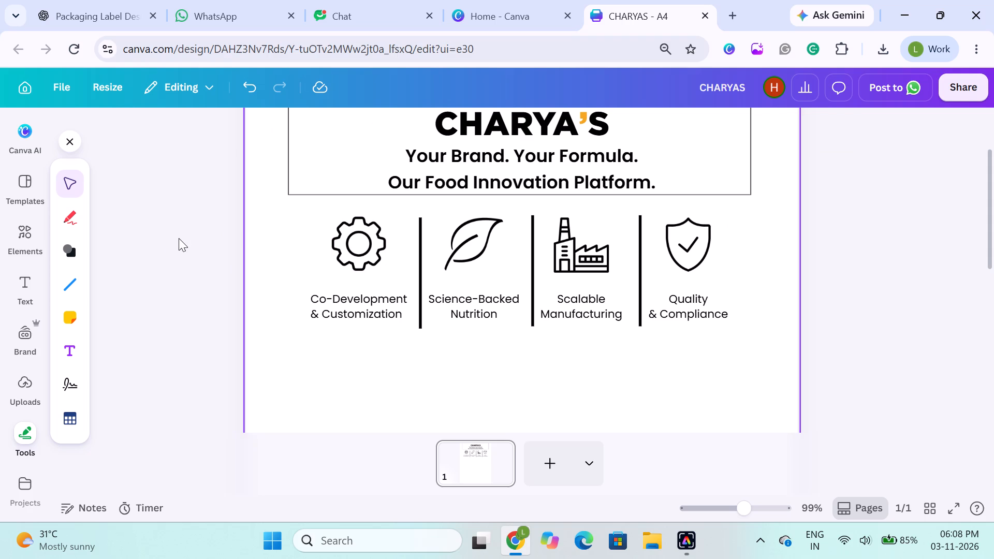
pyautogui.moveTo(179, 238); pyautogui.dragTo(764, 354)
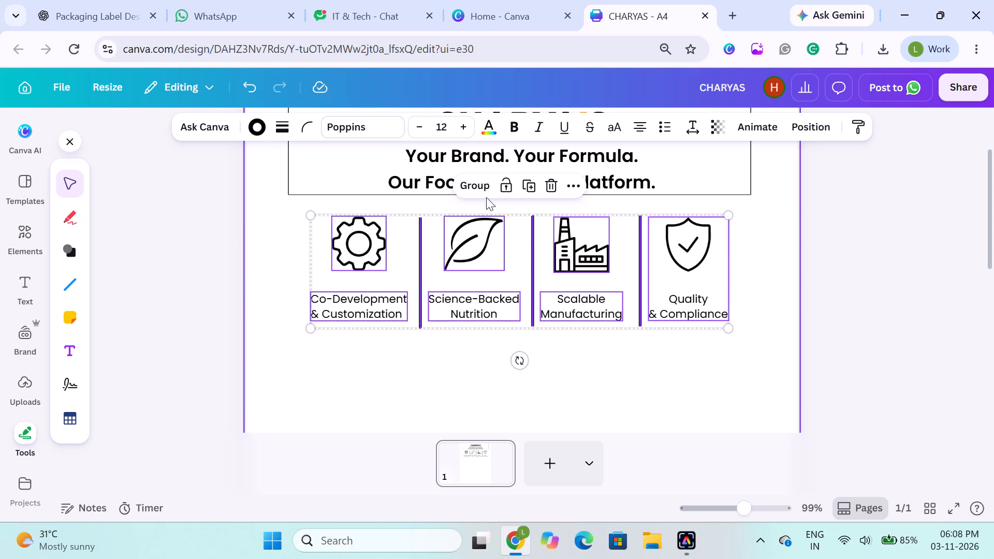
pyautogui.click(476, 193)
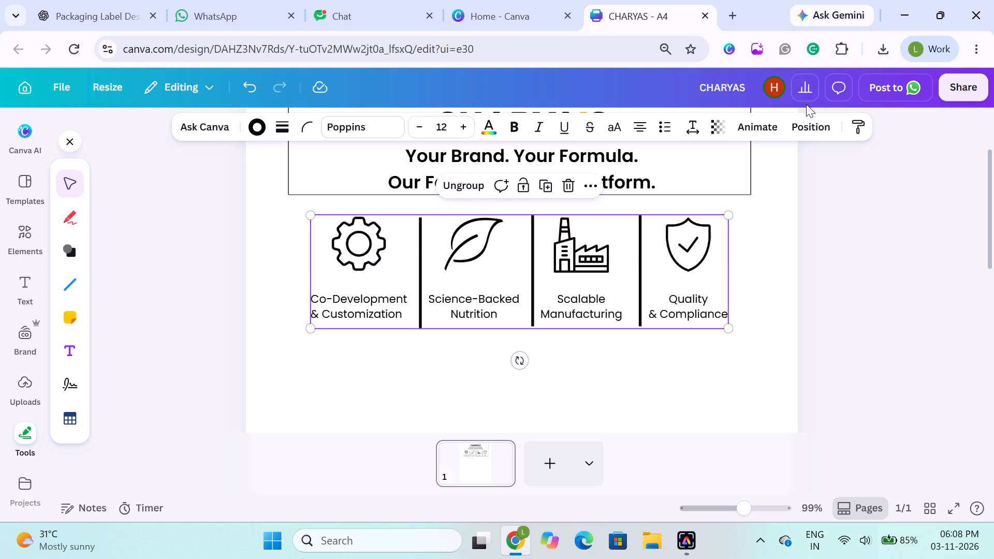
pyautogui.click(805, 117)
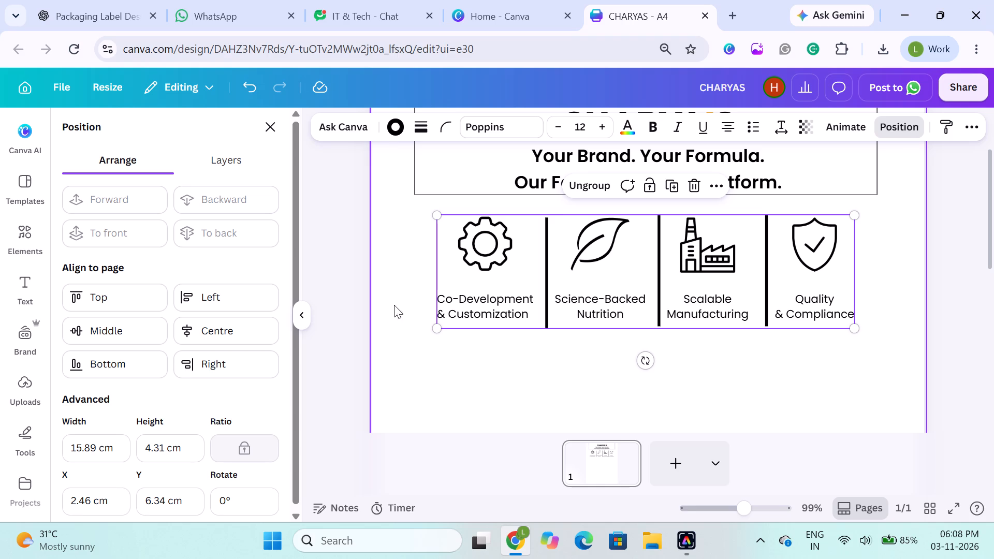
pyautogui.click(238, 322)
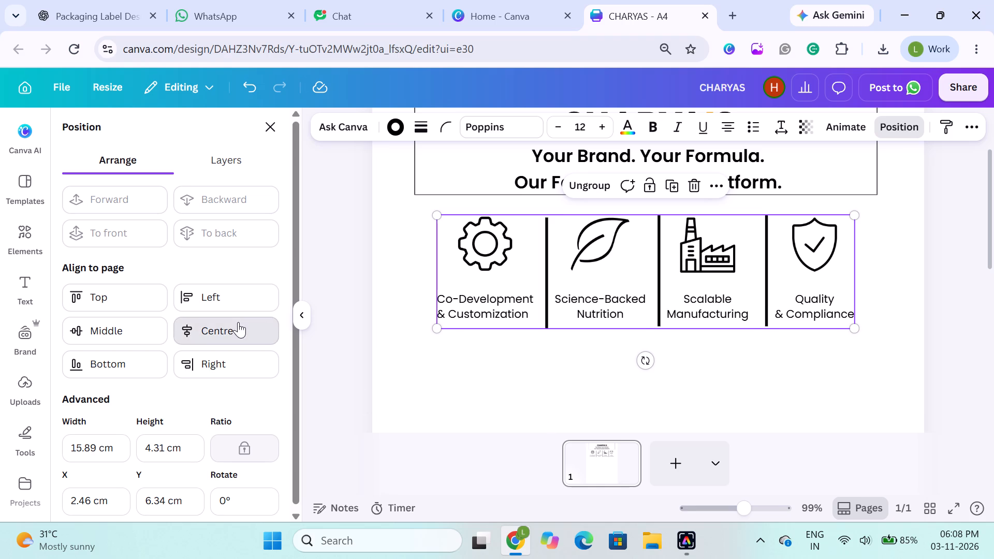
pyautogui.click(329, 261)
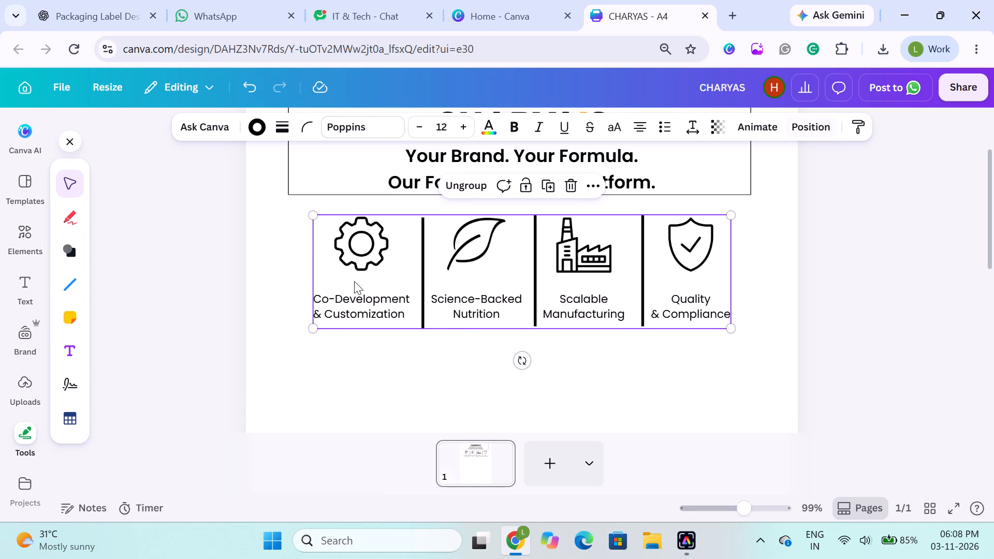
# Centre-align the text of the "Co-Development & Customization" caption.
pyautogui.click(370, 306)
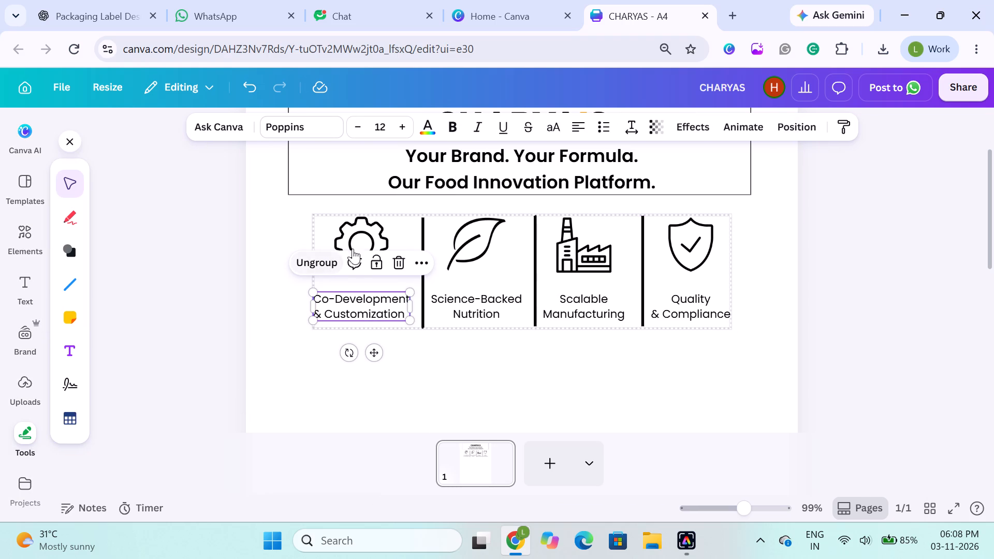
pyautogui.click(578, 127)
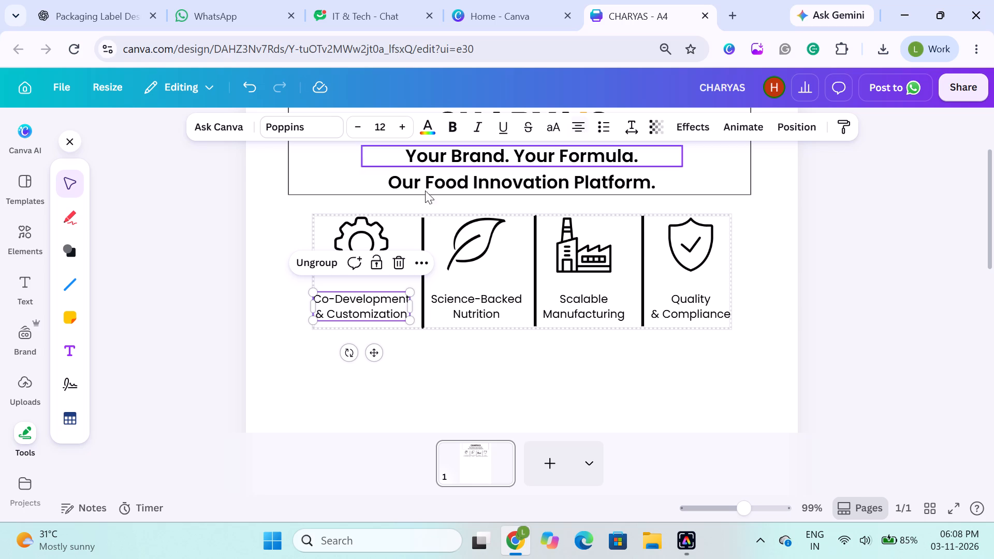
pyautogui.click(165, 214)
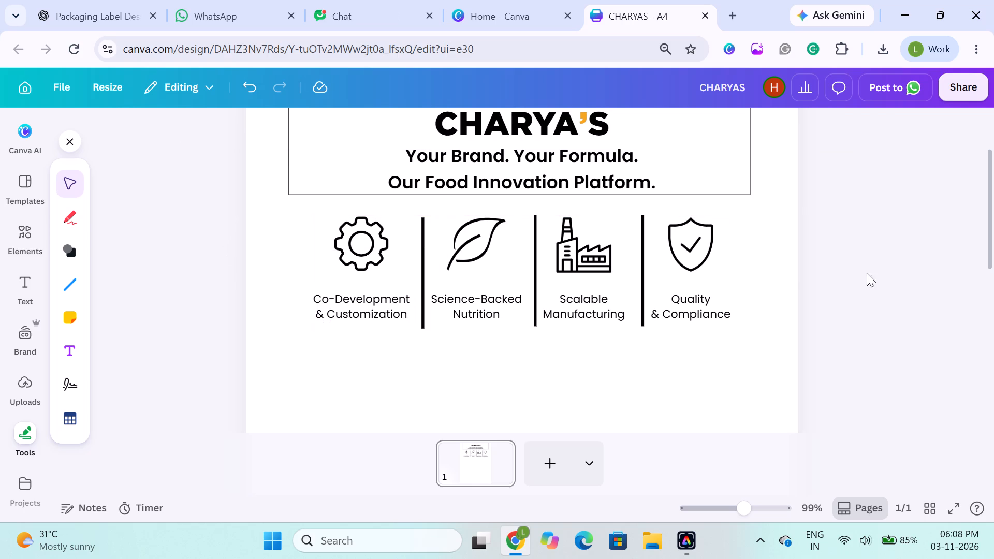
pyautogui.click(917, 274)
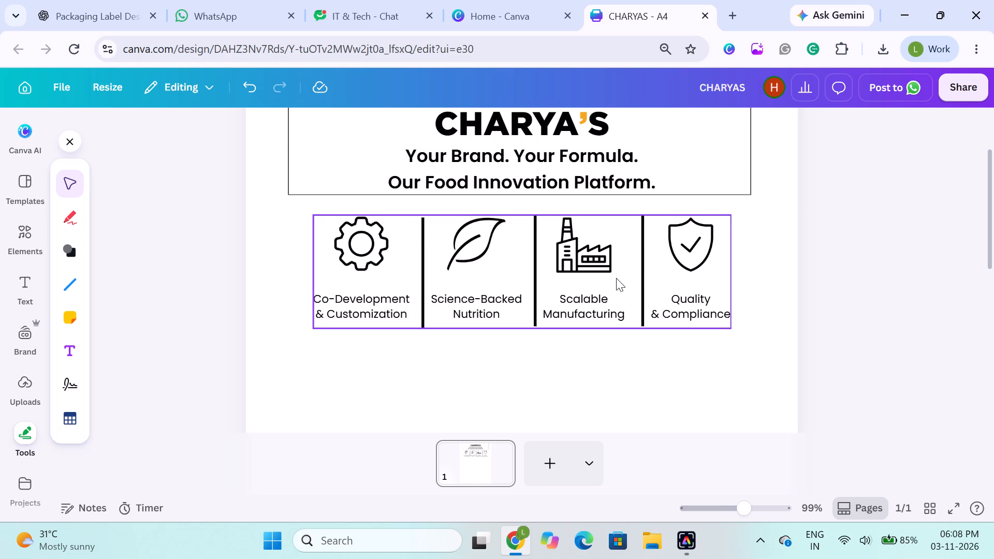
pyautogui.click(824, 266)
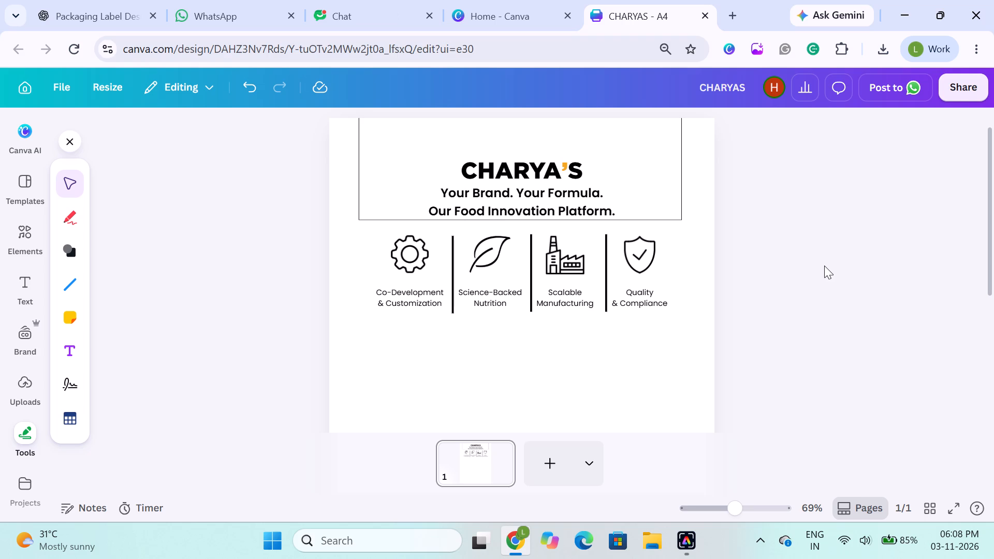
# Move the rectangular frame down so it surrounds the CHARYA'S heading, the taglines and the icon row.
pyautogui.scroll(1, 655, 270)
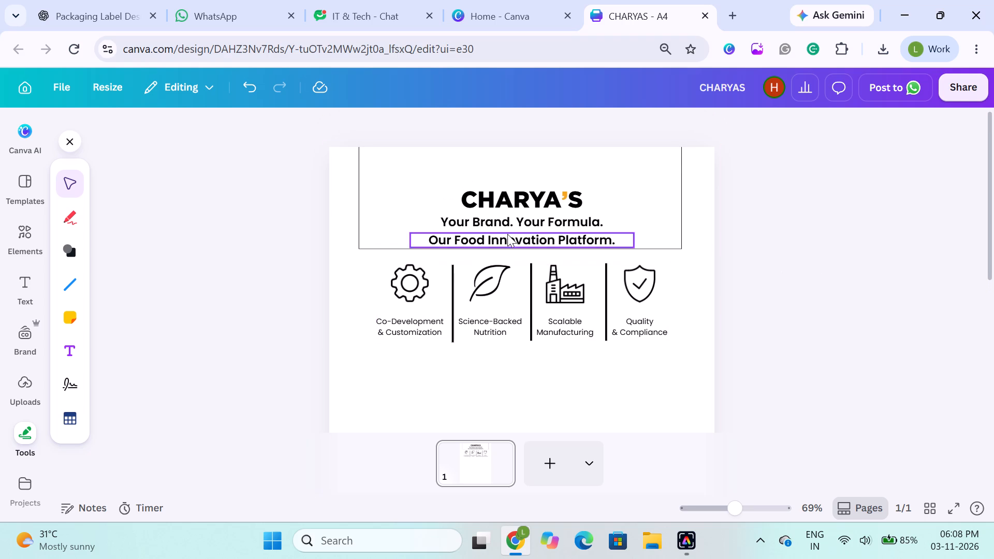
pyautogui.click(169, 223)
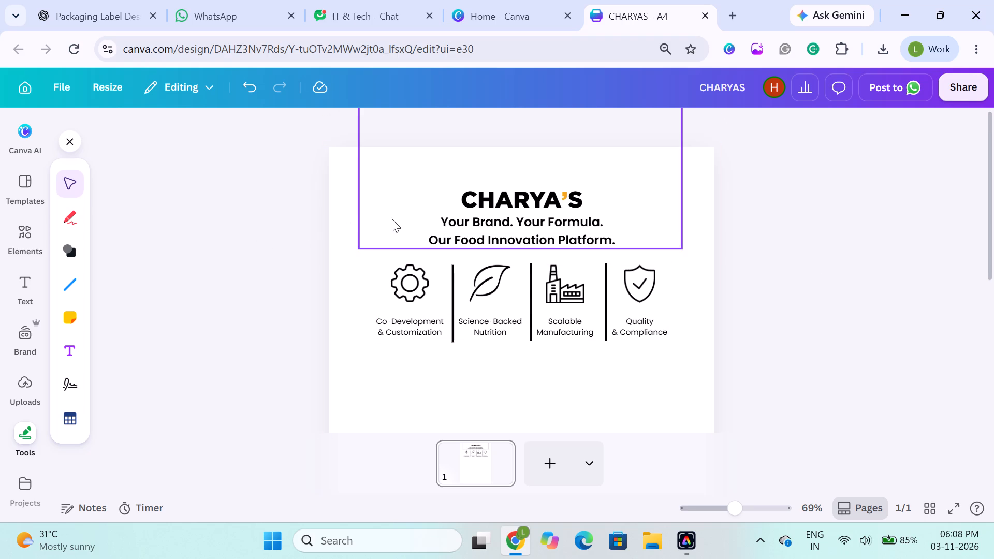
pyautogui.click(392, 219)
pyautogui.click(230, 233)
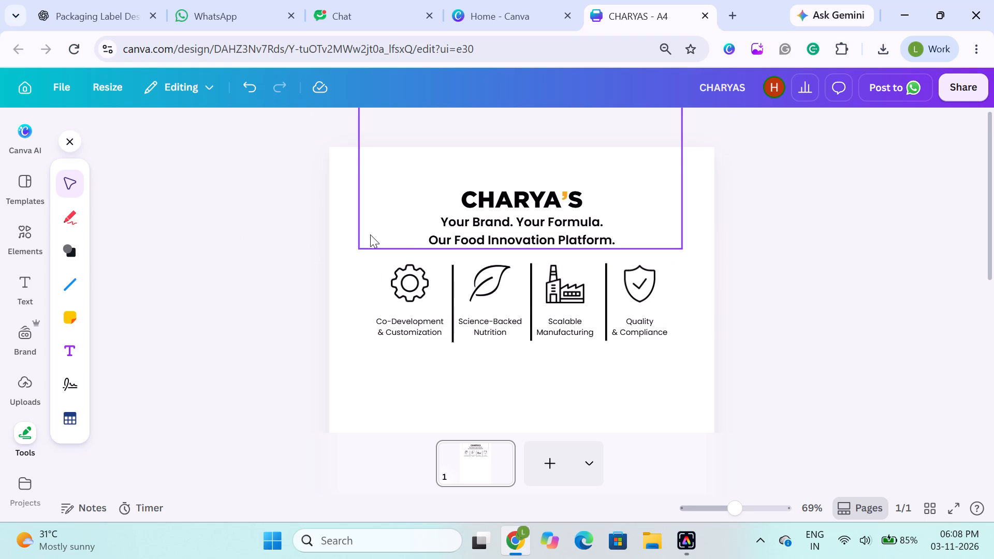
pyautogui.click(382, 231)
pyautogui.moveTo(399, 203); pyautogui.dragTo(390, 321)
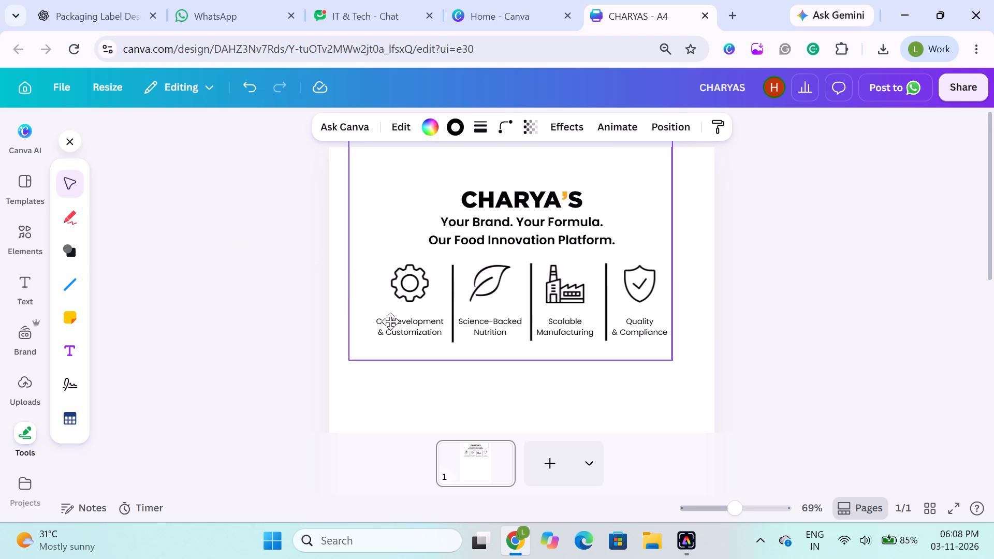
pyautogui.moveTo(390, 321); pyautogui.dragTo(400, 350)
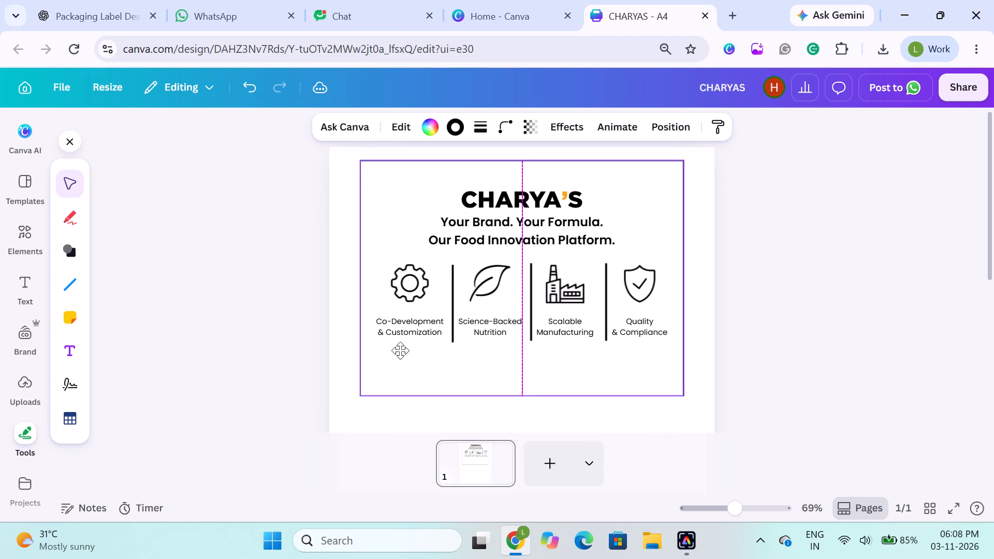
pyautogui.moveTo(400, 350); pyautogui.dragTo(405, 354)
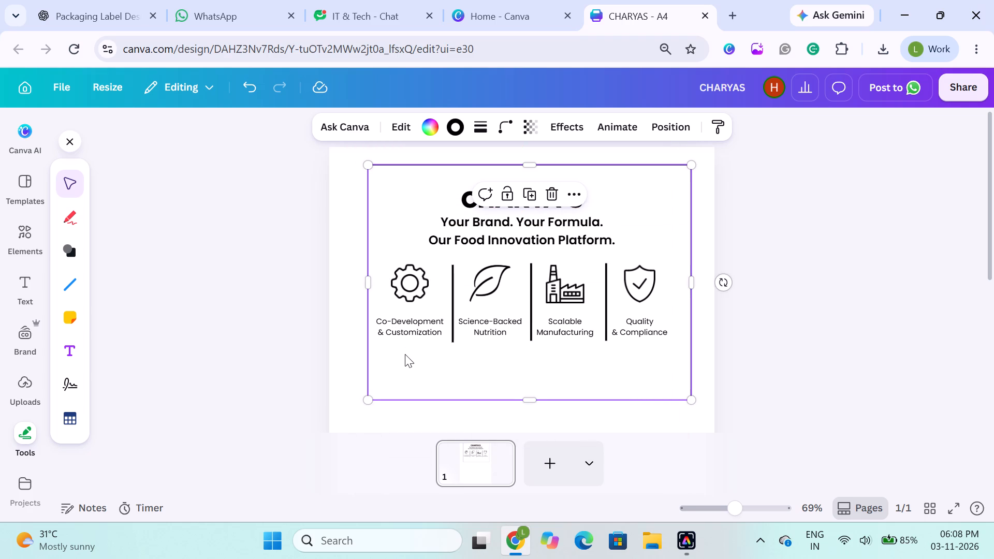
# Centre the rectangular frame horizontally on the page so it encloses the heading, taglines and icon row.
pyautogui.moveTo(434, 362); pyautogui.dragTo(433, 365)
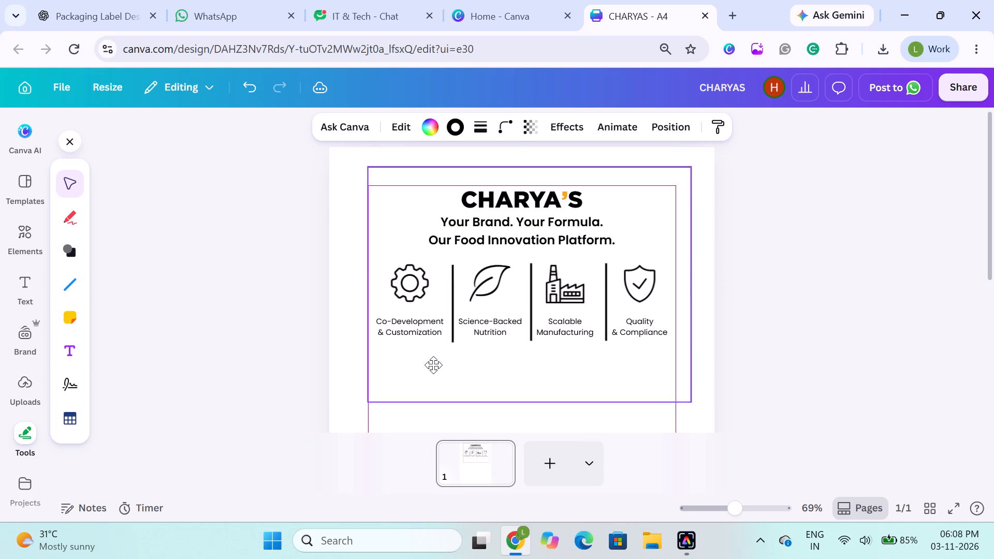
pyautogui.moveTo(433, 365); pyautogui.dragTo(425, 375)
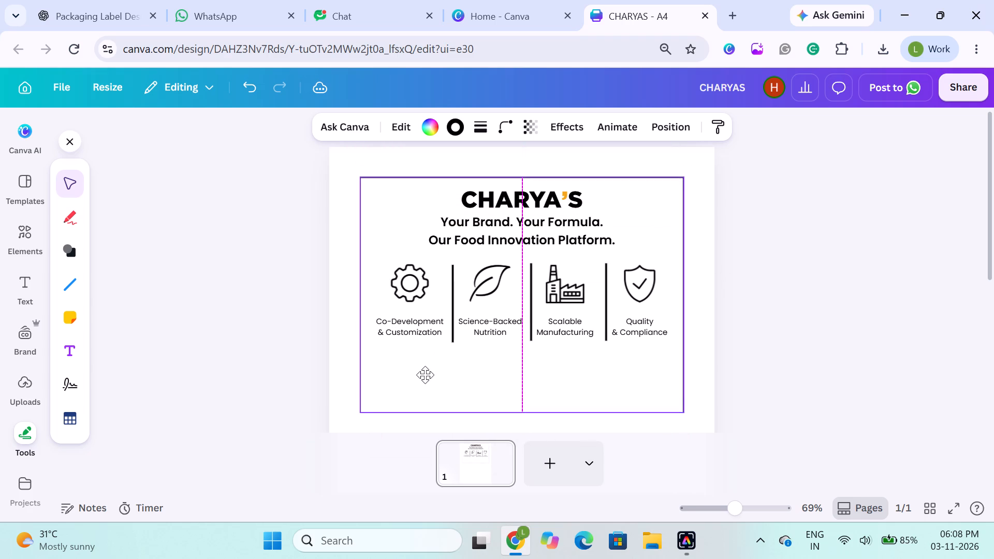
pyautogui.moveTo(425, 375); pyautogui.dragTo(428, 349)
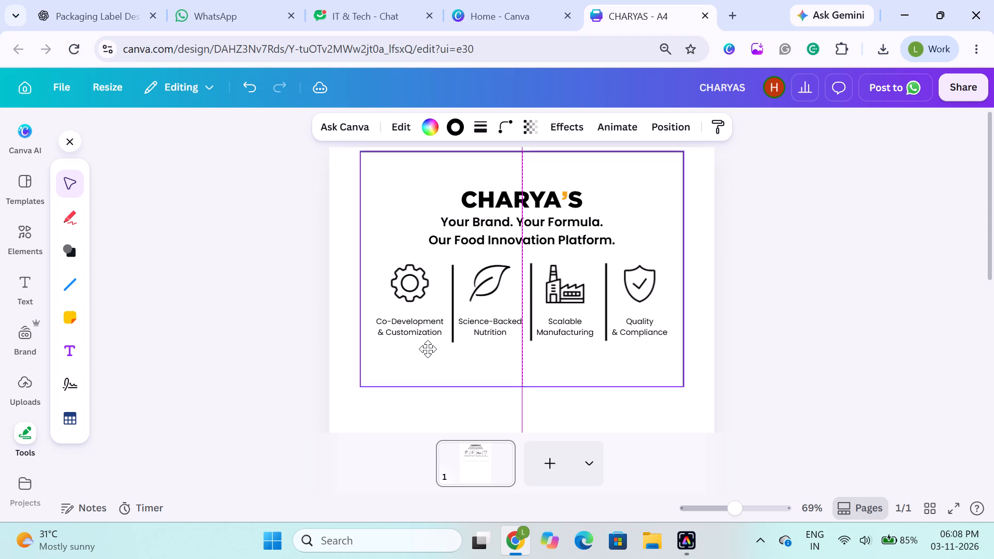
pyautogui.moveTo(428, 349); pyautogui.dragTo(429, 369)
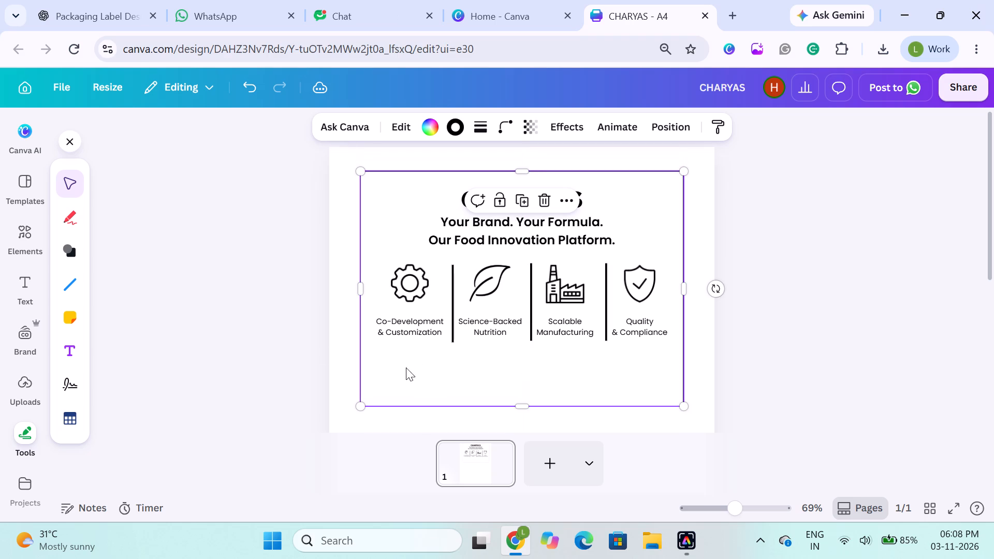
pyautogui.click(246, 326)
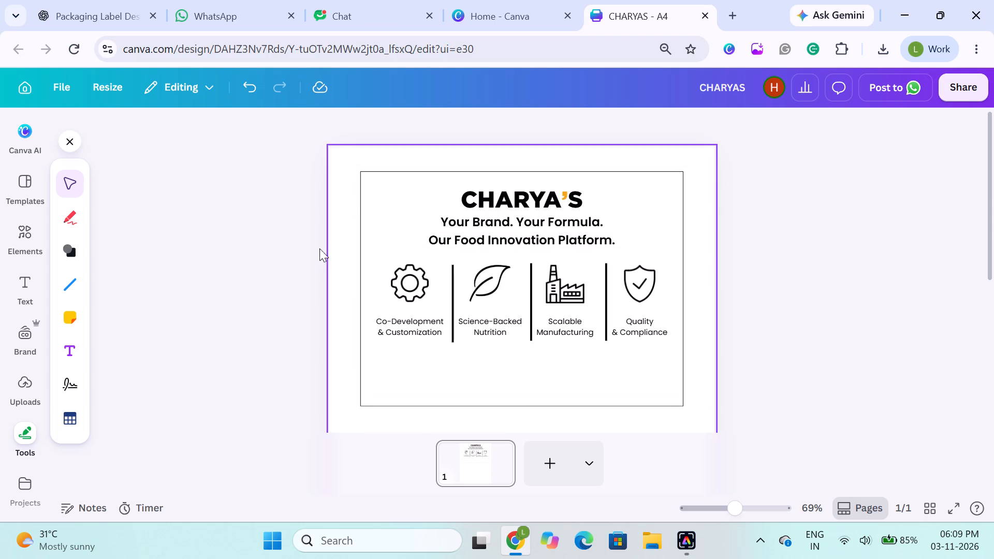
pyautogui.click(277, 253)
# Nudge the grouped icon row down inside the frame to leave a wider gap below the taglines.
pyautogui.moveTo(300, 271); pyautogui.dragTo(469, 366)
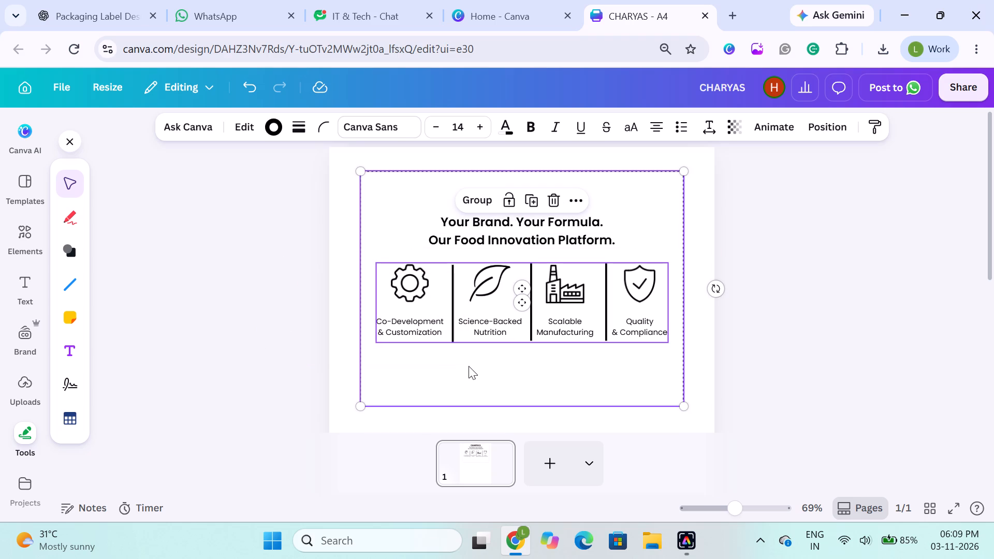
pyautogui.click(290, 301)
pyautogui.click(479, 275)
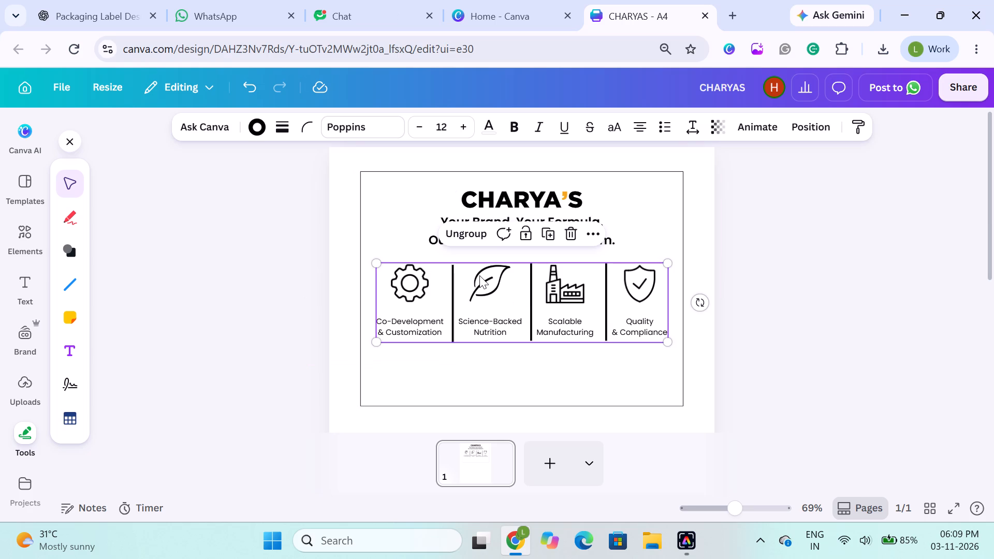
pyautogui.press('Down')
pyautogui.press('Down')
pyautogui.press('Down')
pyautogui.press('Down')
pyautogui.press('Down')
pyautogui.press('Down')
pyautogui.press('Down')
pyautogui.press('Down')
pyautogui.press('Down')
pyautogui.press('Down')
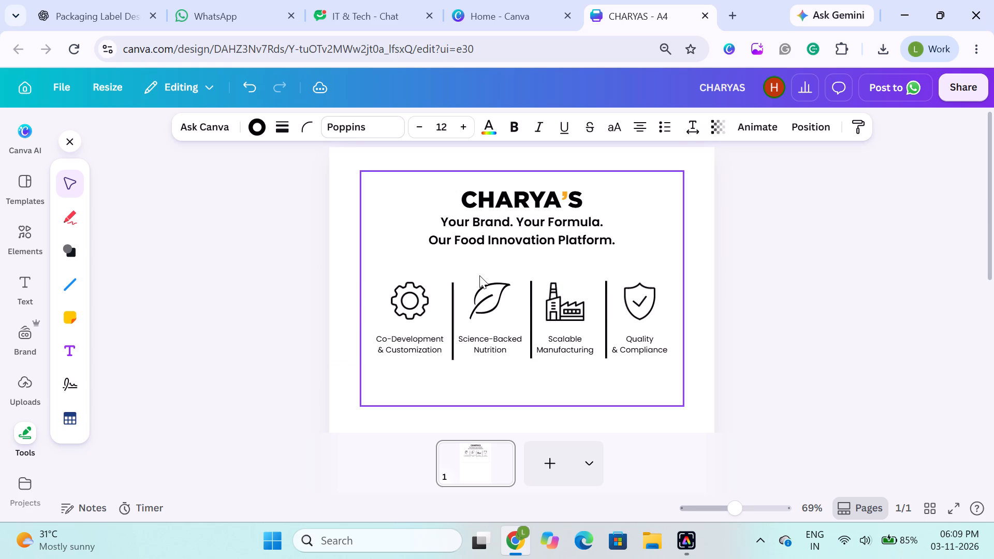
pyautogui.press('Down')
pyautogui.press('Down')
pyautogui.press('Down')
pyautogui.press('Up')
pyautogui.press('Up')
pyautogui.press('Up')
pyautogui.press('Up')
pyautogui.press('Up')
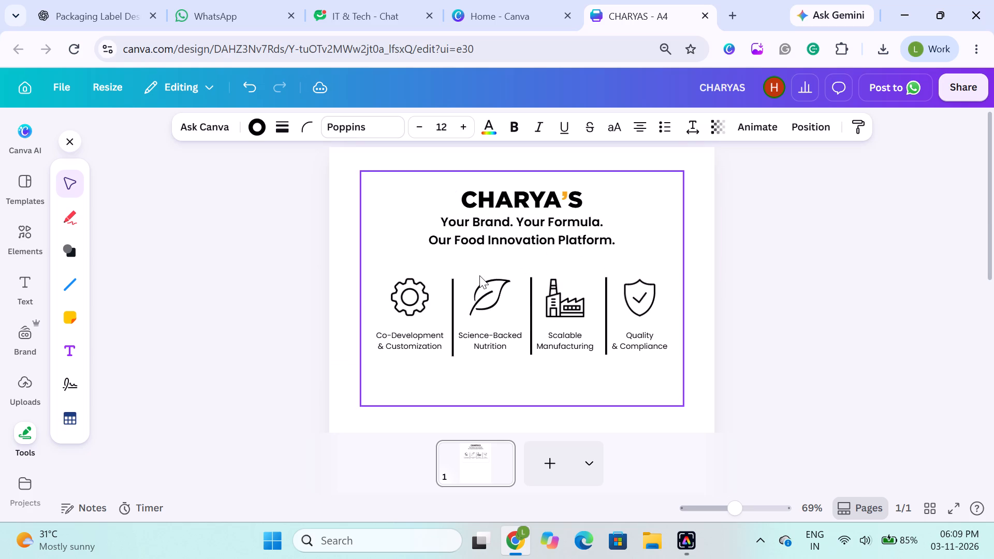
pyautogui.press('Up')
pyautogui.click(485, 240)
pyautogui.press('Down')
pyautogui.press('Down')
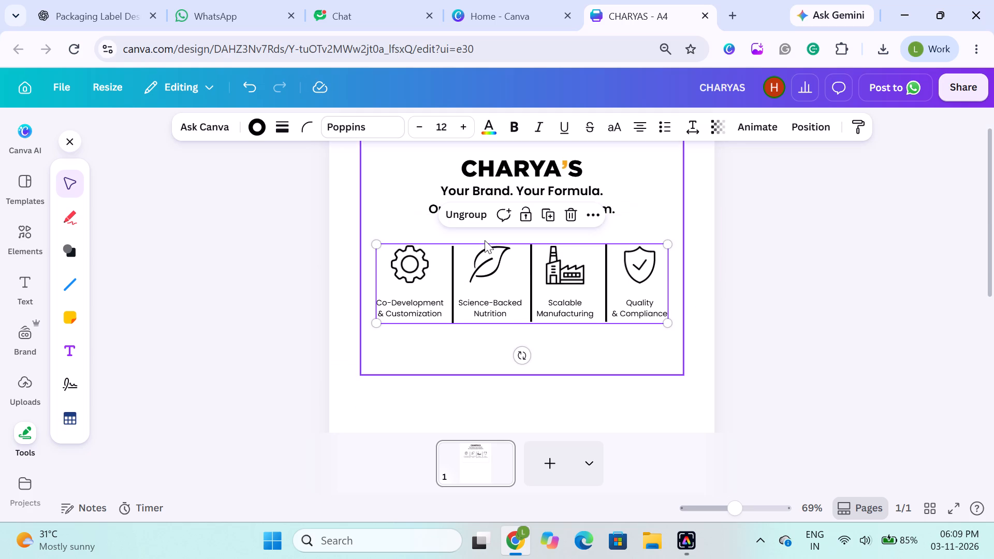
pyautogui.click(264, 241)
# Nudge both taglines down, "Our Food Innovation Platform." further than "Your Brand. Your Formula.", to widen the spacing between them.
pyautogui.moveTo(479, 200); pyautogui.dragTo(478, 208)
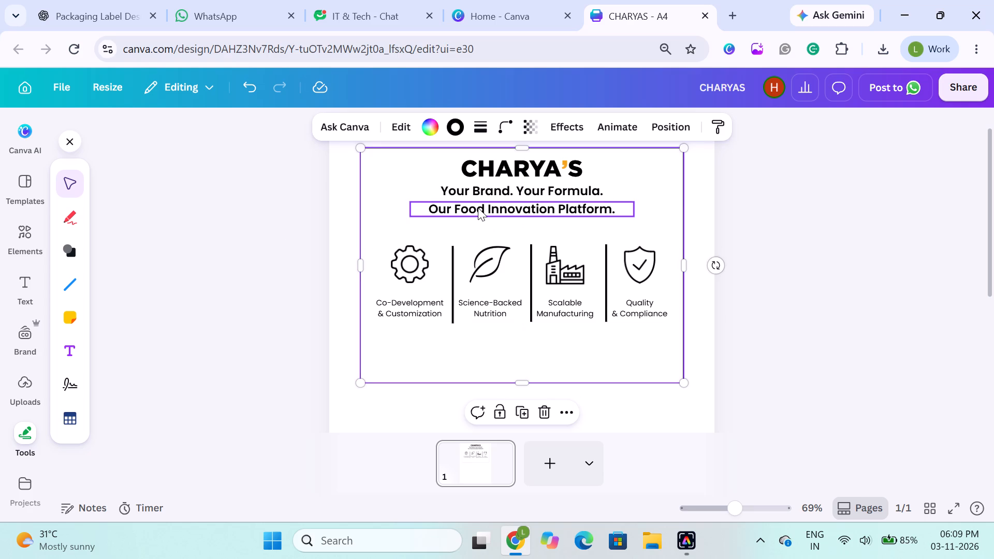
pyautogui.hotkey('ctrl', 'z')
pyautogui.click(478, 208)
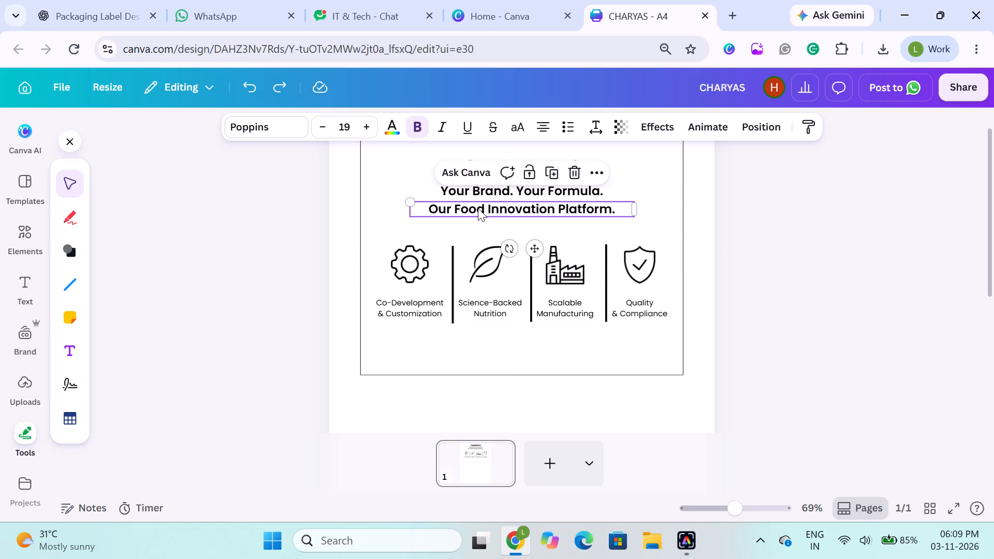
pyautogui.press('Down')
pyautogui.press('Down')
pyautogui.press('Down')
pyautogui.press('Down')
pyautogui.click(487, 195)
pyautogui.press('Down')
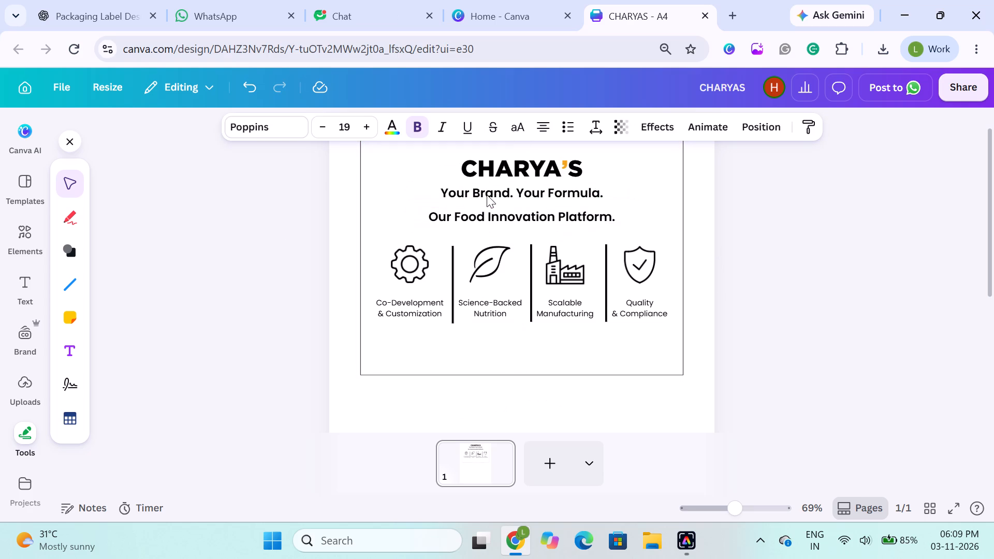
pyautogui.press('Down')
pyautogui.press('Down')
pyautogui.press('Up')
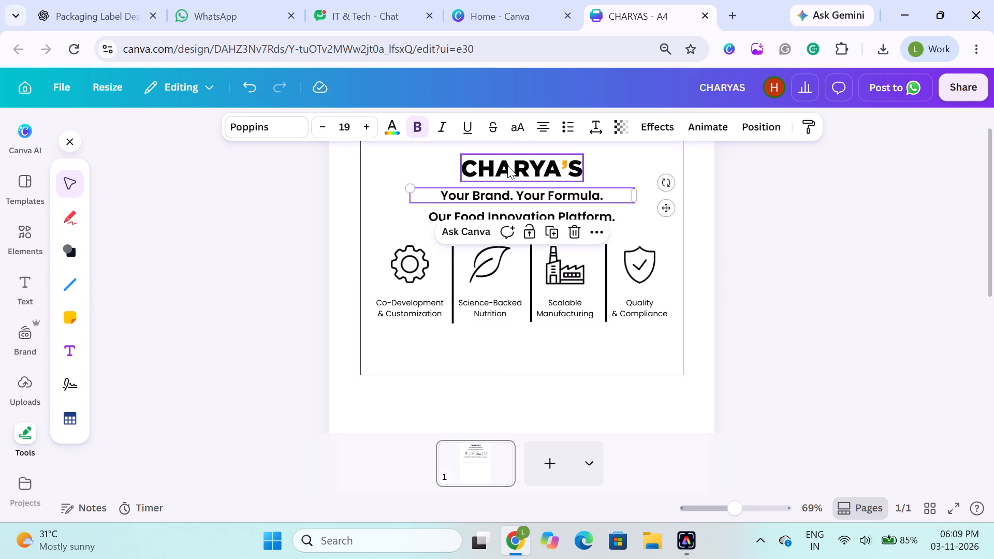
# Nudge the CHARYA'S heading slightly up, away from the taglines.
pyautogui.click(507, 166)
pyautogui.press('Up')
pyautogui.press('Up')
pyautogui.scroll(1, 507, 166)
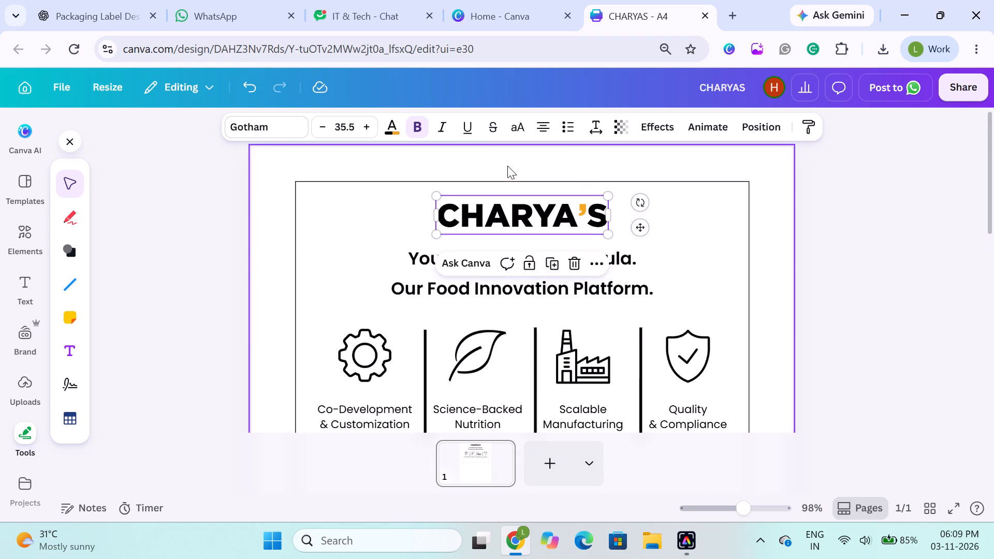
pyautogui.click(217, 223)
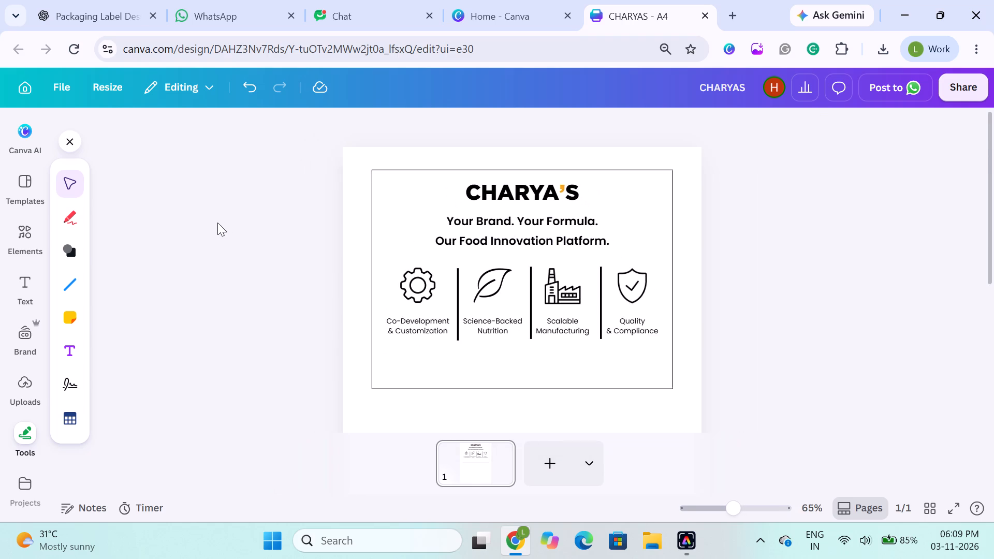
# Group the frame, CHARYA'S heading, both taglines and the icon row into one label block.
pyautogui.scroll(-1, 217, 223)
pyautogui.scroll(-1, 251, 303)
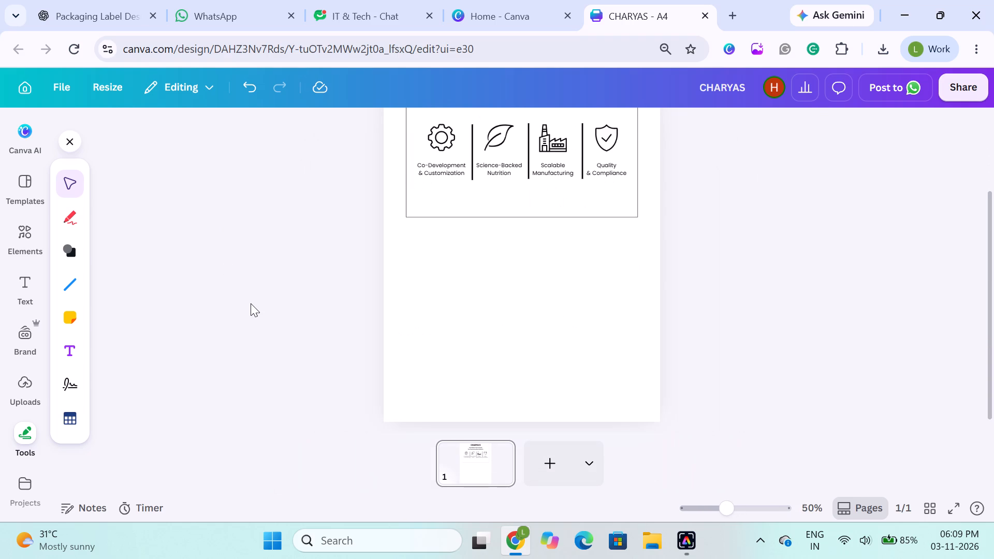
pyautogui.scroll(1, 251, 303)
pyautogui.scroll(-1, 251, 303)
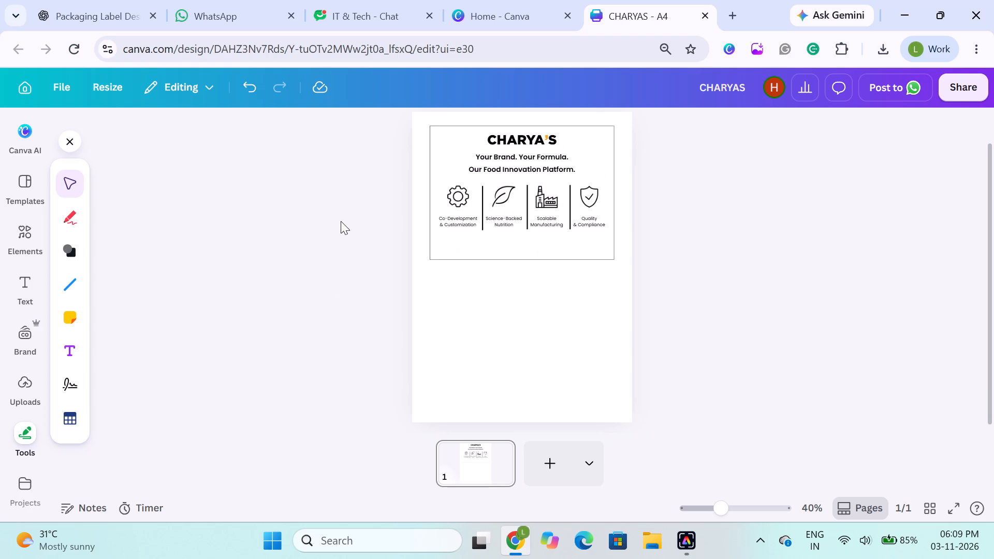
pyautogui.moveTo(404, 124); pyautogui.dragTo(453, 166)
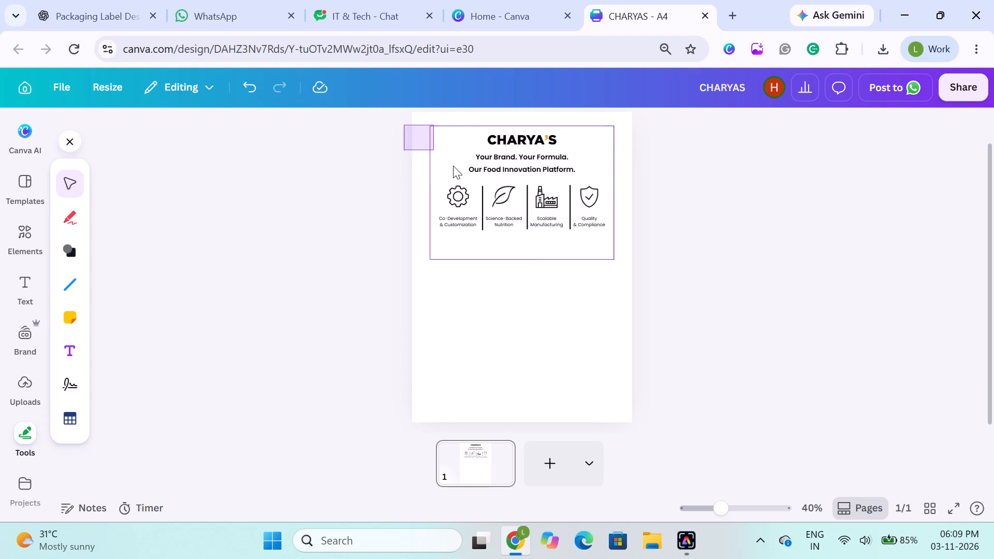
pyautogui.moveTo(453, 166); pyautogui.dragTo(535, 251)
pyautogui.scroll(1, 535, 251)
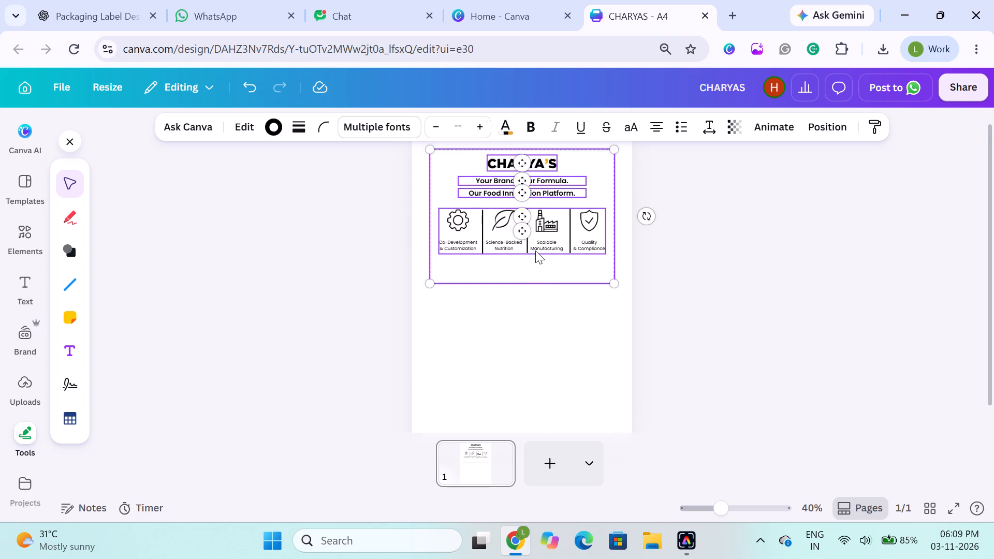
pyautogui.click(310, 232)
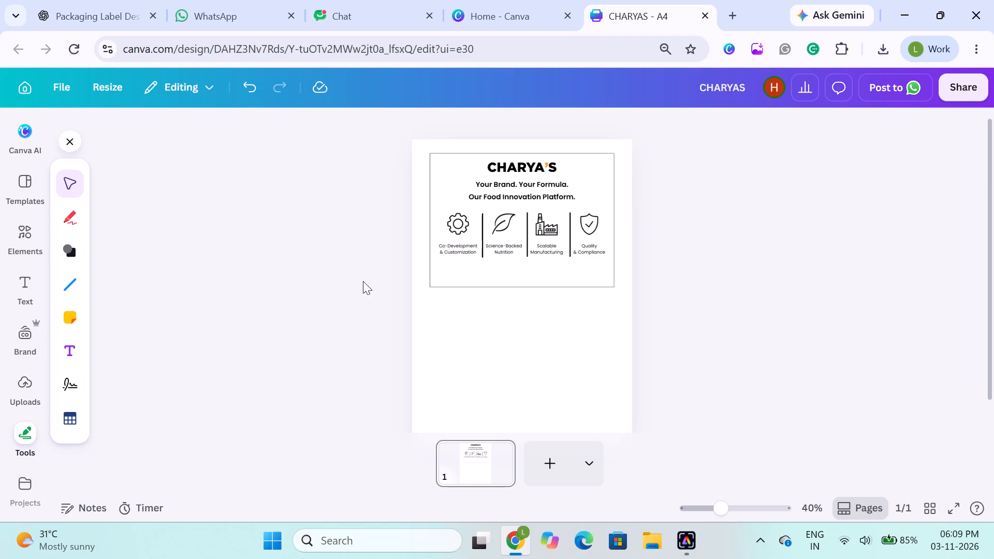
pyautogui.moveTo(381, 160); pyautogui.dragTo(590, 326)
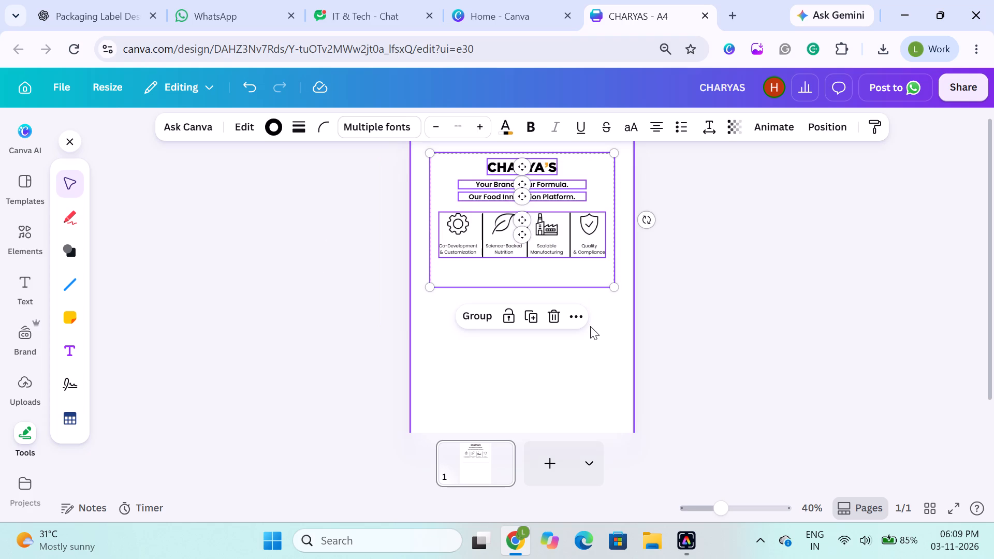
pyautogui.click(334, 267)
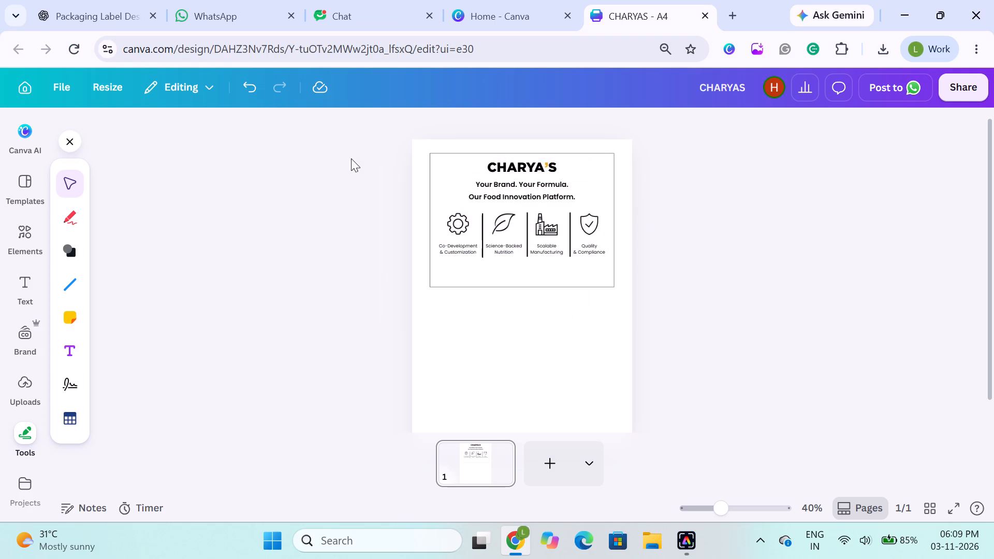
pyautogui.moveTo(351, 158); pyautogui.dragTo(494, 241)
pyautogui.click(484, 313)
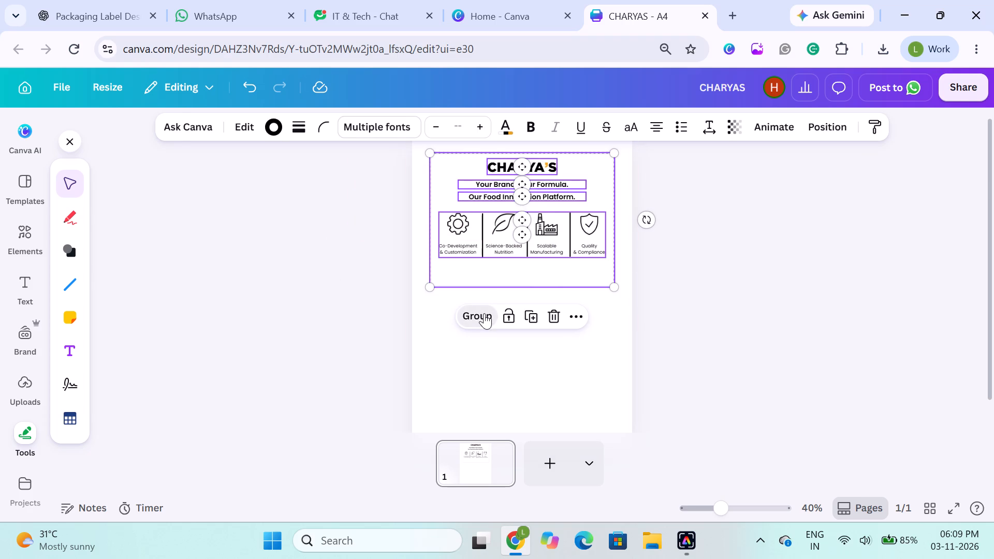
# Nudge the grouped label block slightly up towards the page's top edge.
pyautogui.press('Up')
pyautogui.press('Up')
pyautogui.press('Up')
pyautogui.press('Up')
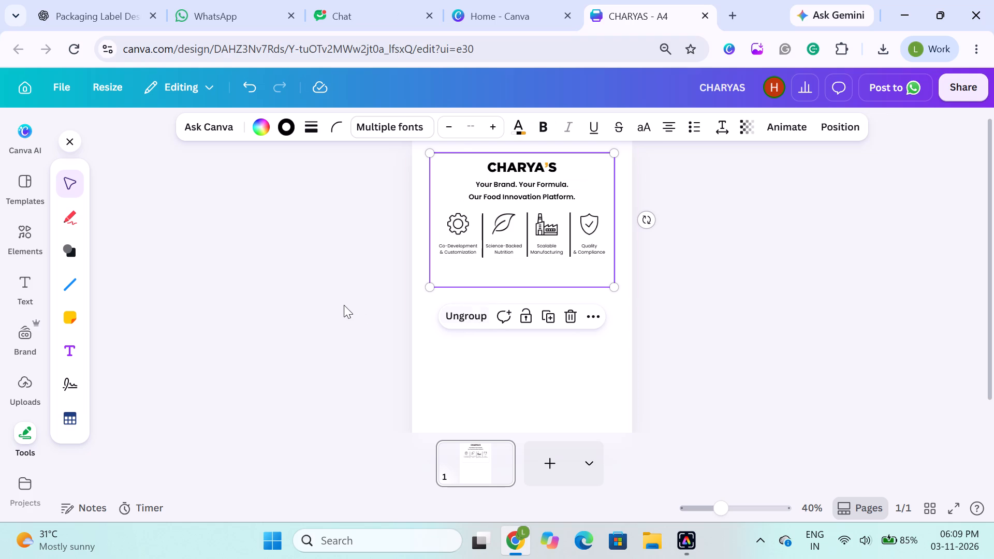
pyautogui.click(344, 305)
pyautogui.click(545, 266)
pyautogui.press('Up')
pyautogui.press('Up')
pyautogui.press('Up')
pyautogui.press('Up')
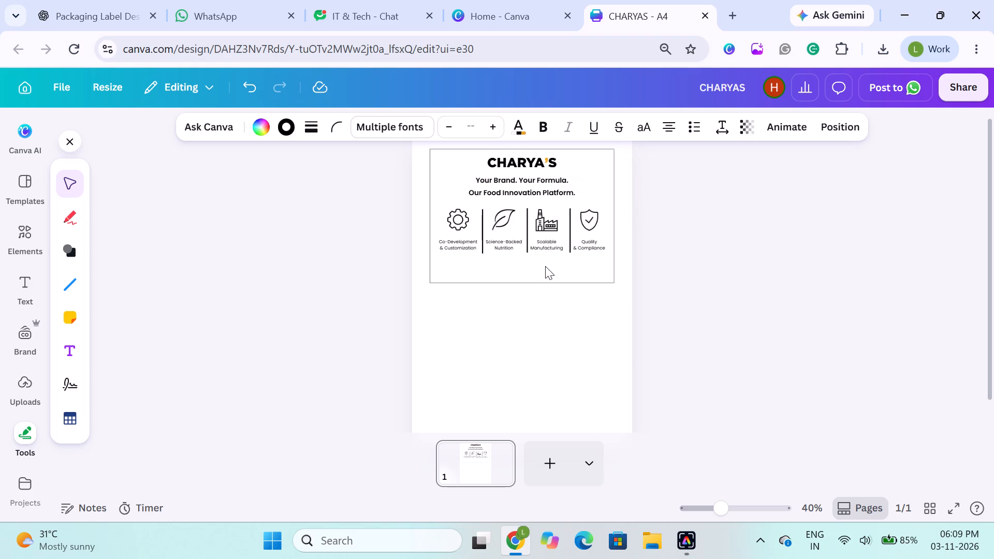
pyautogui.press('Up')
pyautogui.scroll(1, 545, 266)
pyautogui.click(323, 277)
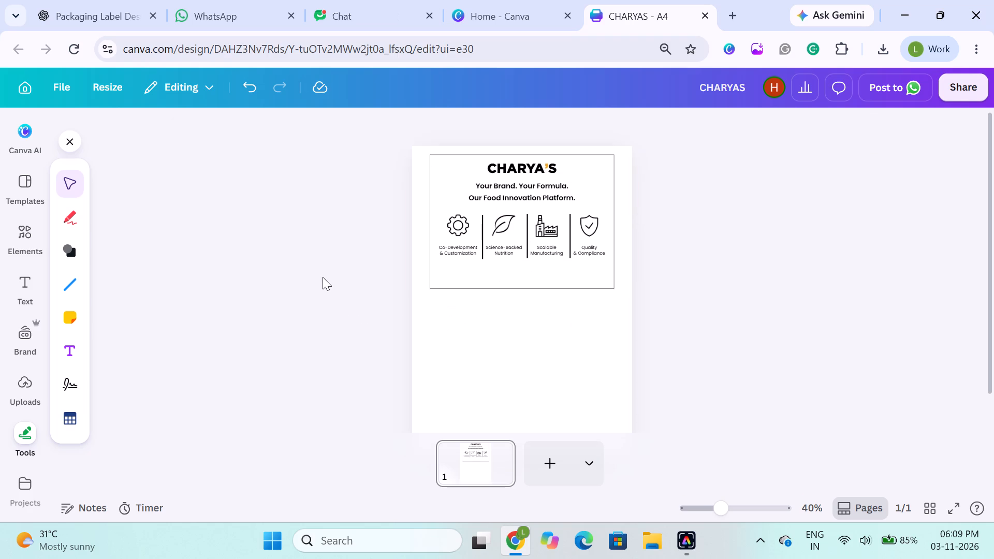
pyautogui.click(473, 256)
pyautogui.press('Down')
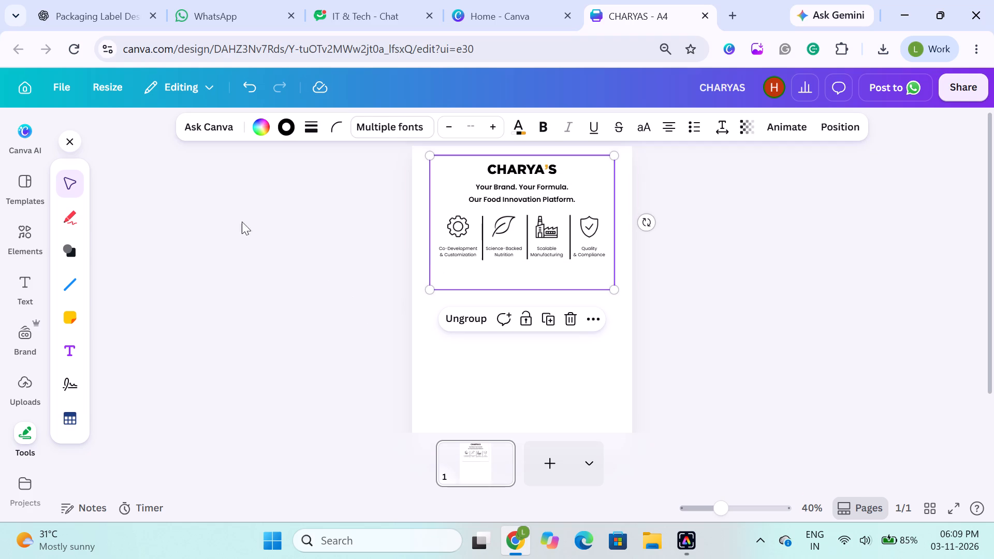
pyautogui.click(233, 222)
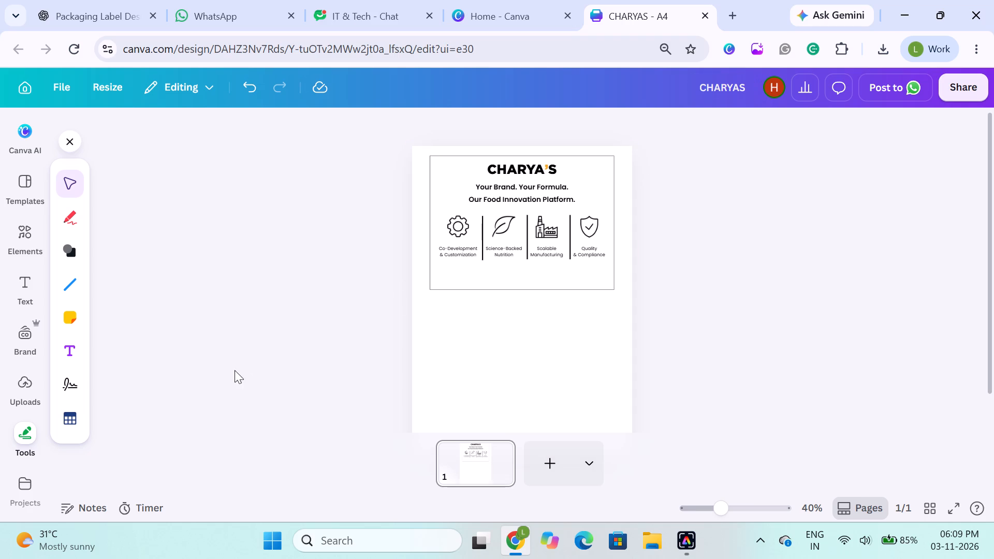
# Add a straight horizontal line below the label block, starting at the frame's left edge, and shorten it to a length of about 3.2.
pyautogui.click(63, 298)
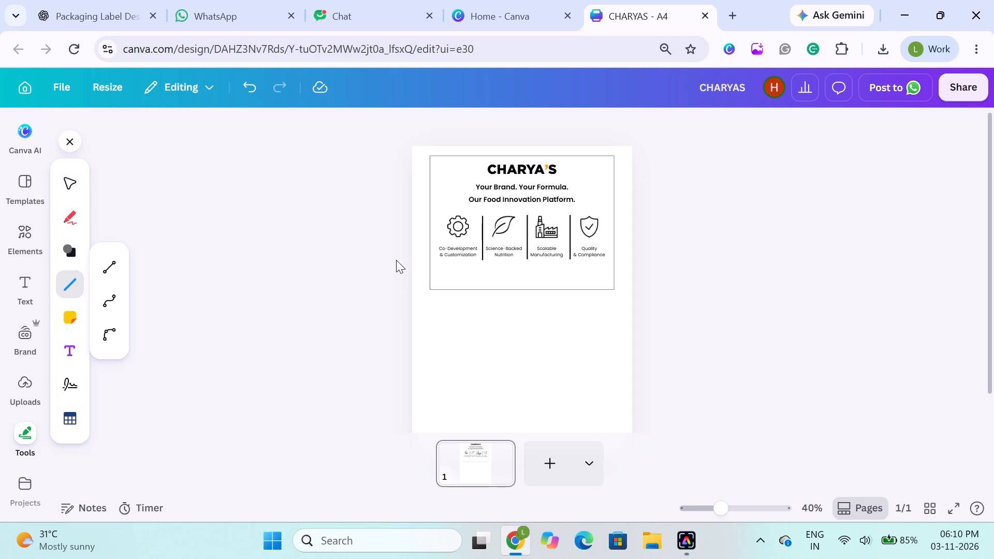
pyautogui.click(119, 264)
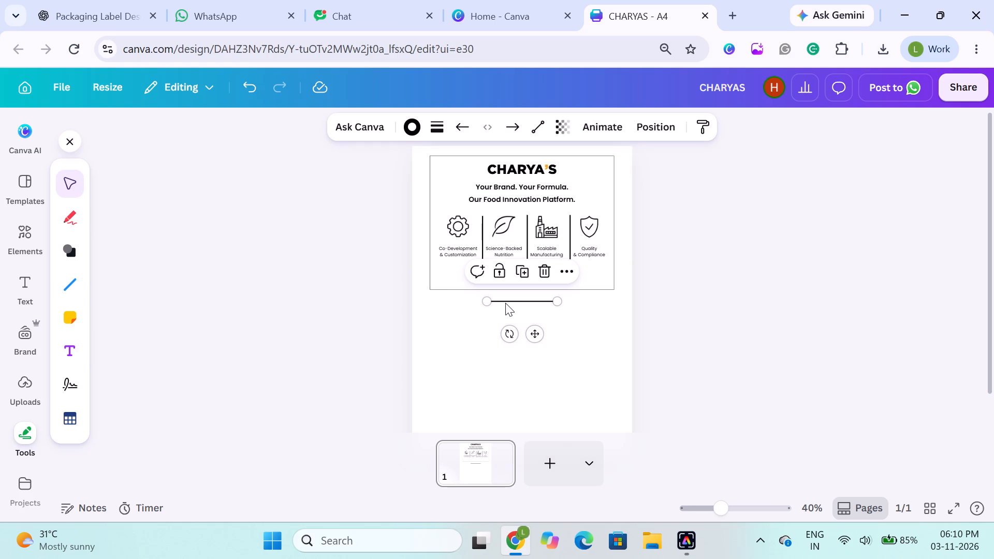
pyautogui.moveTo(517, 302); pyautogui.dragTo(498, 311)
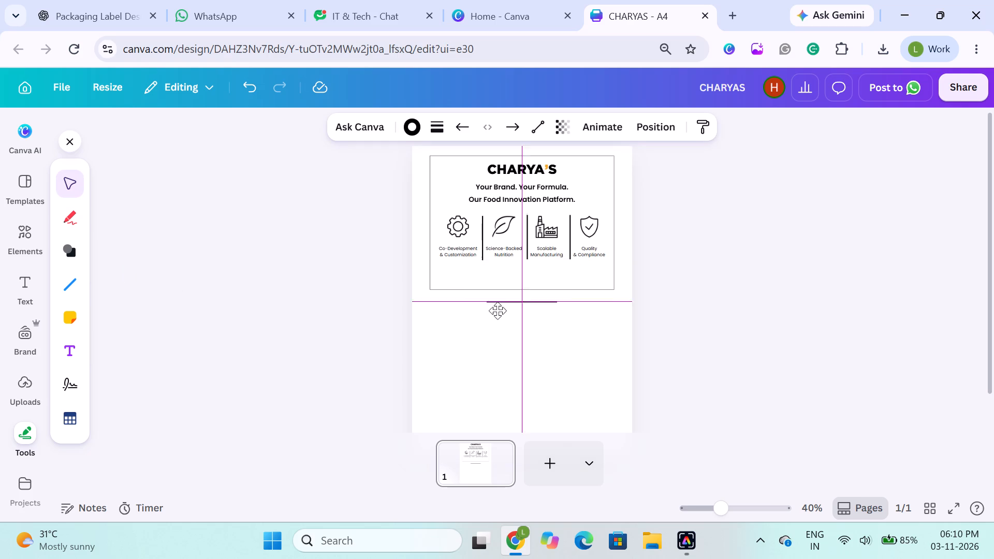
pyautogui.moveTo(498, 311); pyautogui.dragTo(459, 321)
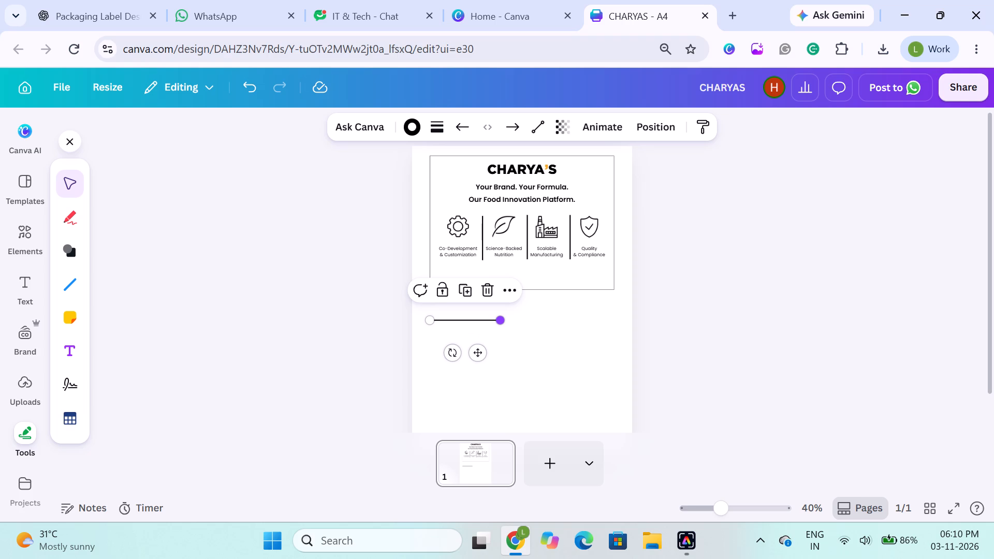
pyautogui.keyDown('shift'); pyautogui.moveTo(500, 321); pyautogui.dragTo(463, 319); pyautogui.keyUp('shift')
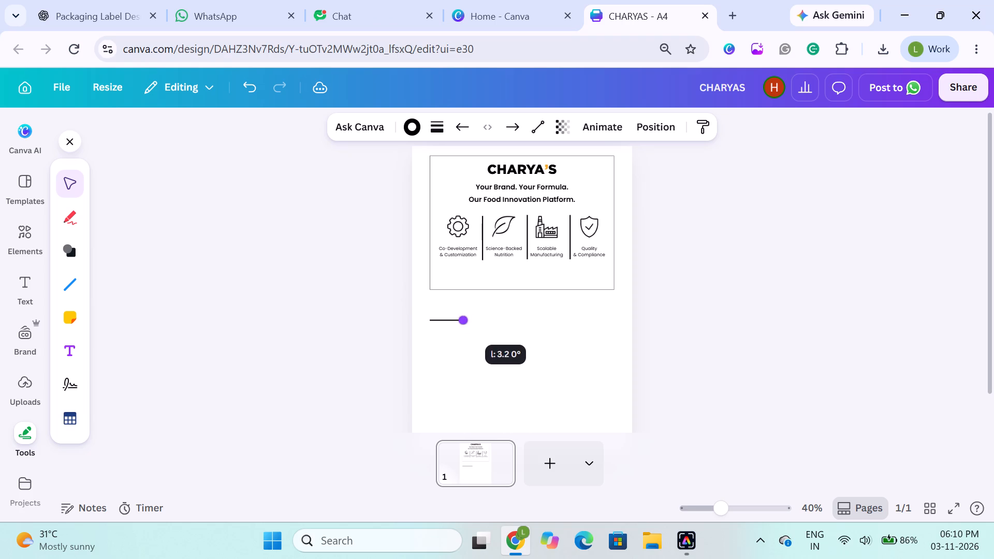
pyautogui.click(311, 317)
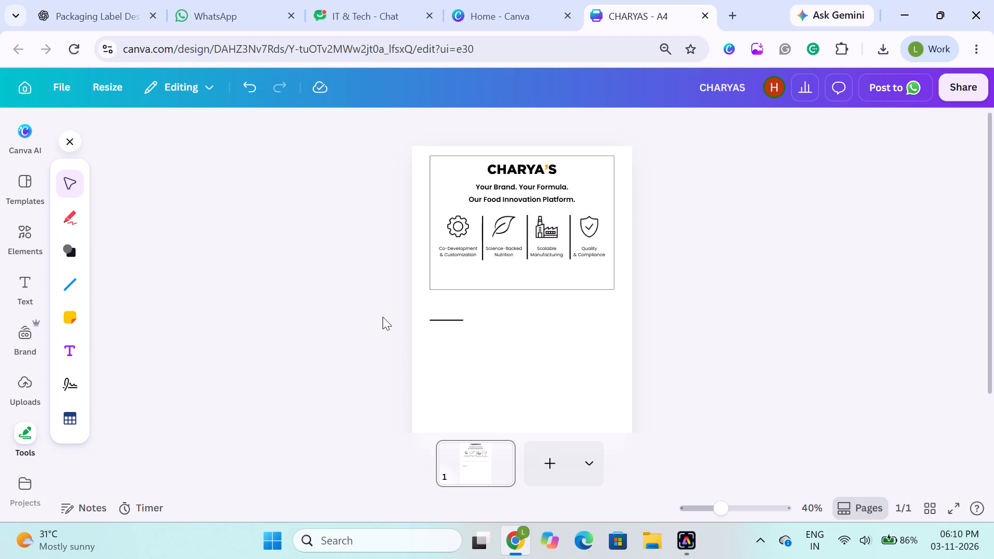
# Nudge the short horizontal line below the label block slightly to the right.
pyautogui.moveTo(391, 325); pyautogui.dragTo(467, 311)
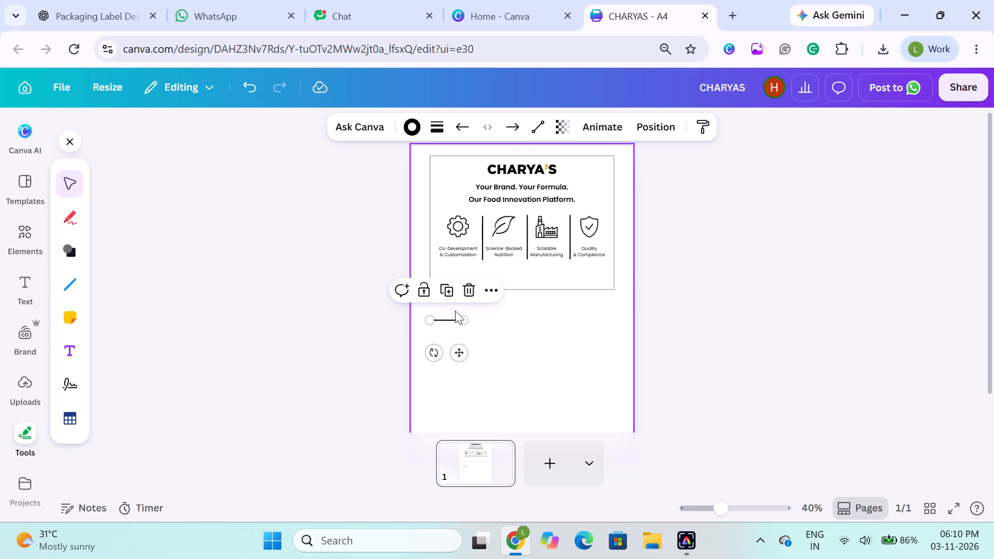
pyautogui.press('Right')
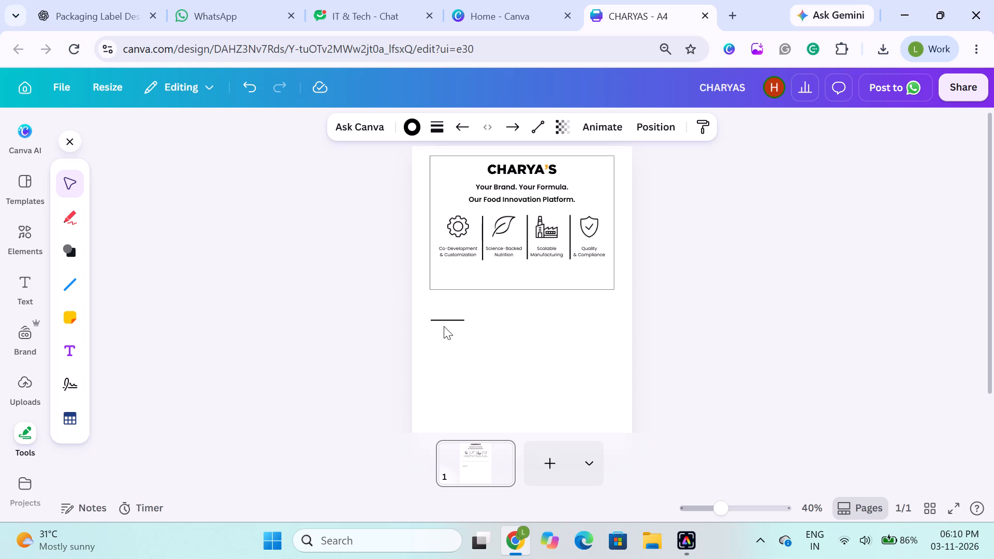
pyautogui.press('Right')
pyautogui.press('Right')
pyautogui.press('Left')
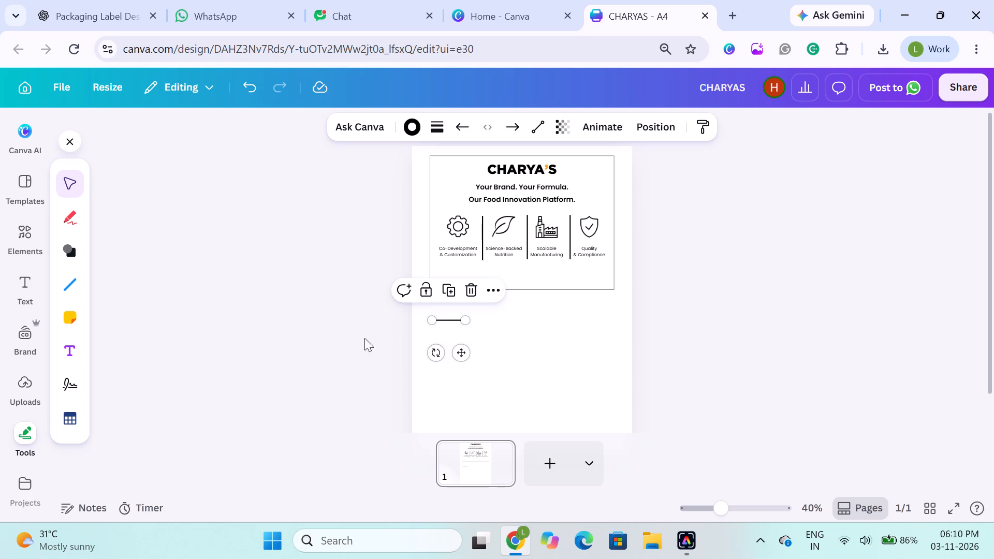
pyautogui.click(338, 344)
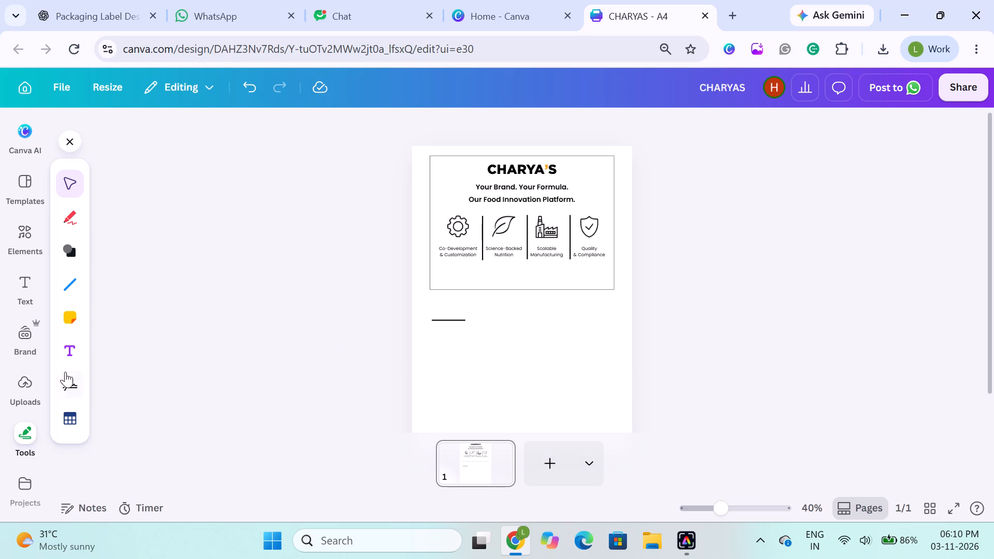
# Add a text box just below the label block and set its font size to 21.
pyautogui.click(77, 349)
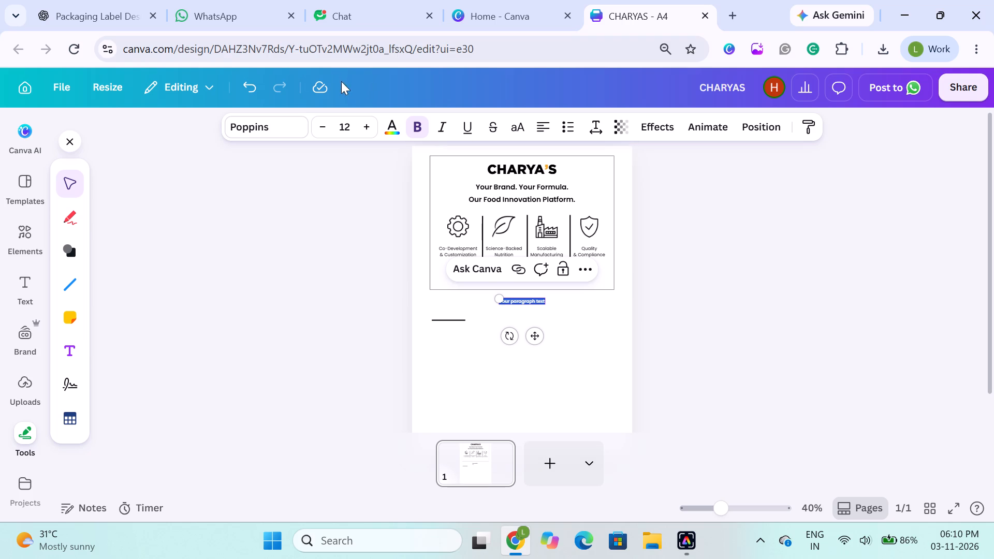
pyautogui.click(350, 138)
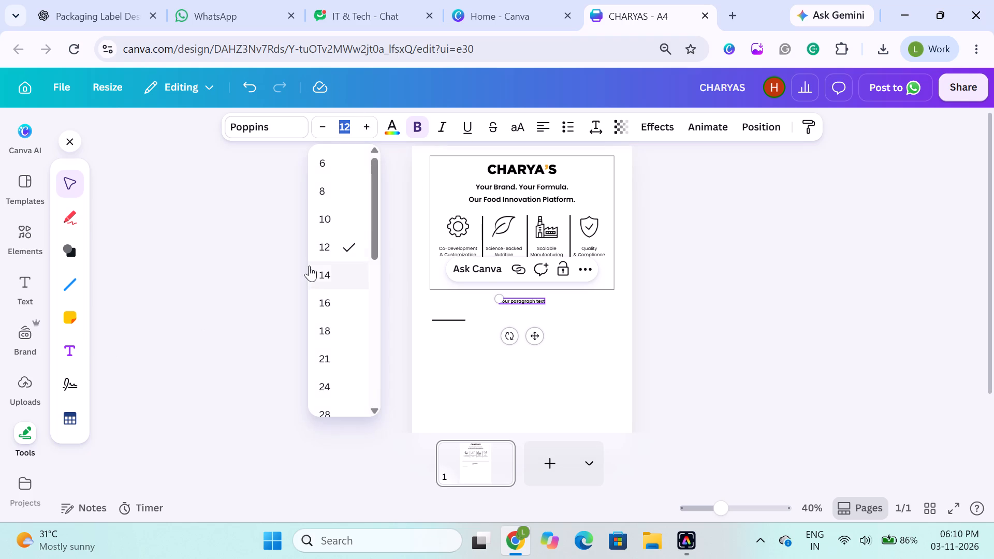
pyautogui.click(318, 288)
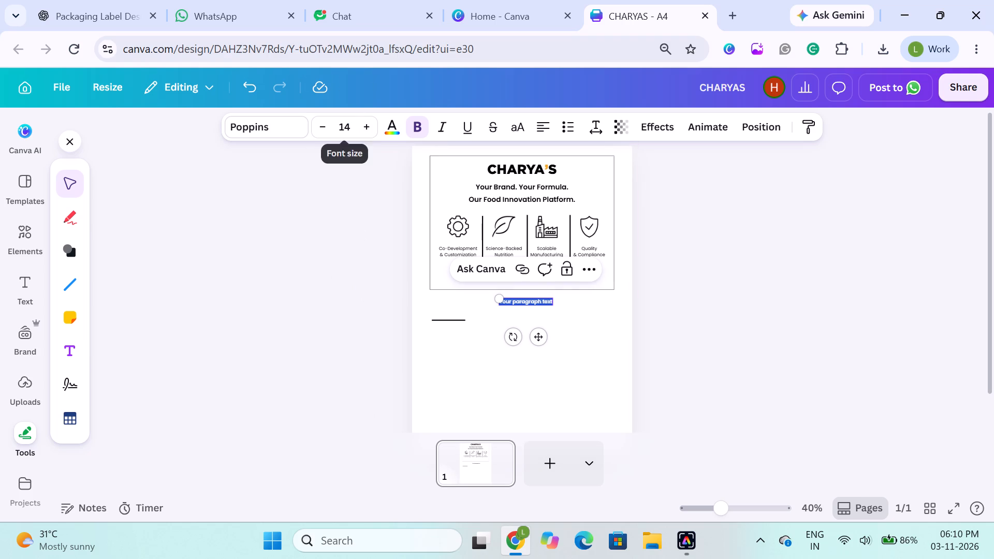
pyautogui.click(340, 125)
pyautogui.click(315, 359)
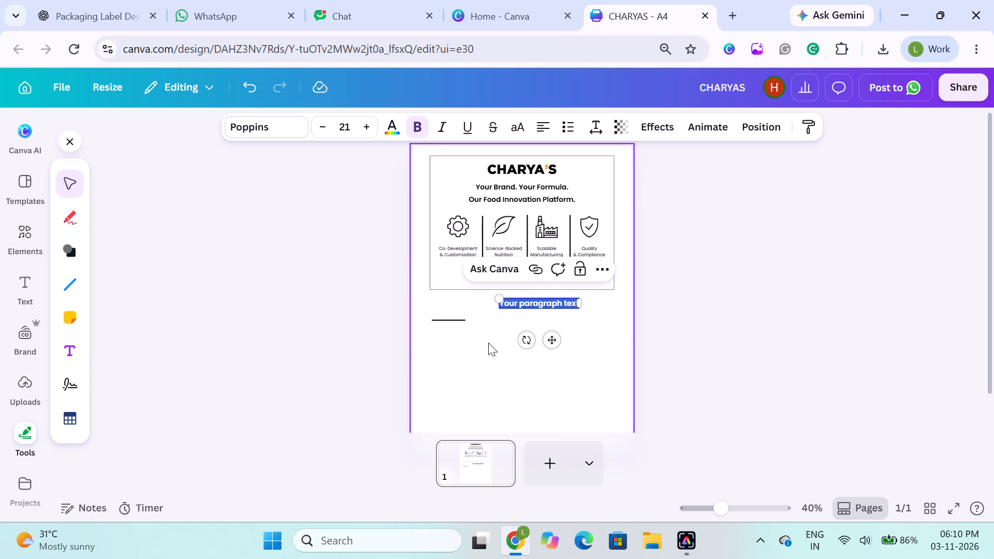
# Delete all the placeholder text from the new text box.
pyautogui.doubleClick(548, 307)
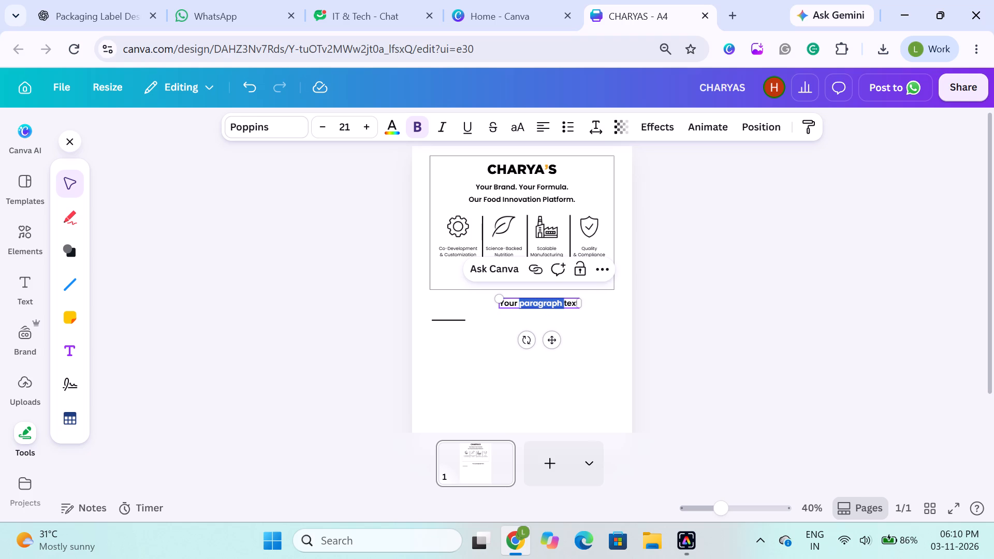
pyautogui.press('BackSpace')
pyautogui.press('Right')
pyautogui.press('Right')
pyautogui.press('Right')
pyautogui.press('Right')
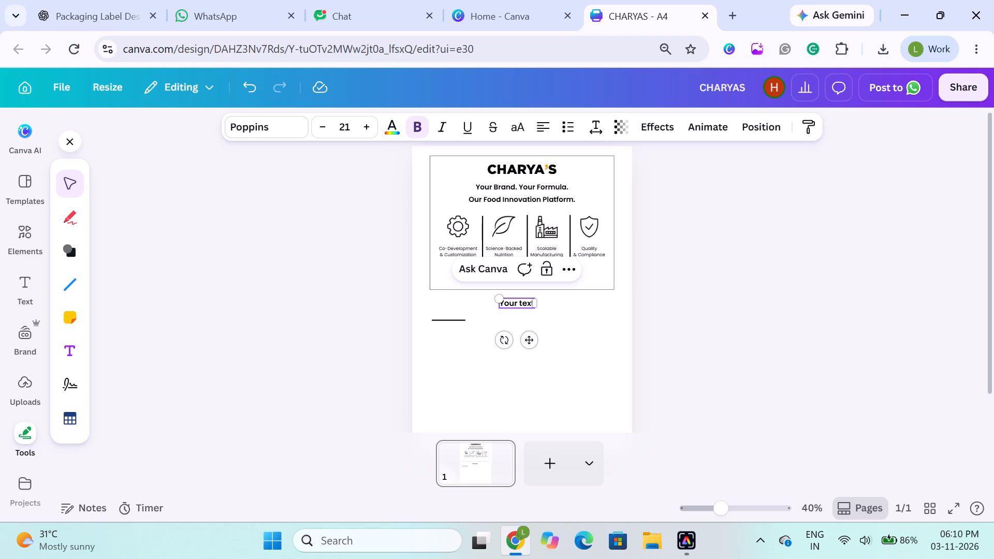
pyautogui.press('Left')
pyautogui.press('BackSpace')
pyautogui.press('BackSpace')
pyautogui.press('BackSpace')
pyautogui.press('BackSpace')
pyautogui.press('BackSpace')
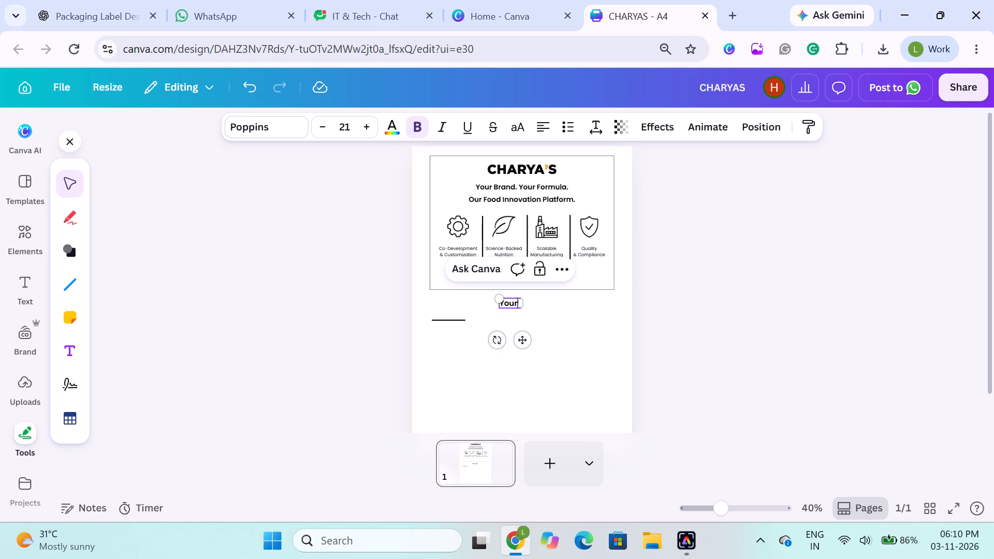
pyautogui.press('BackSpace')
pyautogui.press('BackSpace')
pyautogui.press('BackSpace')
pyautogui.press('BackSpace')
pyautogui.press('Right')
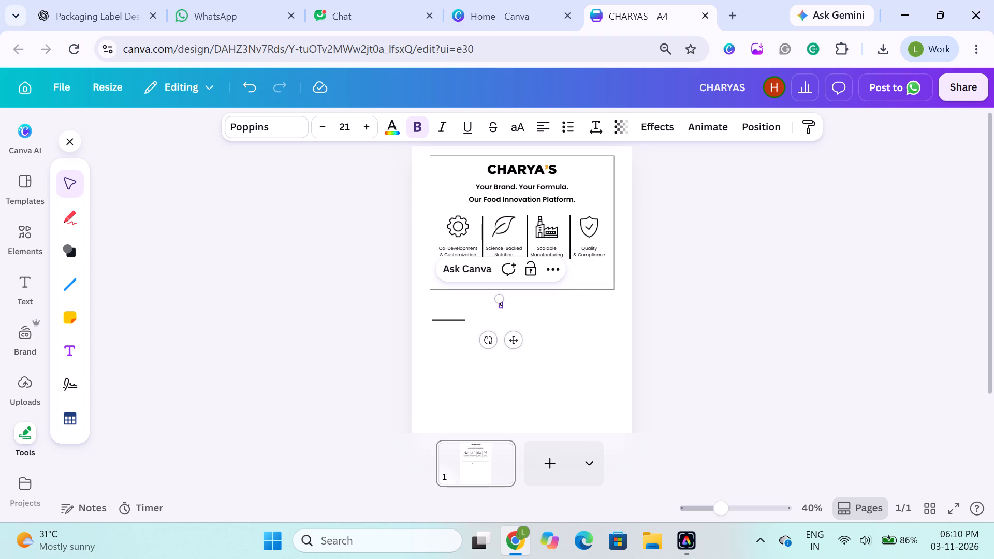
pyautogui.press('BackSpace')
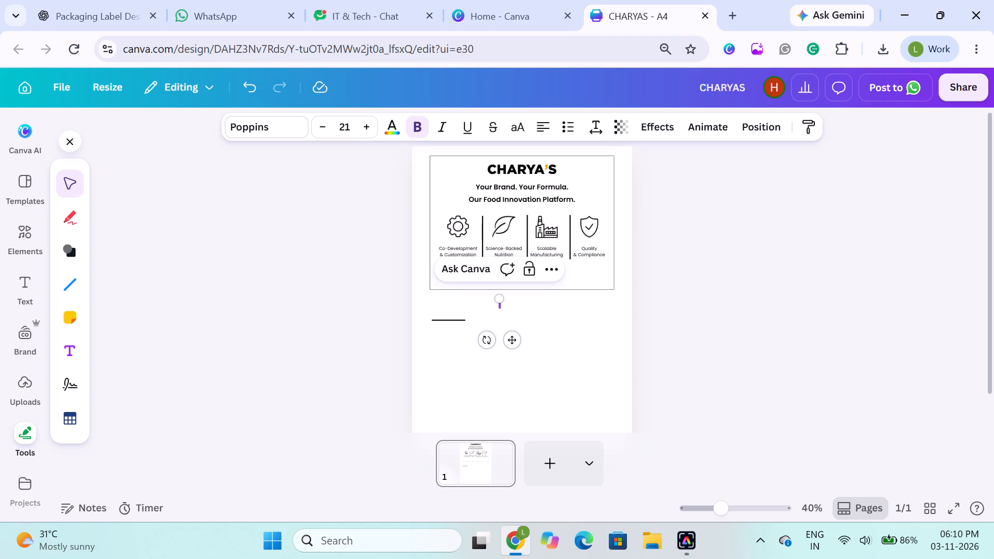
# Enter "Bar Sample Evaluation Kit" in the empty text box and raise its font size to 28.
pyautogui.press('b')
pyautogui.write('ar')
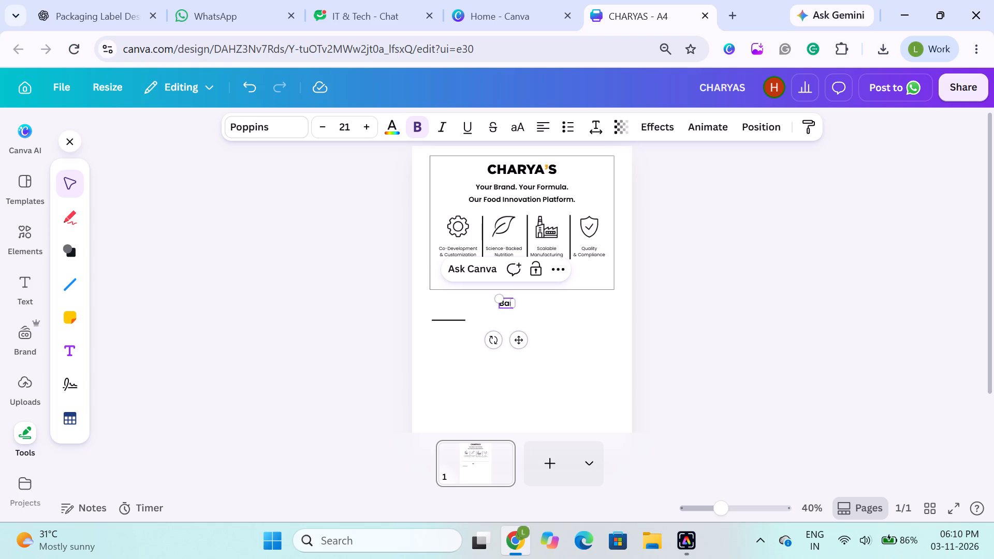
pyautogui.press('space')
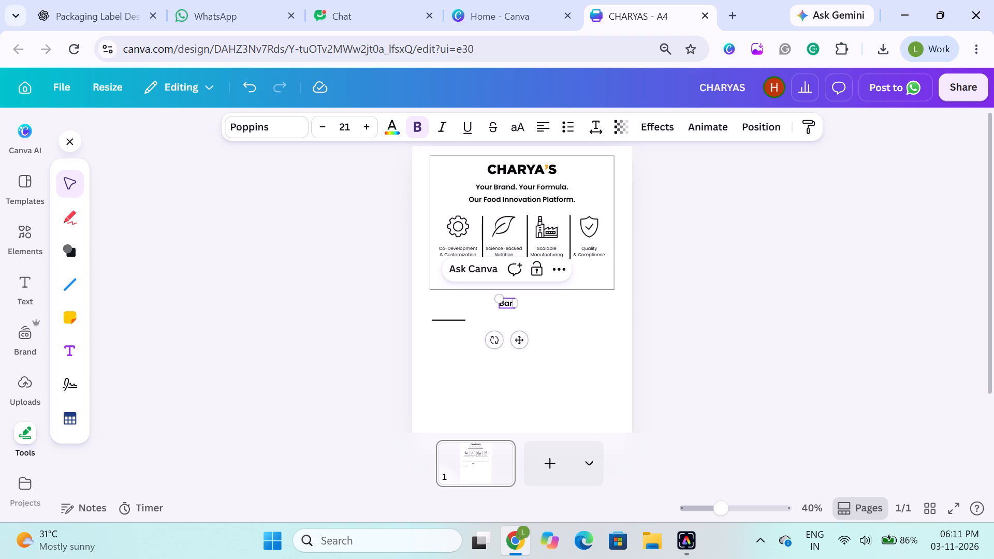
pyautogui.press('s')
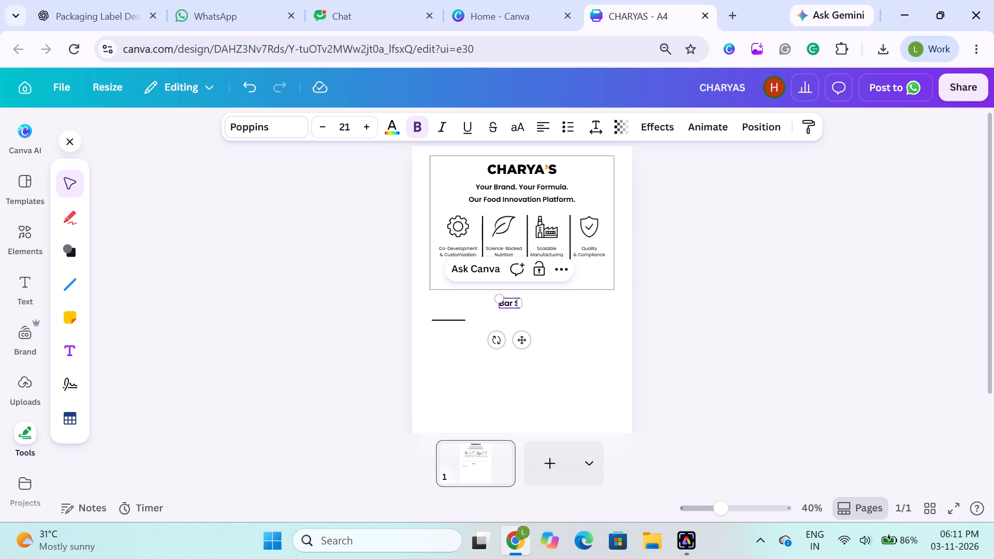
pyautogui.tripleClick(370, 128)
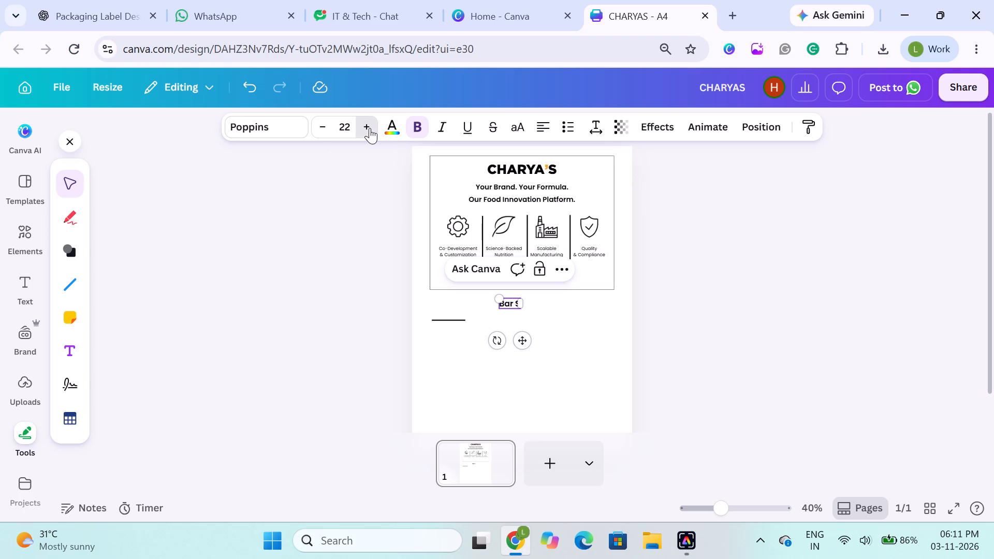
pyautogui.tripleClick(370, 128)
pyautogui.click(370, 128)
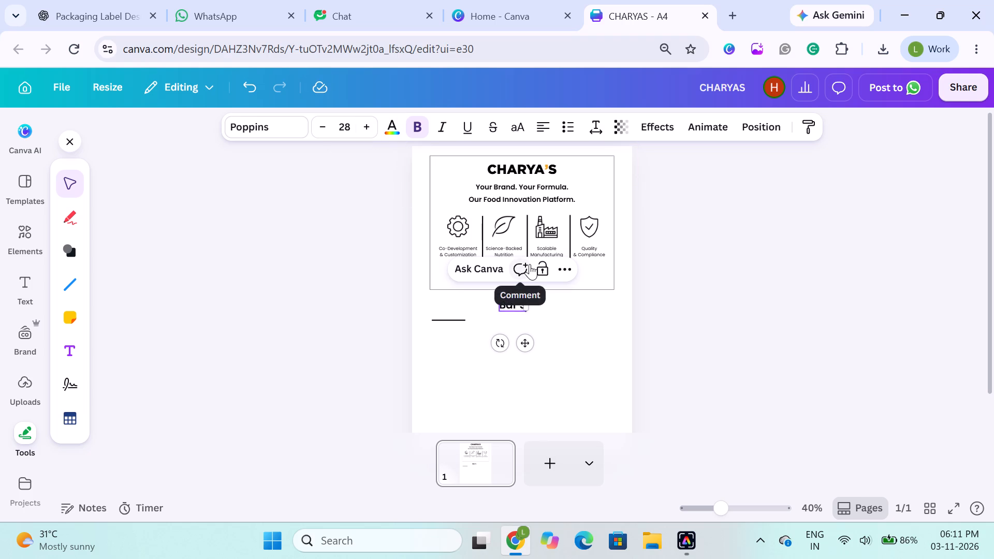
pyautogui.press('a')
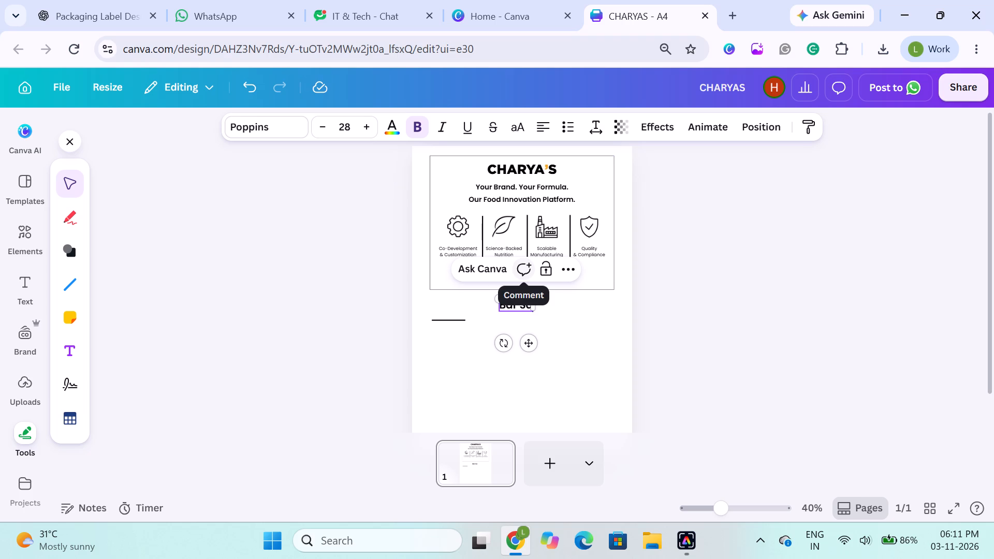
pyautogui.write('mpl')
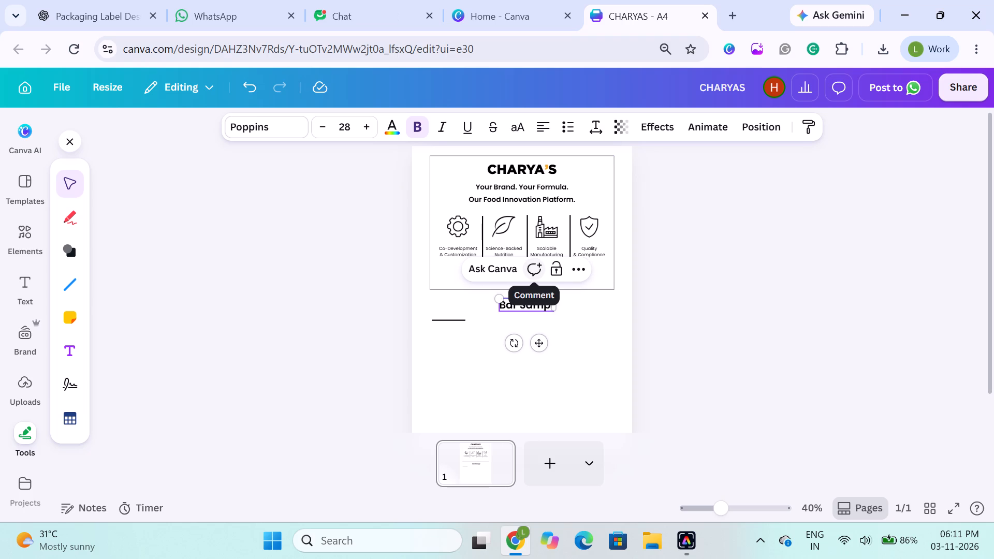
pyautogui.press('e')
pyautogui.press('space')
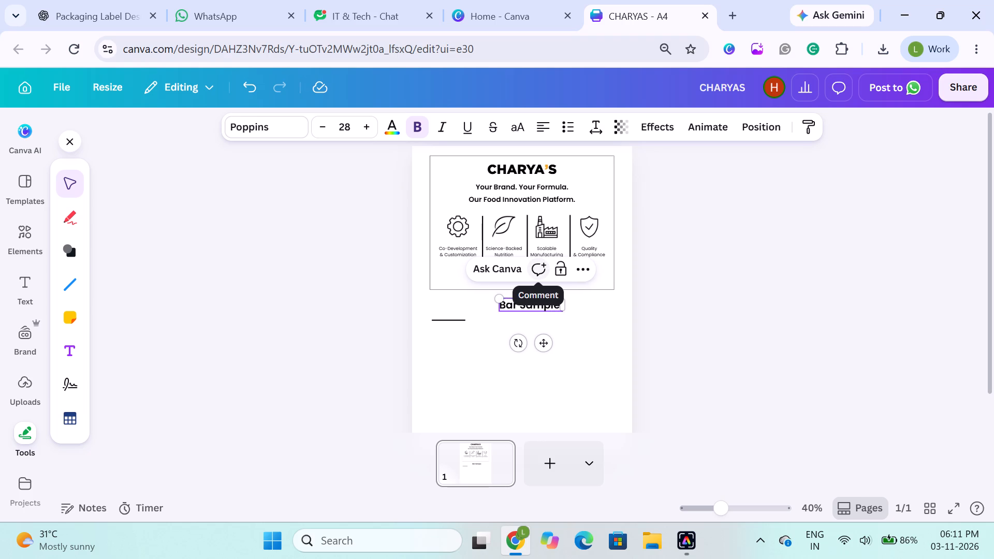
pyautogui.press('e')
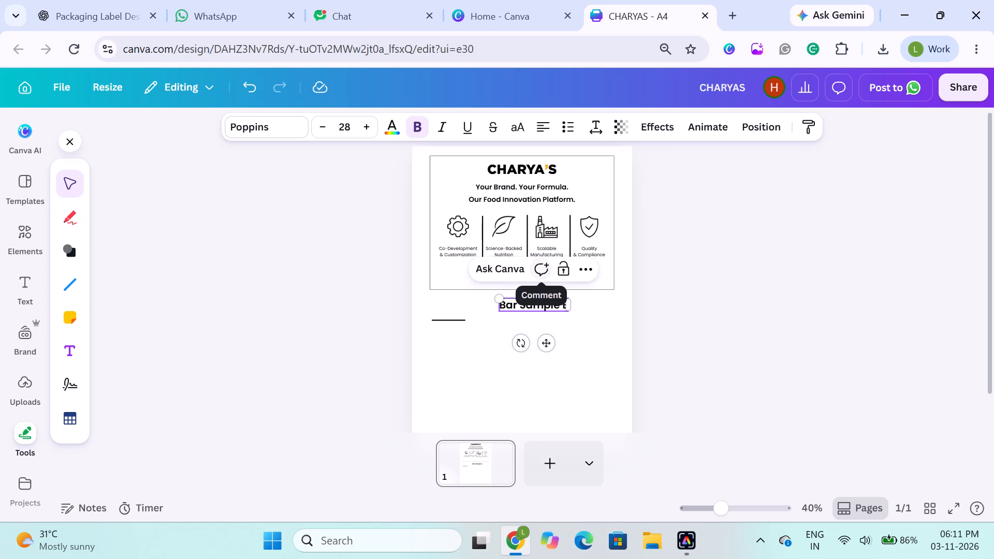
pyautogui.write('val')
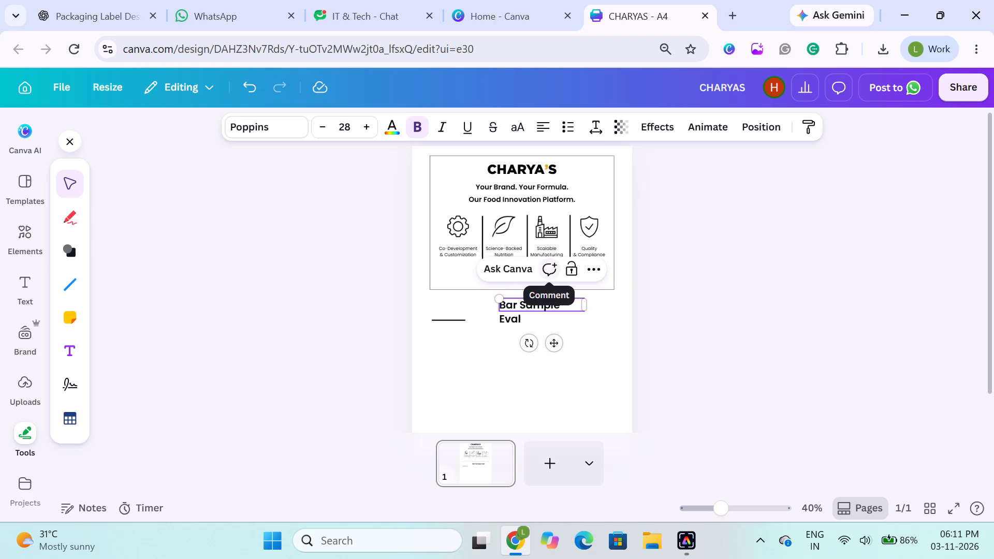
pyautogui.write('ua')
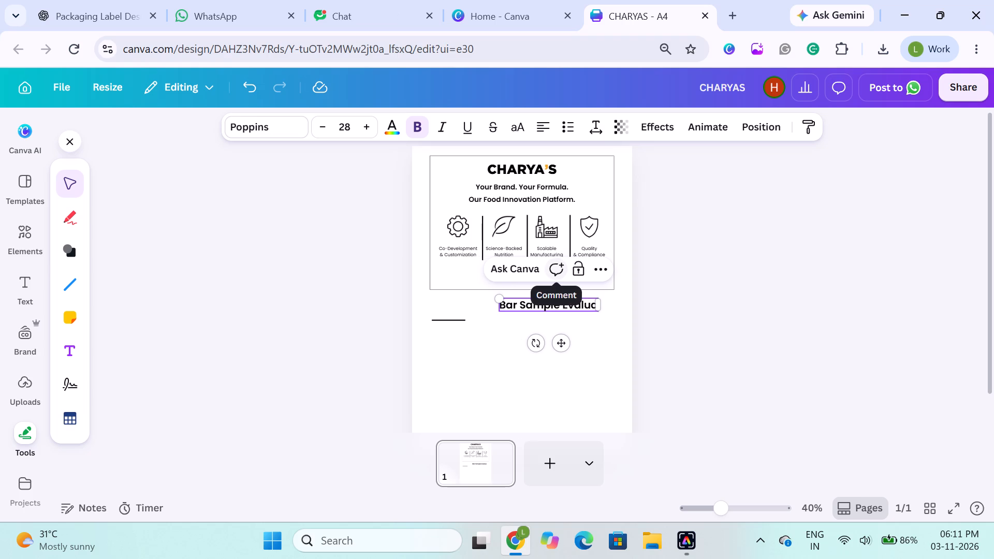
pyautogui.press('t')
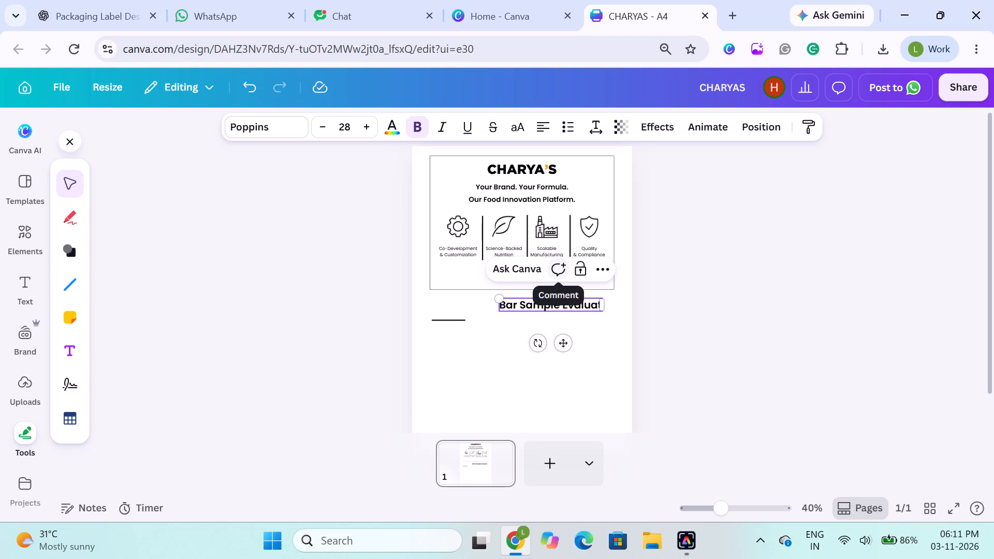
pyautogui.write('ion')
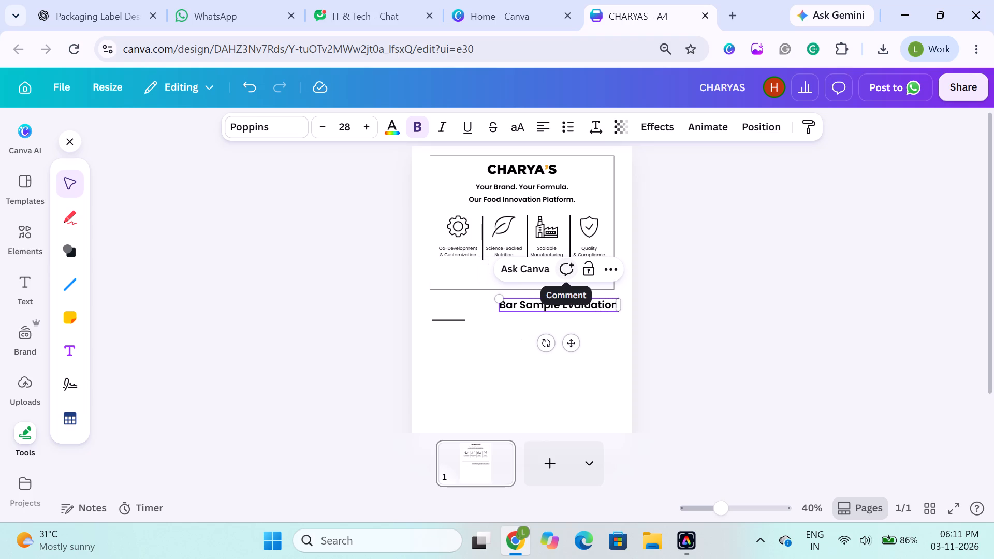
pyautogui.press('space')
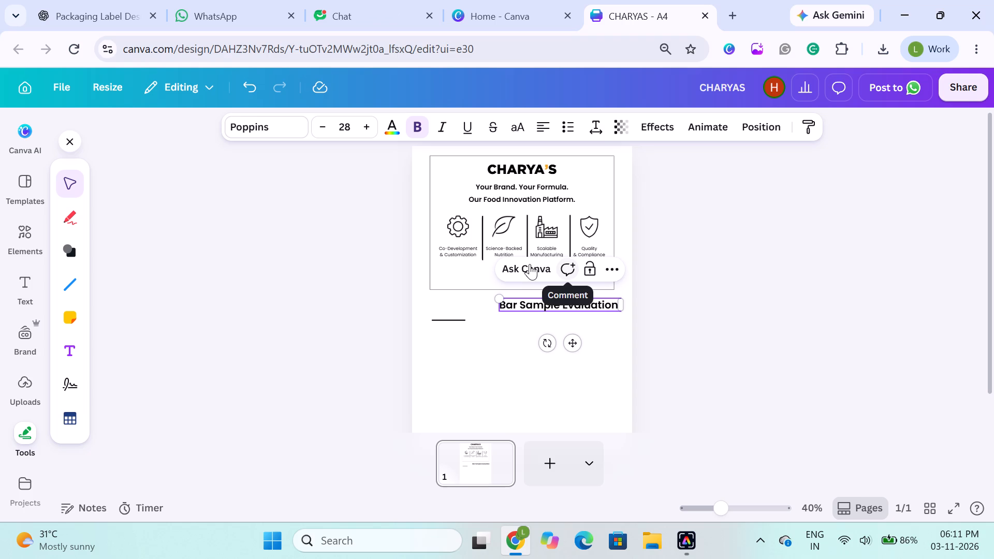
pyautogui.write('KI')
pyautogui.press('BackSpace')
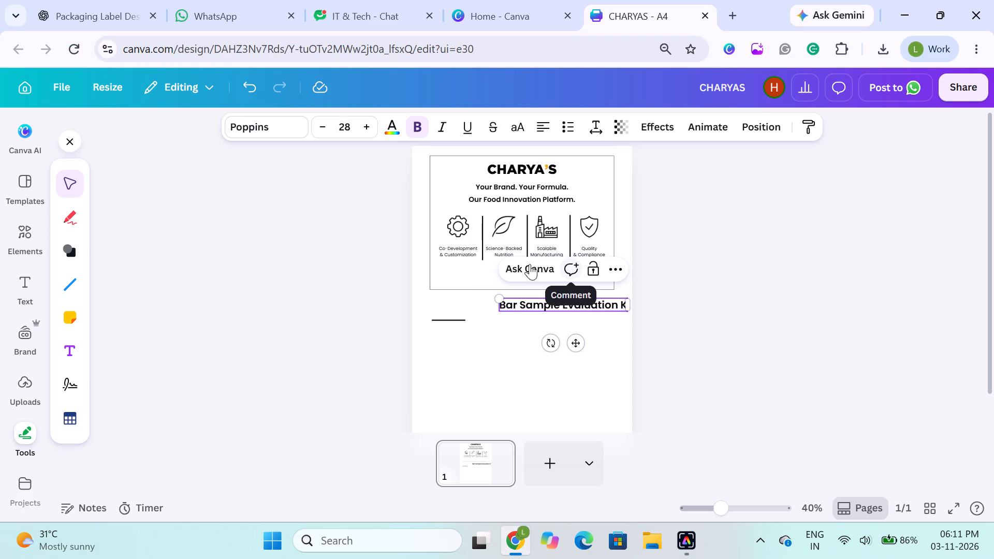
pyautogui.write('it')
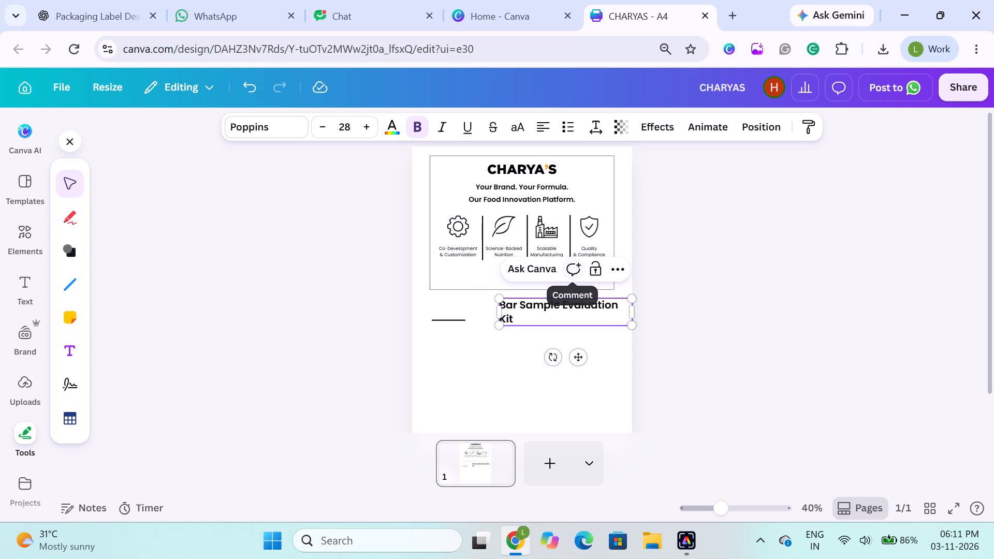
pyautogui.click(361, 298)
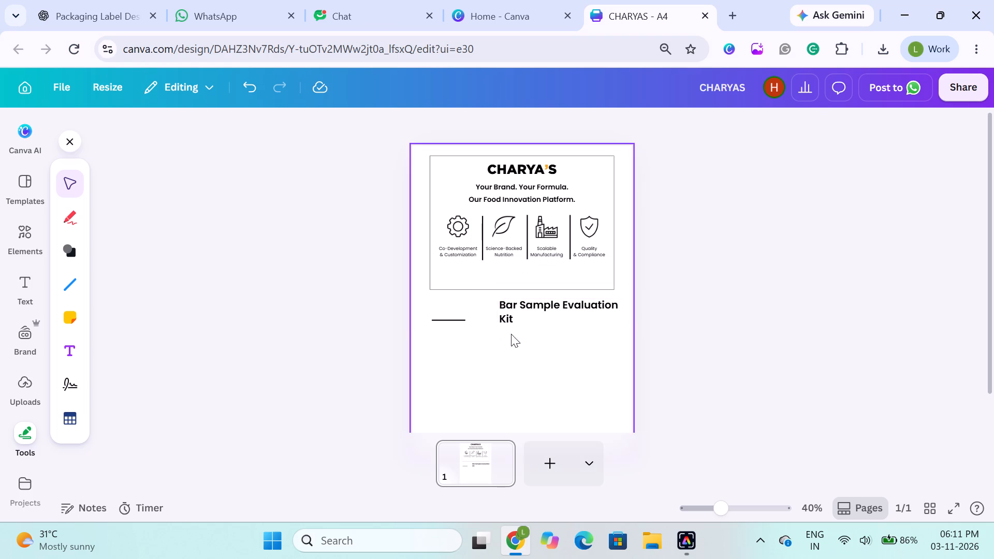
# Move the "Bar Sample Evaluation Kit" text beside the short line, just past its right end.
pyautogui.moveTo(518, 311); pyautogui.dragTo(491, 321)
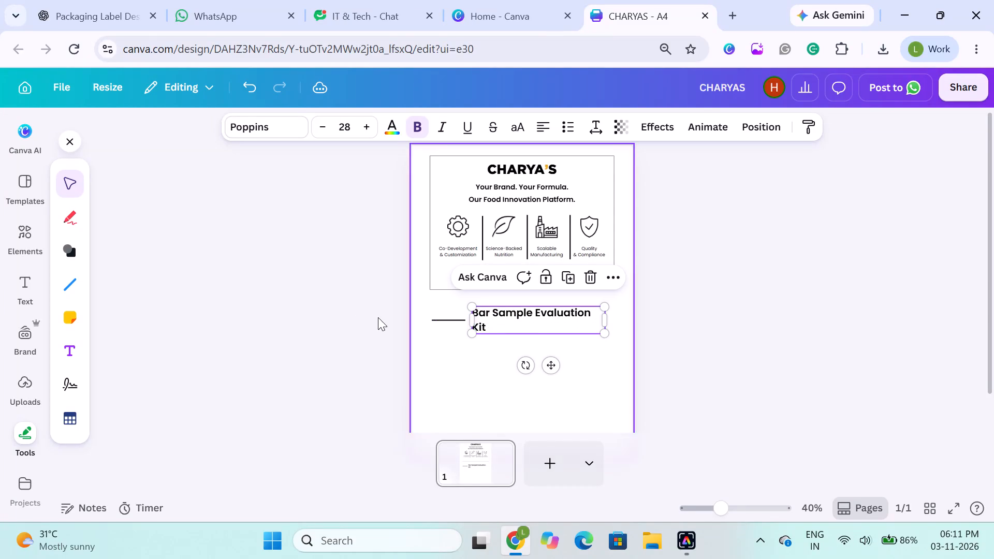
pyautogui.click(345, 312)
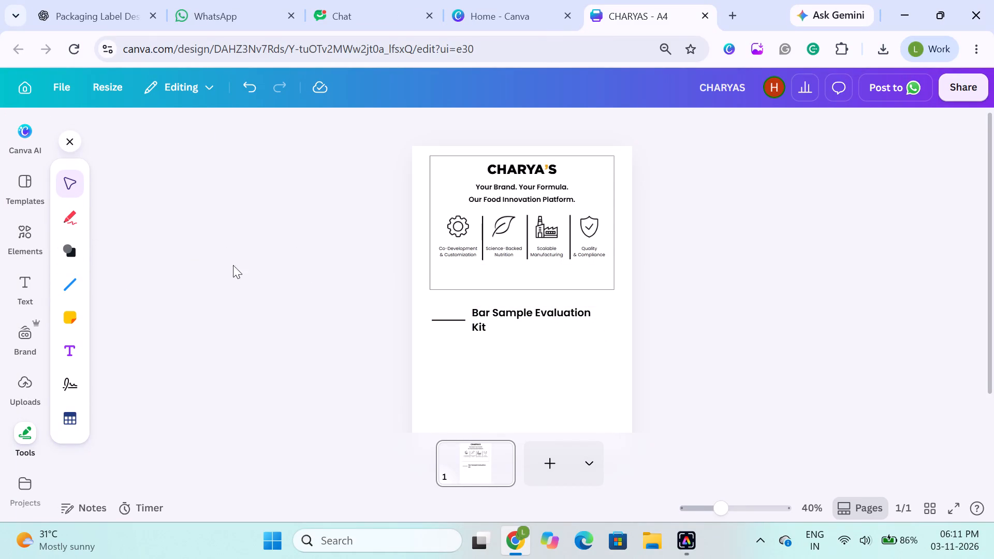
# Add a square shape to the page and set its stroke weight to 1.
pyautogui.click(71, 259)
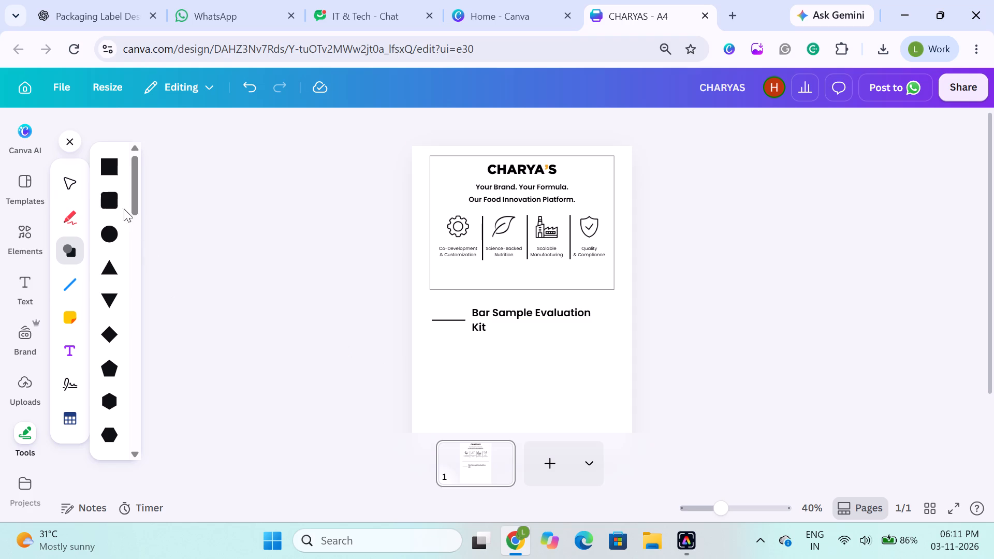
pyautogui.click(113, 160)
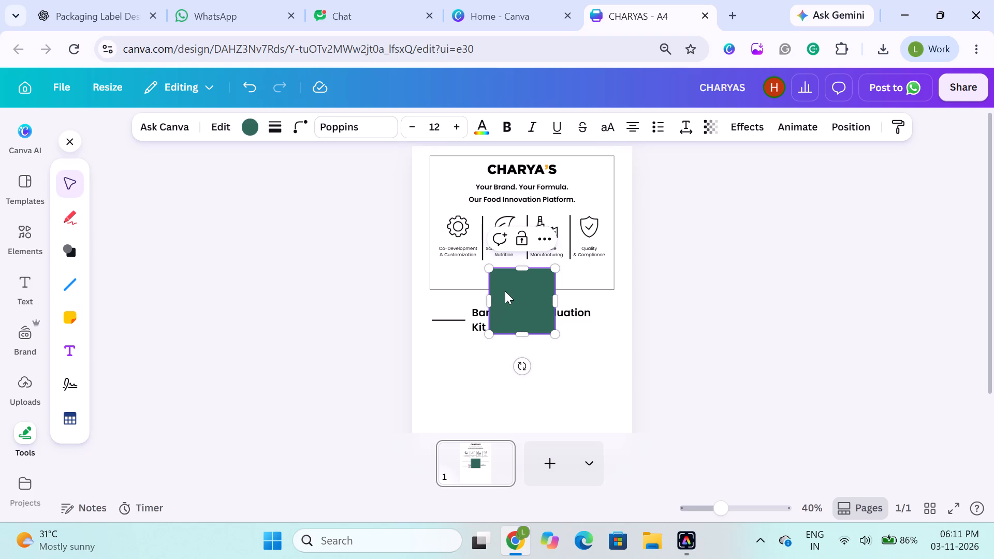
pyautogui.click(301, 126)
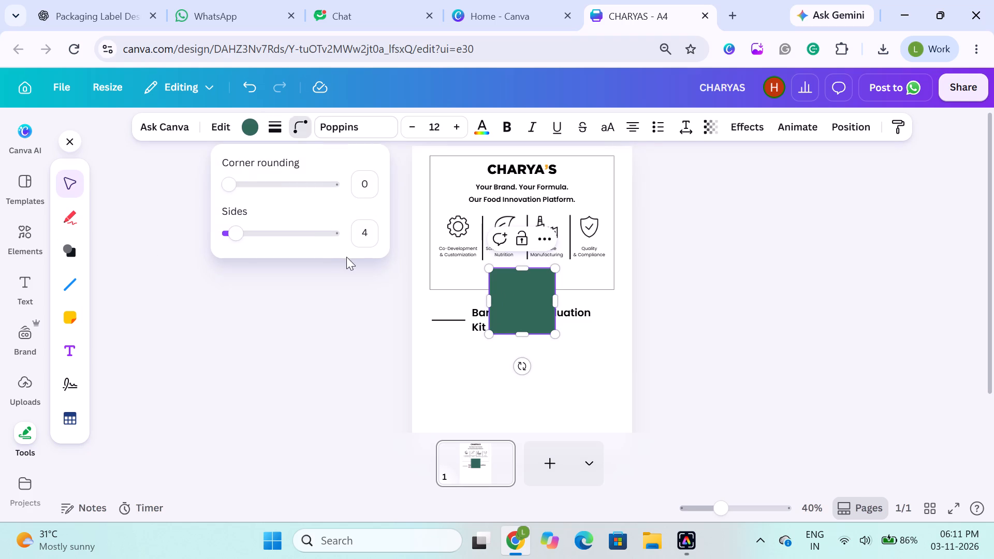
pyautogui.click(273, 125)
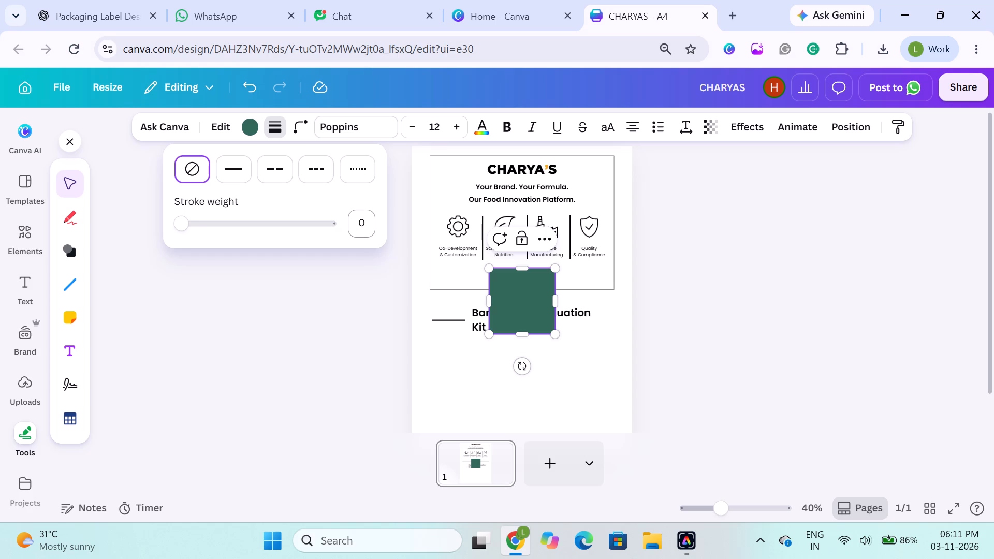
pyautogui.click(355, 219)
pyautogui.press('1')
pyautogui.click(371, 308)
# Remove the square's fill colour so that only its outline is drawn.
pyautogui.click(512, 307)
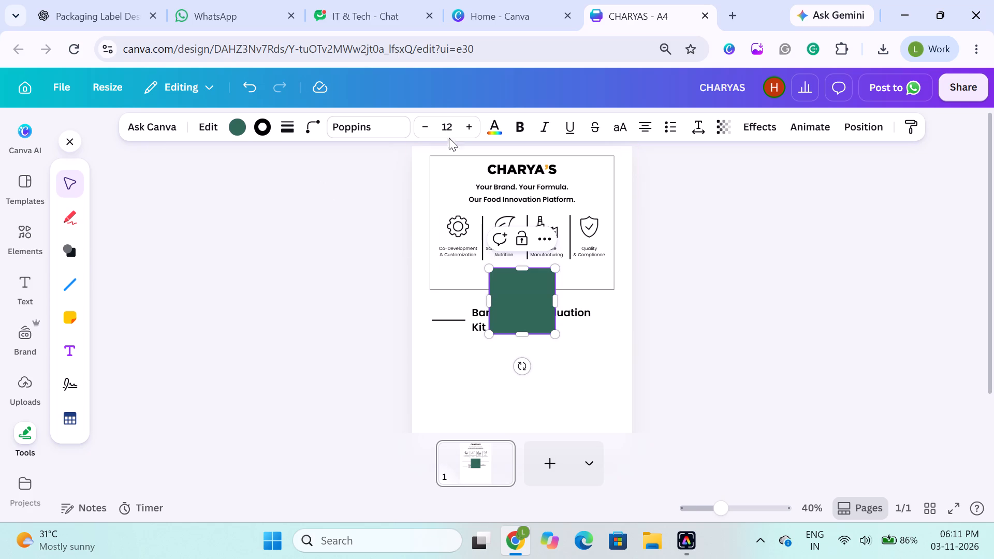
pyautogui.click(231, 121)
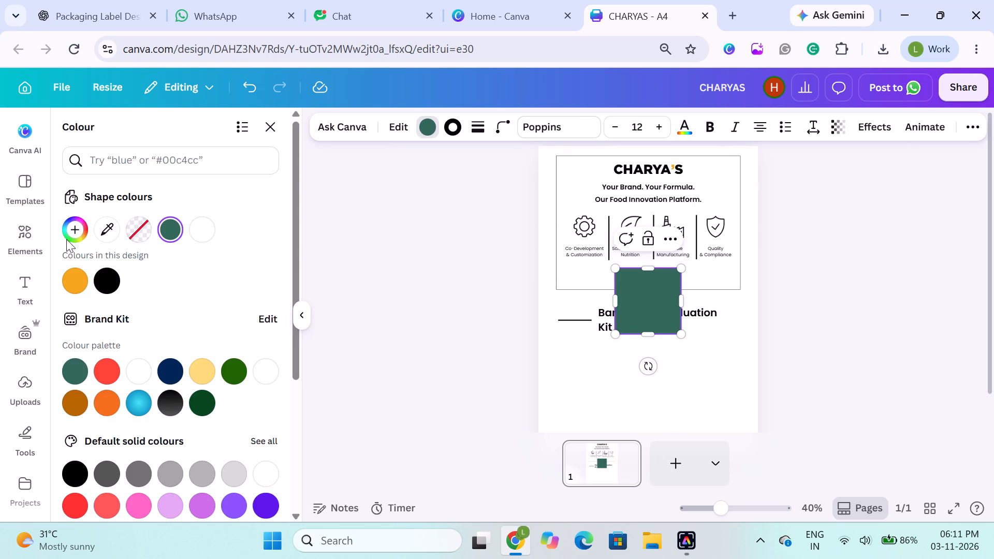
pyautogui.click(141, 233)
pyautogui.click(406, 236)
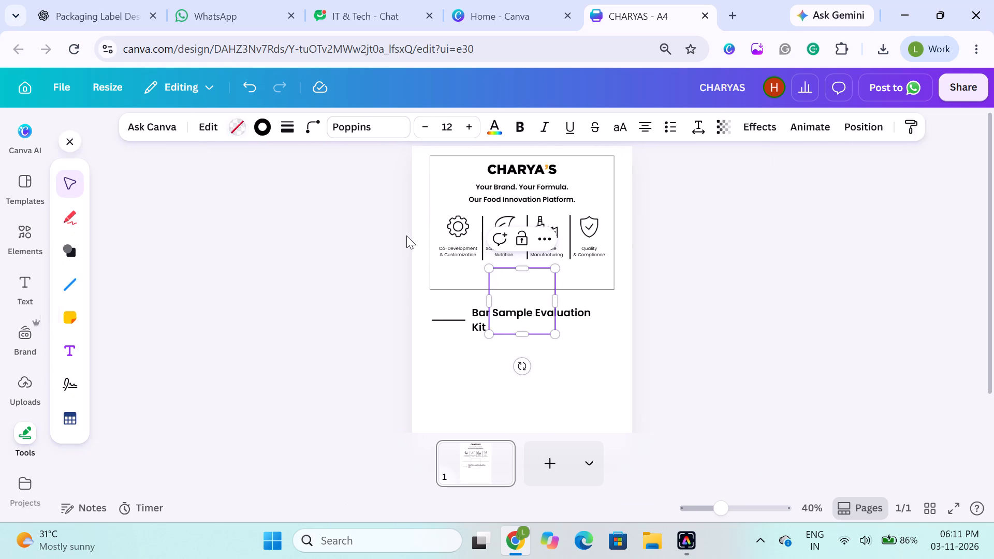
pyautogui.click(309, 302)
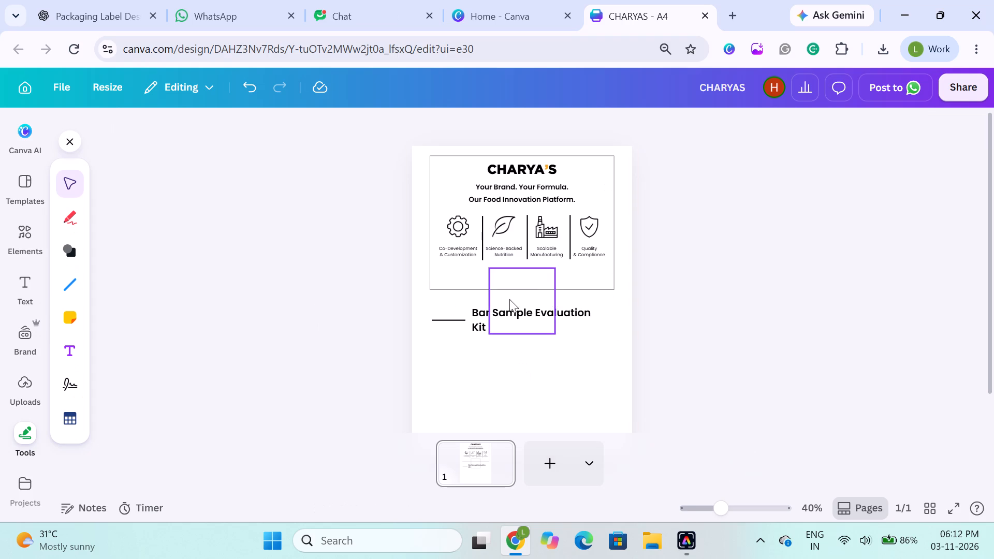
# Move and stretch the unfilled square into a wide frame, about 3.3 high, around the short line and "Bar Sample Evaluation Kit" heading.
pyautogui.moveTo(509, 297); pyautogui.dragTo(505, 313)
pyautogui.moveTo(481, 317); pyautogui.dragTo(426, 316)
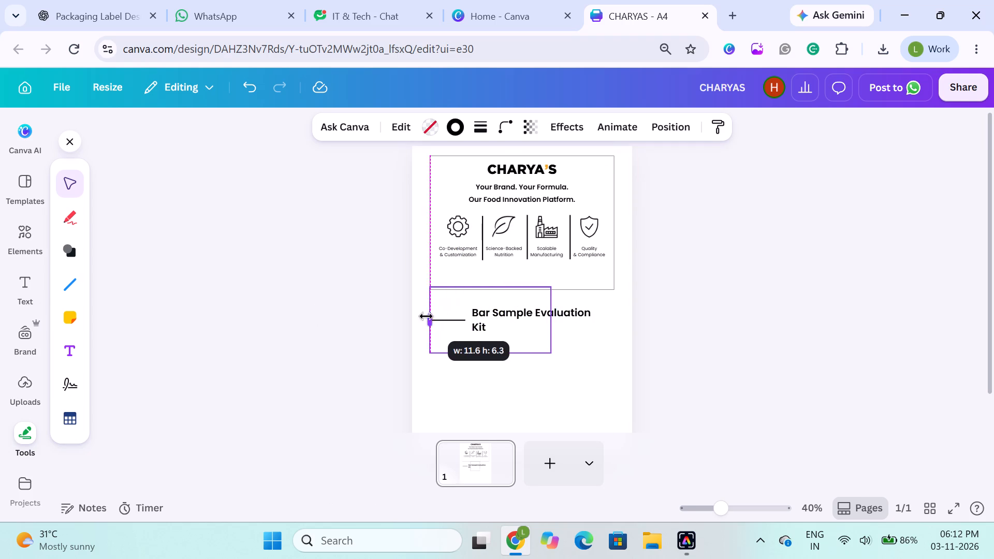
pyautogui.moveTo(426, 316); pyautogui.dragTo(419, 316)
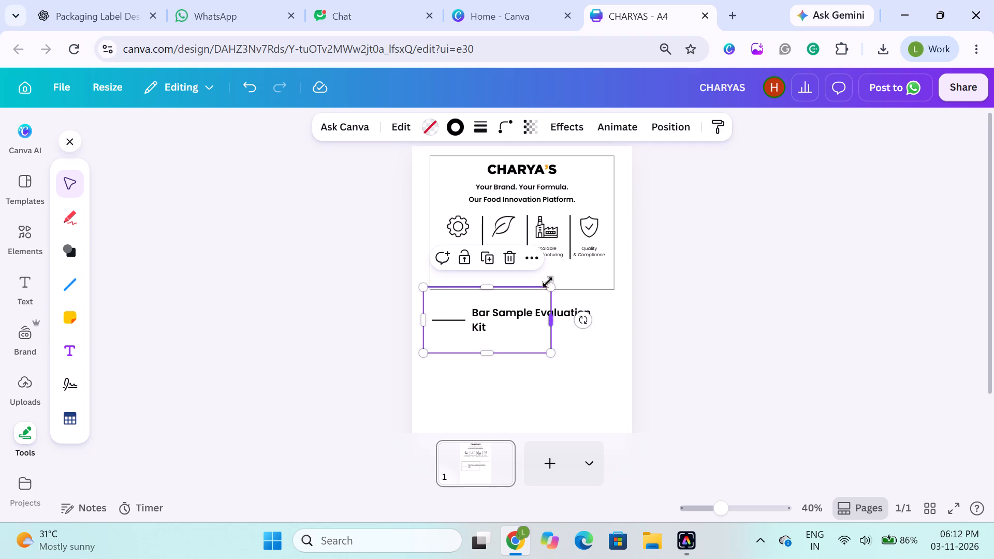
pyautogui.moveTo(549, 289); pyautogui.dragTo(538, 312)
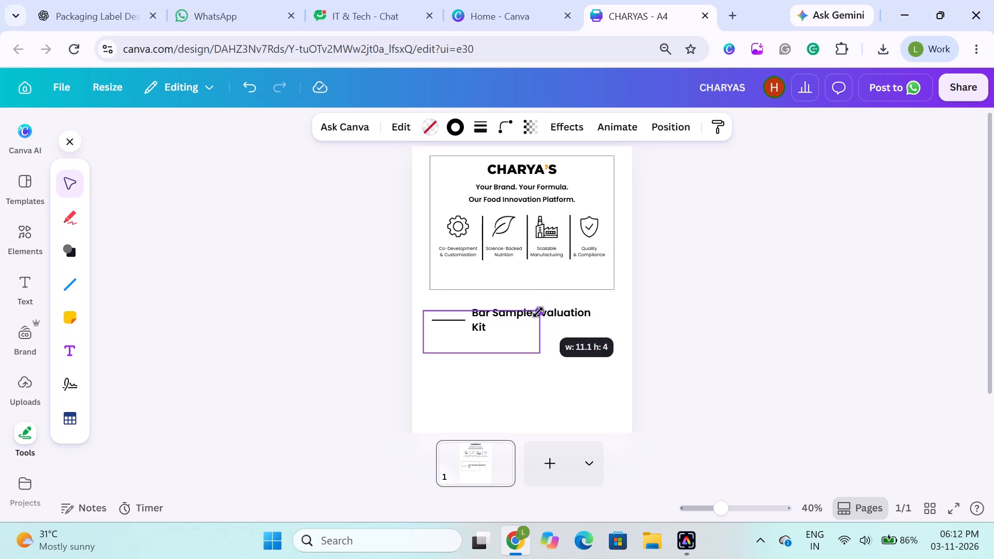
pyautogui.moveTo(538, 312); pyautogui.dragTo(535, 308)
pyautogui.moveTo(538, 325); pyautogui.dragTo(625, 316)
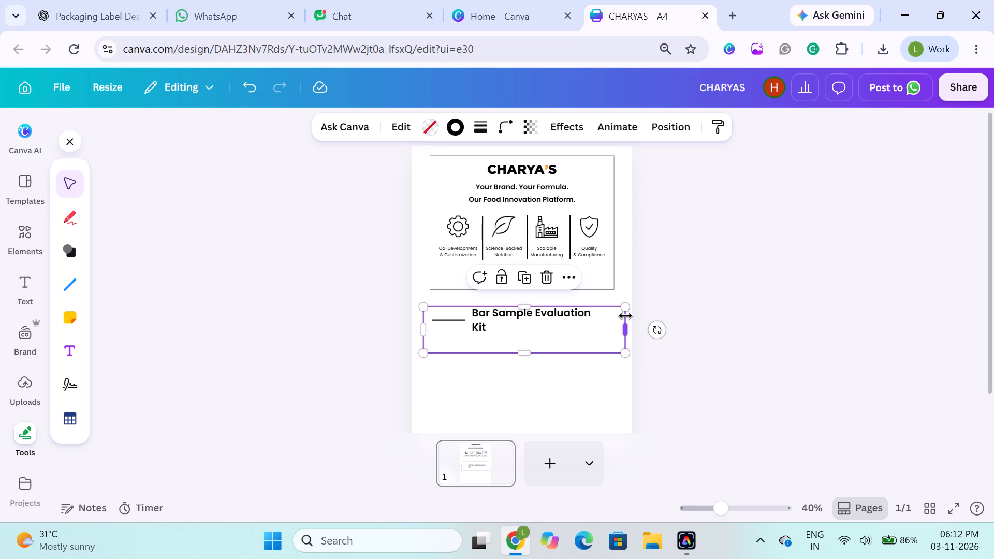
pyautogui.moveTo(529, 350); pyautogui.dragTo(529, 349)
pyautogui.moveTo(529, 349); pyautogui.dragTo(525, 339)
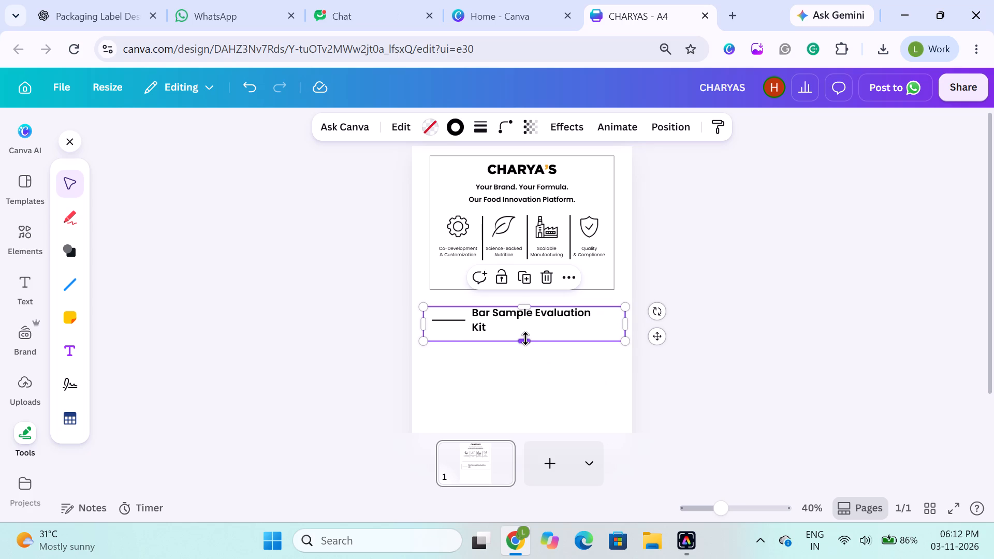
pyautogui.click(363, 349)
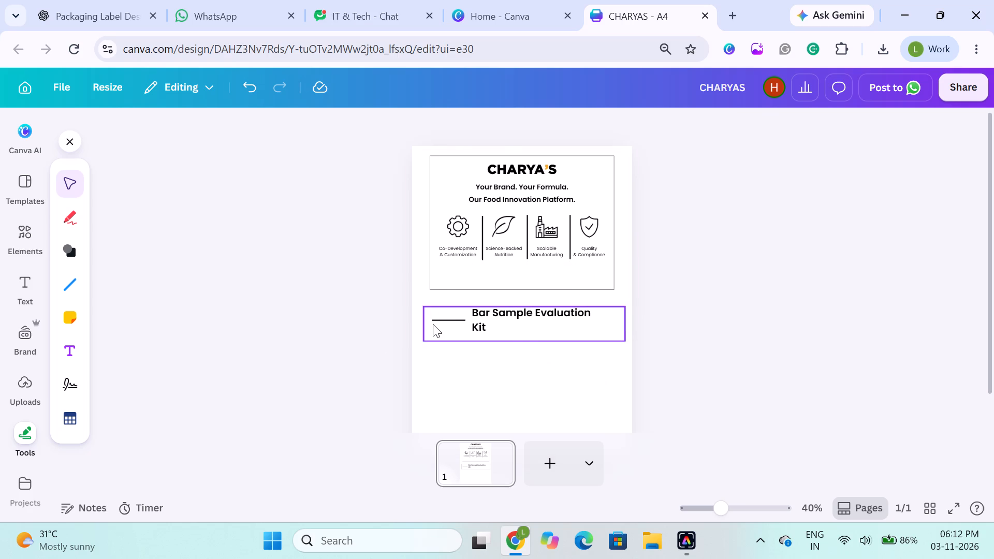
# Narrow the heading frame to about 17.1 wide and reposition it around the short line and "Bar Sample Evaluation Kit".
pyautogui.click(433, 324)
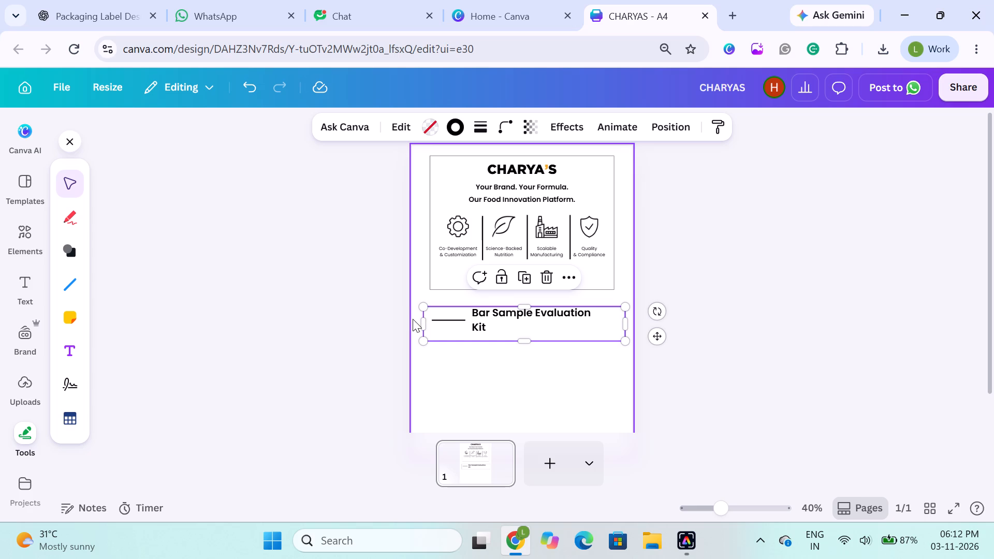
pyautogui.moveTo(423, 322); pyautogui.dragTo(420, 321)
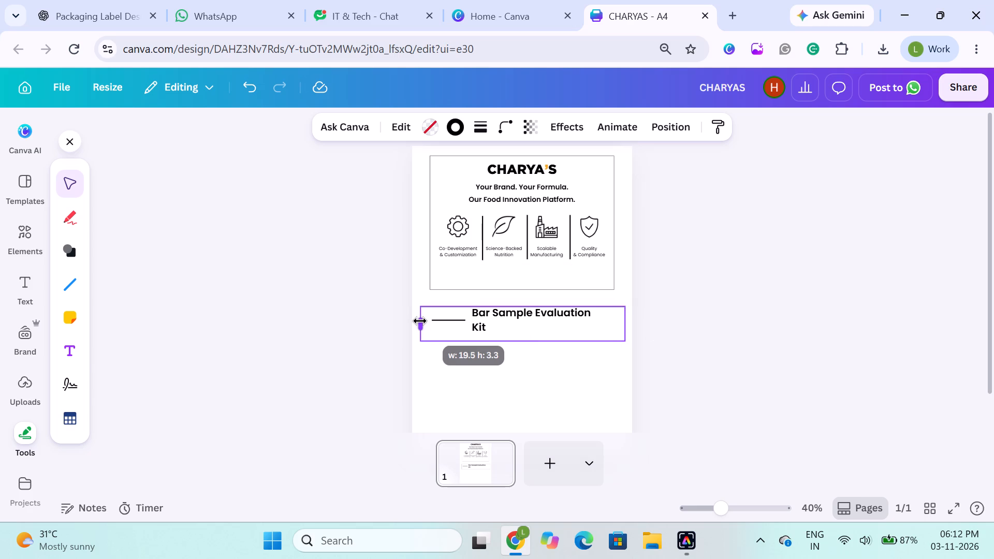
pyautogui.moveTo(420, 321); pyautogui.dragTo(433, 328)
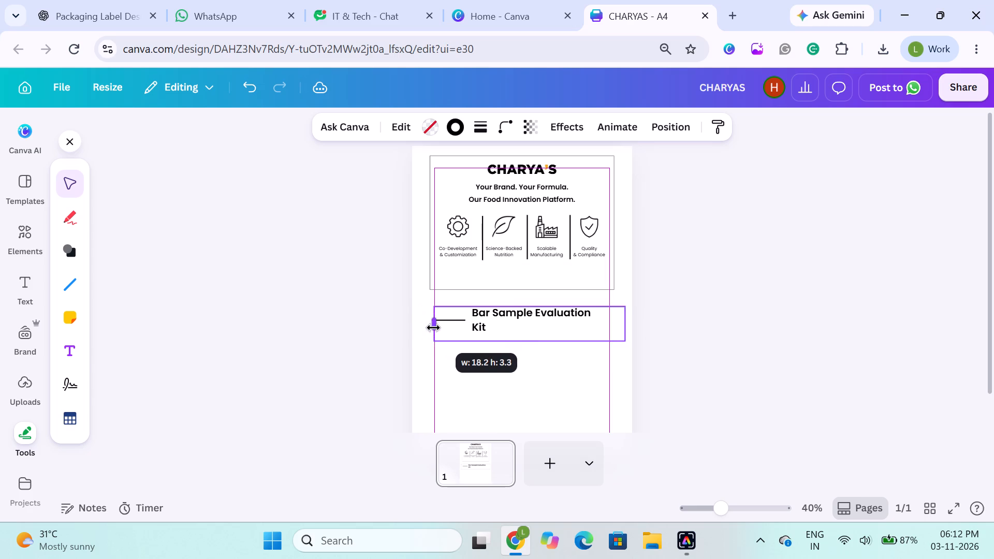
pyautogui.moveTo(433, 328); pyautogui.dragTo(445, 330)
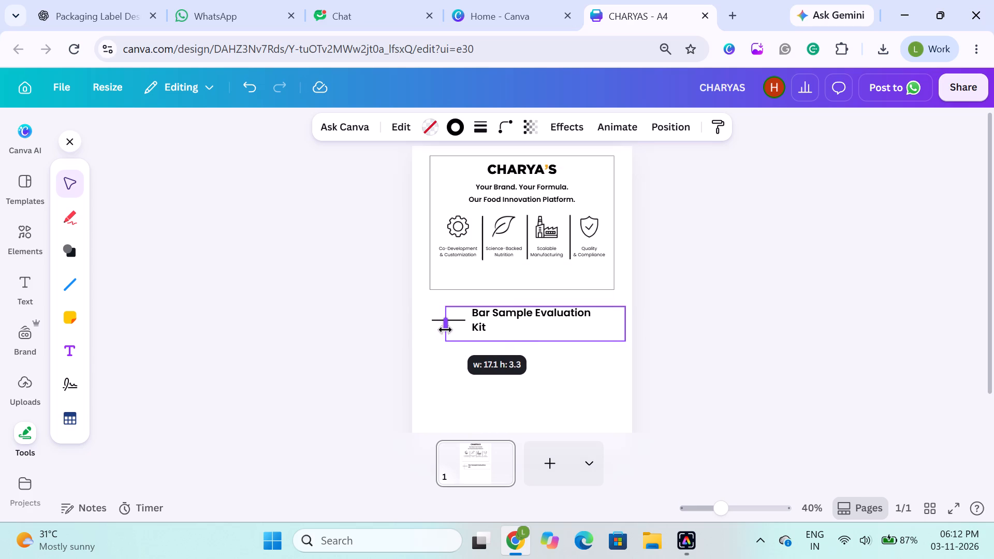
pyautogui.moveTo(445, 330); pyautogui.dragTo(446, 329)
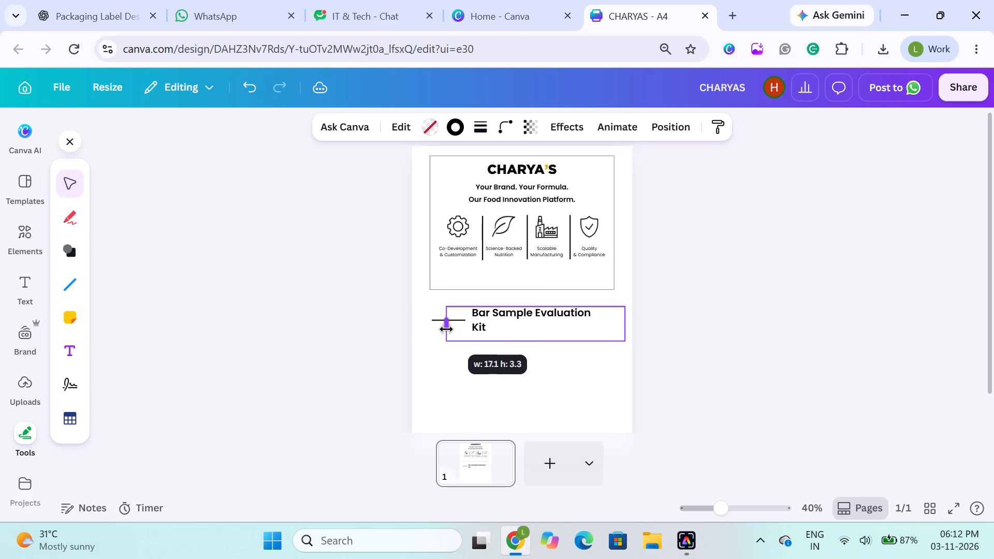
pyautogui.moveTo(446, 329); pyautogui.dragTo(447, 329)
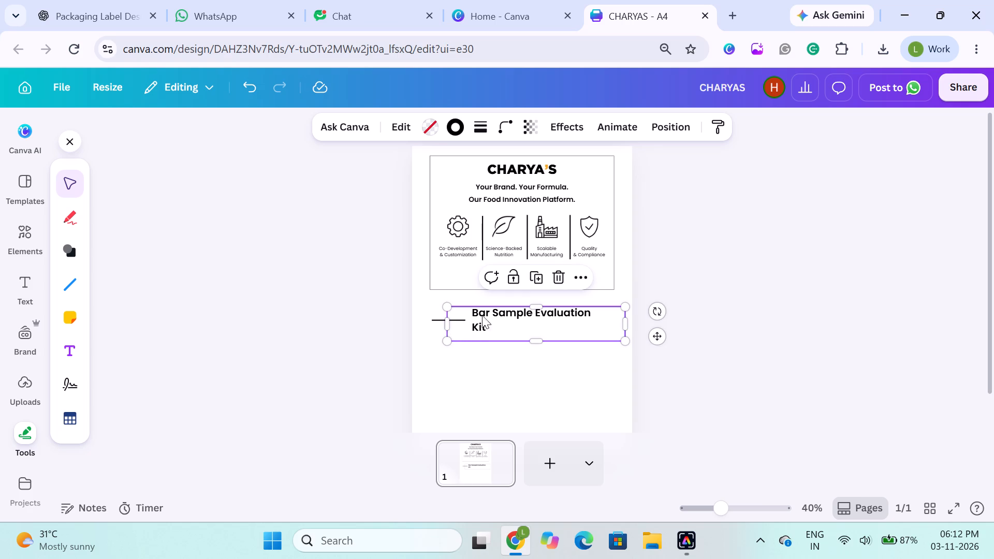
pyautogui.click(747, 317)
pyautogui.click(536, 314)
pyautogui.moveTo(536, 329); pyautogui.dragTo(535, 329)
pyautogui.moveTo(535, 329); pyautogui.dragTo(521, 326)
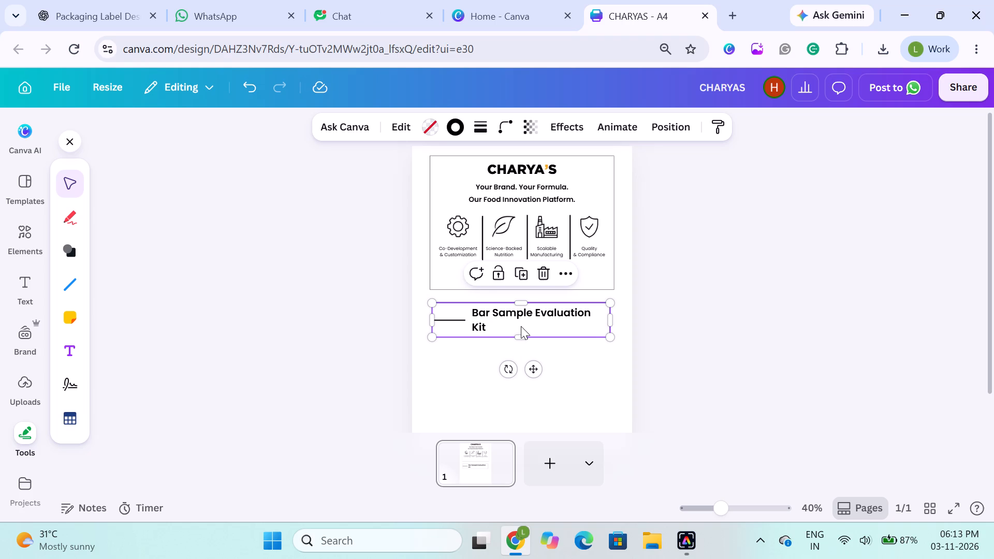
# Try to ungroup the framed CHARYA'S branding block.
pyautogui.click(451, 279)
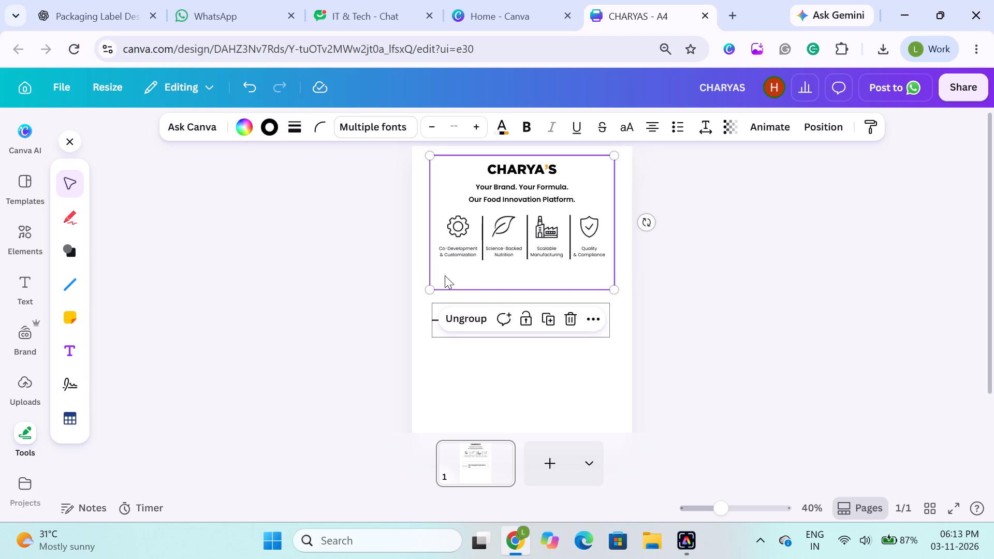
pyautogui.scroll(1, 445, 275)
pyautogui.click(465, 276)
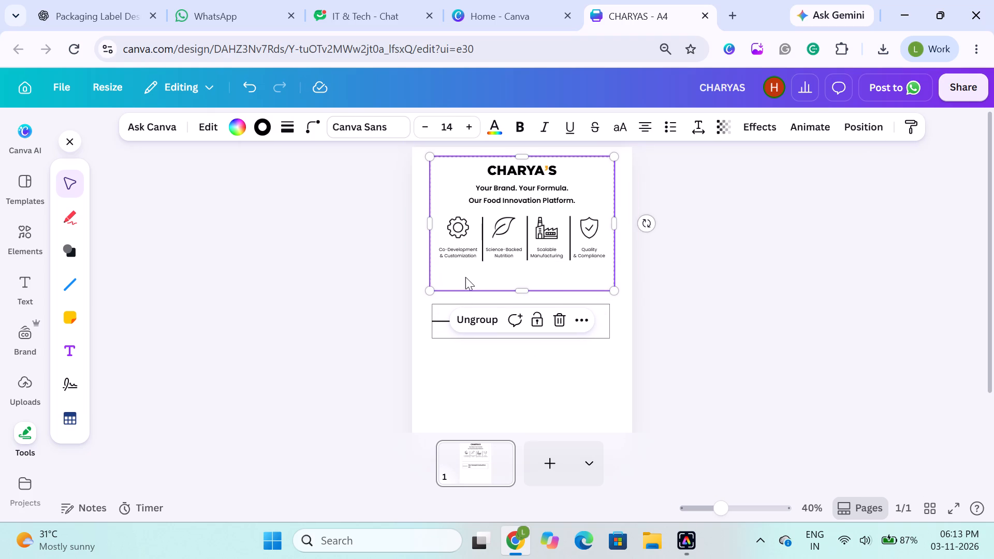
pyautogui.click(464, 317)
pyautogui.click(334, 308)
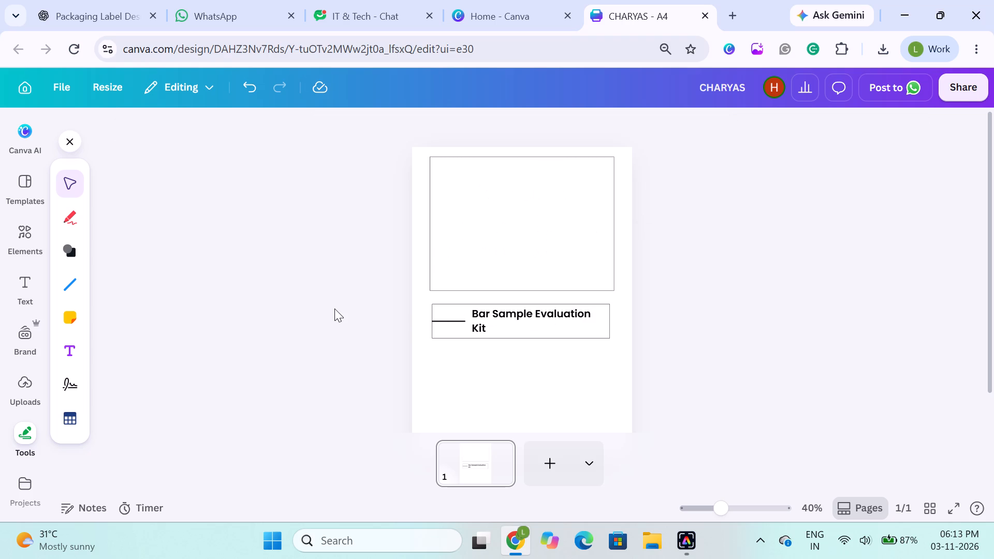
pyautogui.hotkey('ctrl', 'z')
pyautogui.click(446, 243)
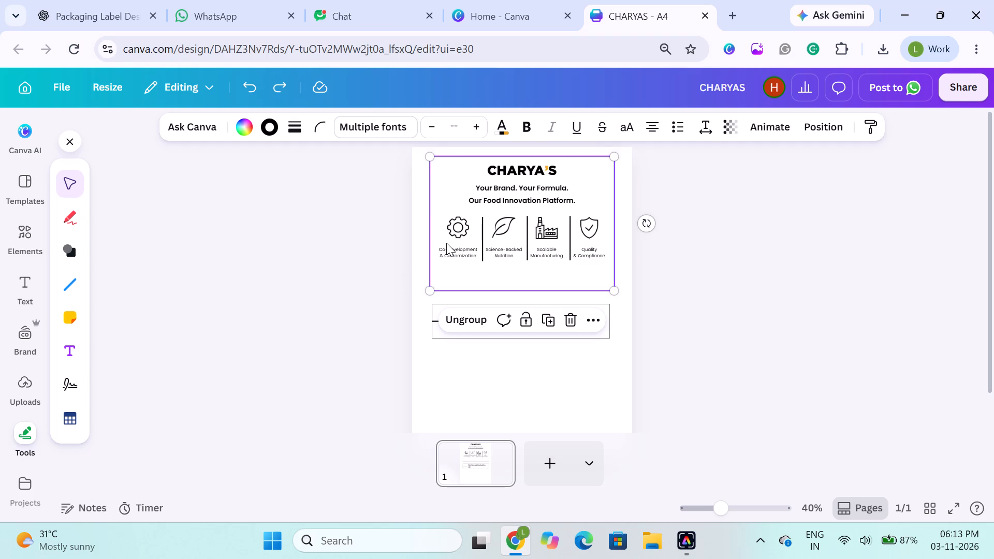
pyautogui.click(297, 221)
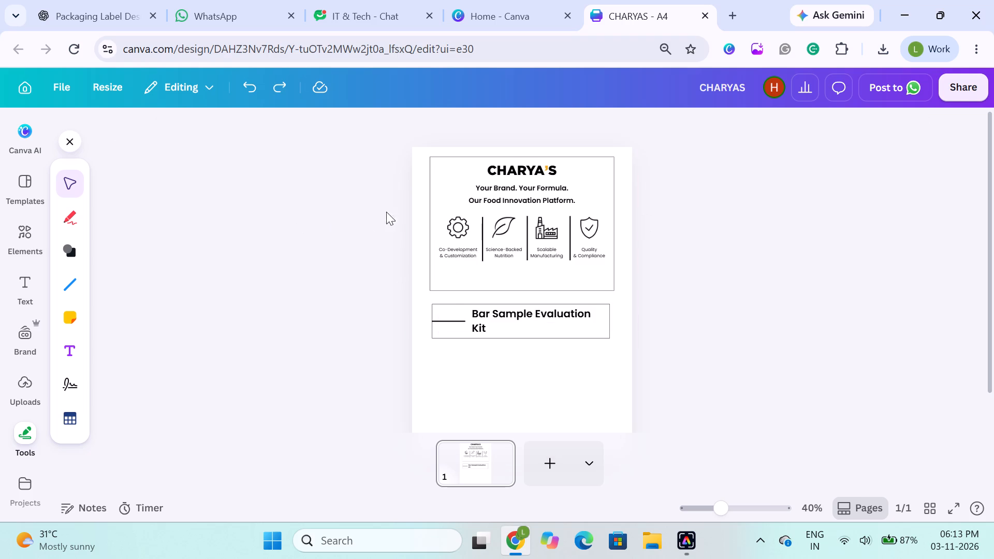
# Ungroup the framed CHARYA'S branding block into separate elements.
pyautogui.click(461, 192)
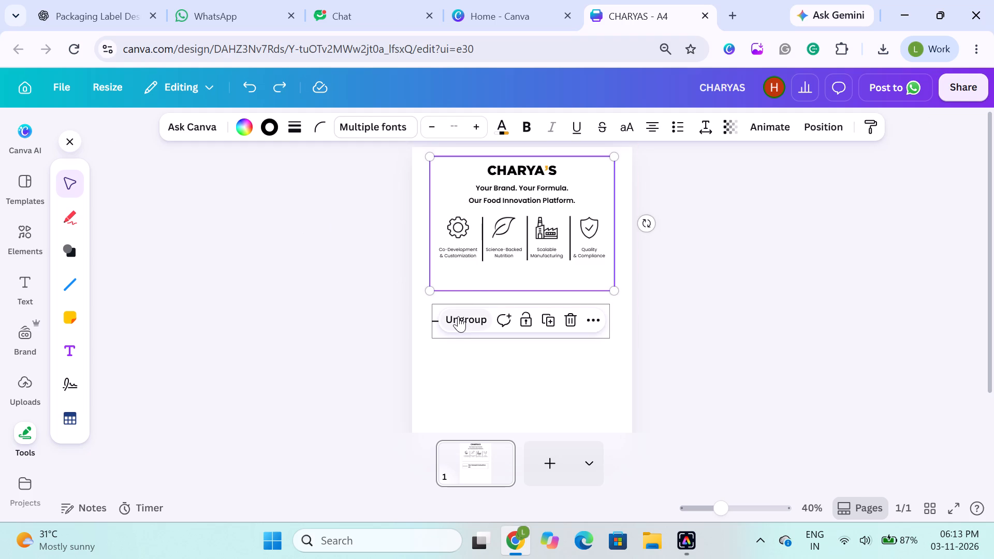
pyautogui.click(458, 316)
pyautogui.click(390, 281)
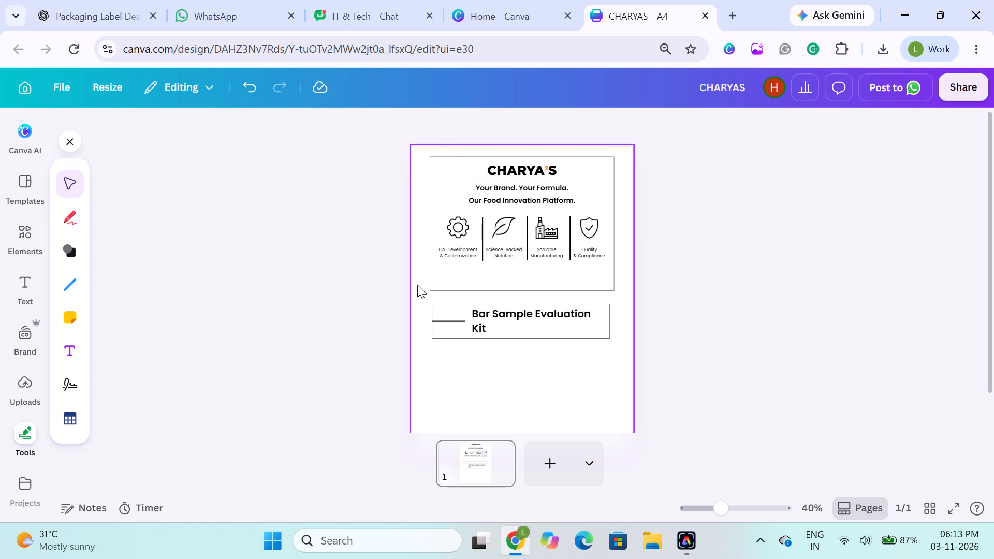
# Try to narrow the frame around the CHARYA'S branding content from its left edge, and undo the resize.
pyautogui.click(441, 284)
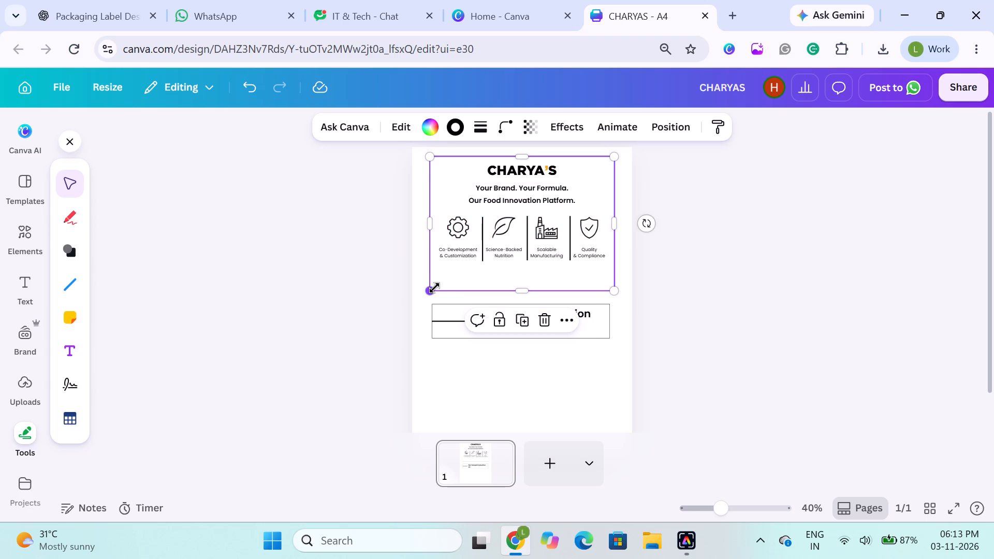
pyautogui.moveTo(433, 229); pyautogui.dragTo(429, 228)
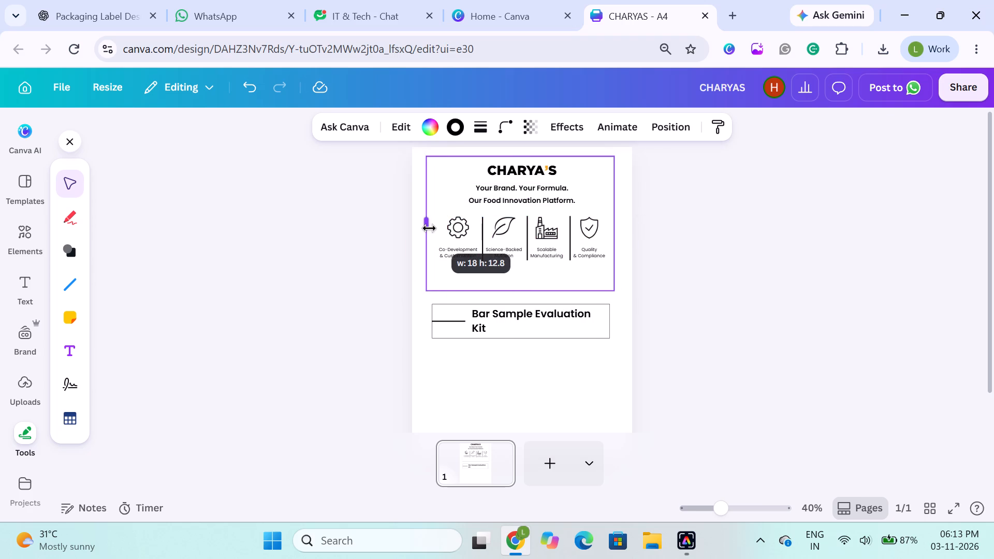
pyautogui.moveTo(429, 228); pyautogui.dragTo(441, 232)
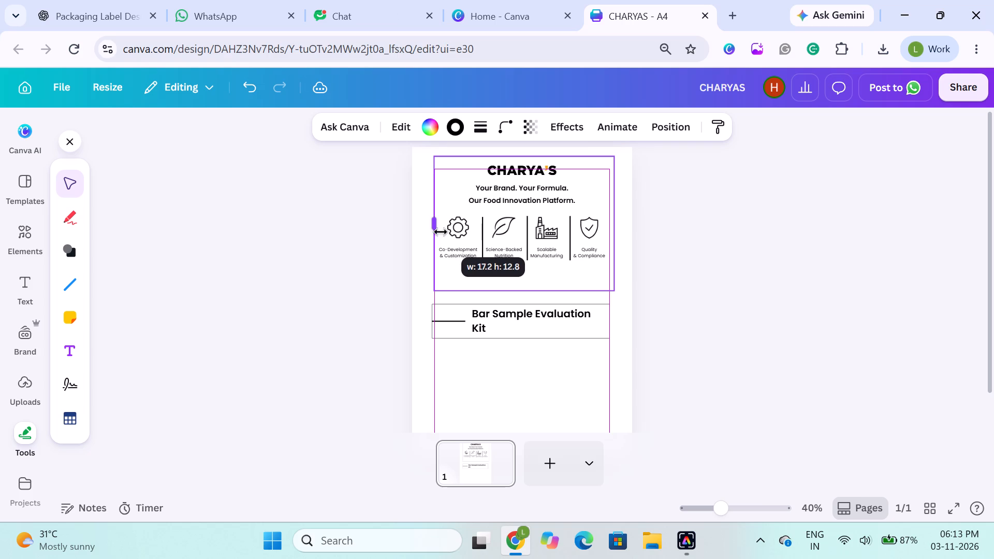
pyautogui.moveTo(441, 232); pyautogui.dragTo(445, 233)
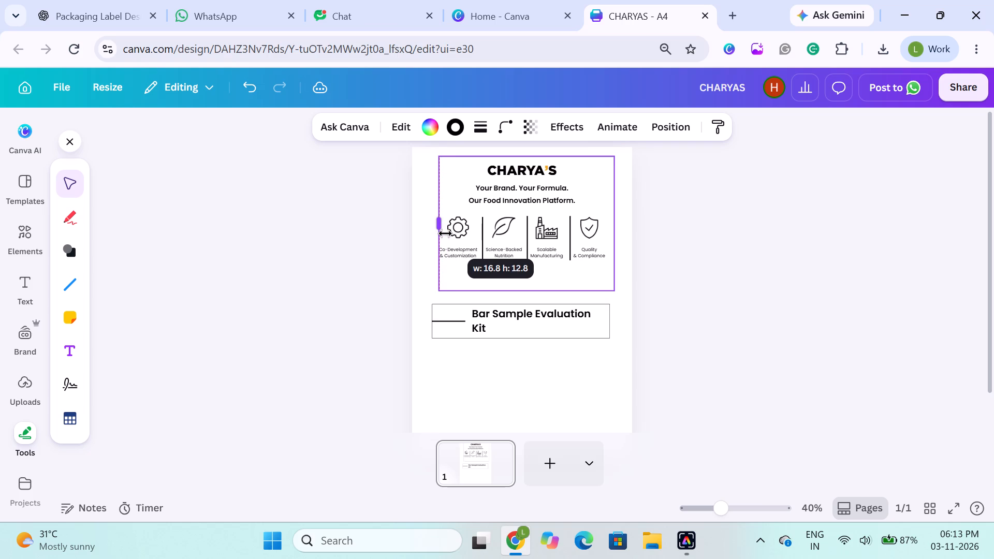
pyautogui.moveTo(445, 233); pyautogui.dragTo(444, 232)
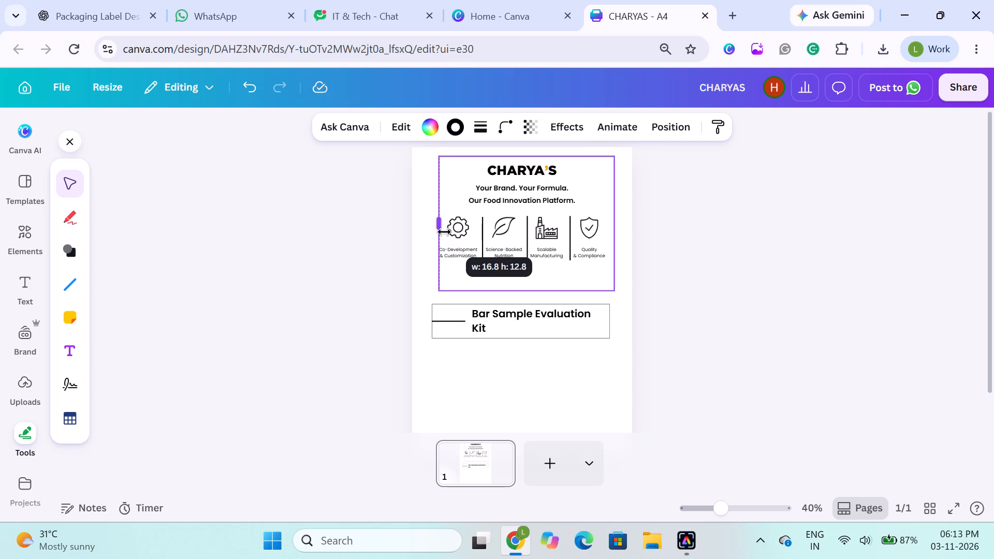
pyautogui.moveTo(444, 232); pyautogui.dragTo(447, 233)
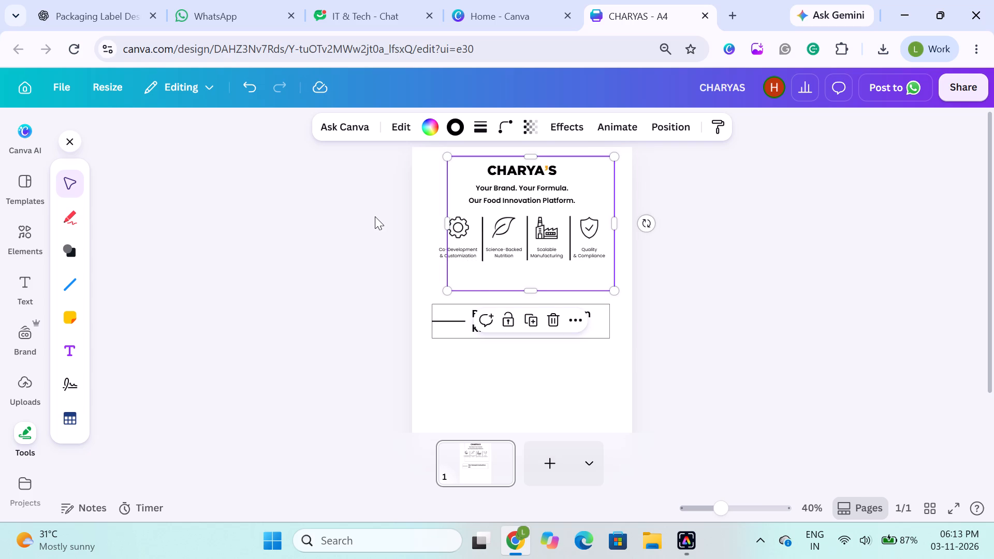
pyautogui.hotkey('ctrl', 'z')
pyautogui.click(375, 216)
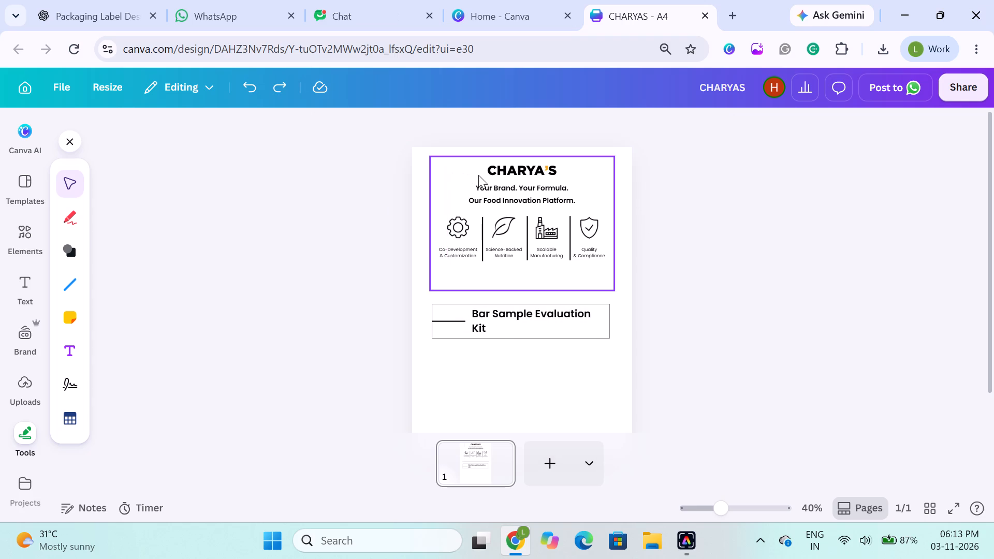
# Select the framed line and "Bar Sample Evaluation Kit" heading together and move them straight down, widening the gap below the branding frame.
pyautogui.moveTo(387, 307); pyautogui.dragTo(542, 340)
pyautogui.press('Down')
pyautogui.press('Down')
pyautogui.press('Down')
pyautogui.press('Down')
pyautogui.press('Down')
pyautogui.press('Down')
pyautogui.press('Down')
pyautogui.press('Down')
pyautogui.press('Down')
pyautogui.press('Down')
pyautogui.press('Down')
pyautogui.press('Down')
pyautogui.press('Down')
pyautogui.press('Down')
pyautogui.press('Down')
pyautogui.press('Down')
pyautogui.press('Down')
pyautogui.press('Down')
pyautogui.press('Down')
pyautogui.press('Down')
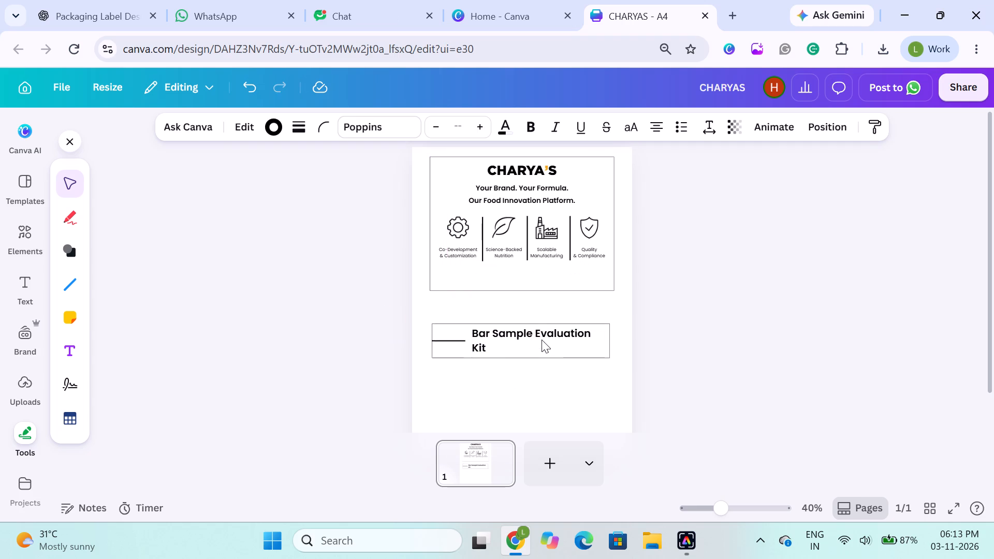
pyautogui.click(289, 239)
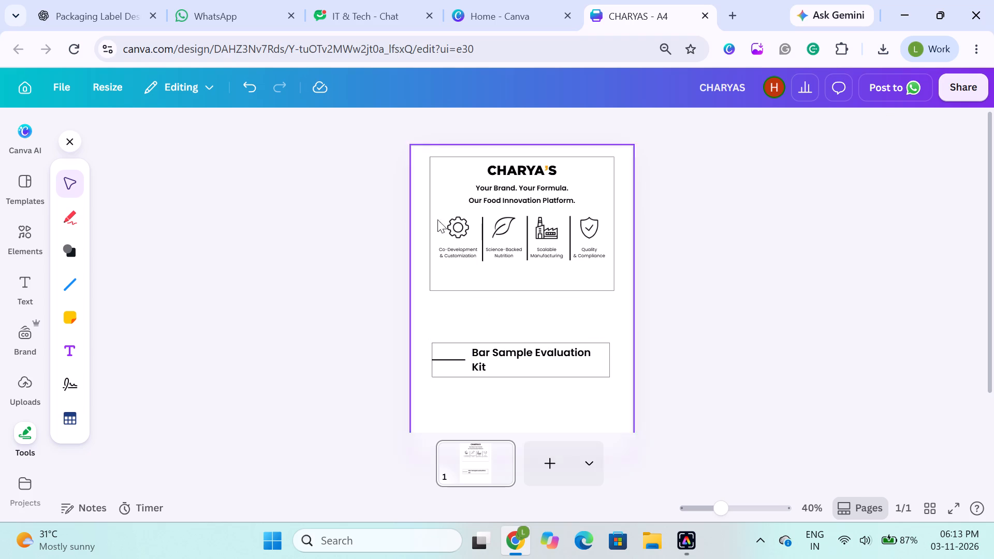
# Shift the branding frame left and narrow it to about 16.5 wide, aligning its left edge with the heading frame's.
pyautogui.click(457, 202)
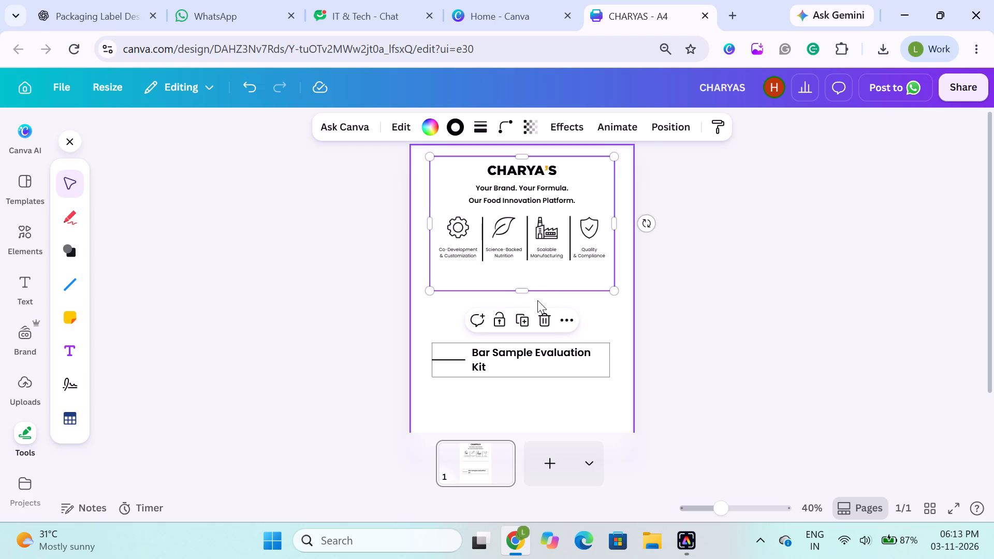
pyautogui.moveTo(536, 277); pyautogui.dragTo(529, 277)
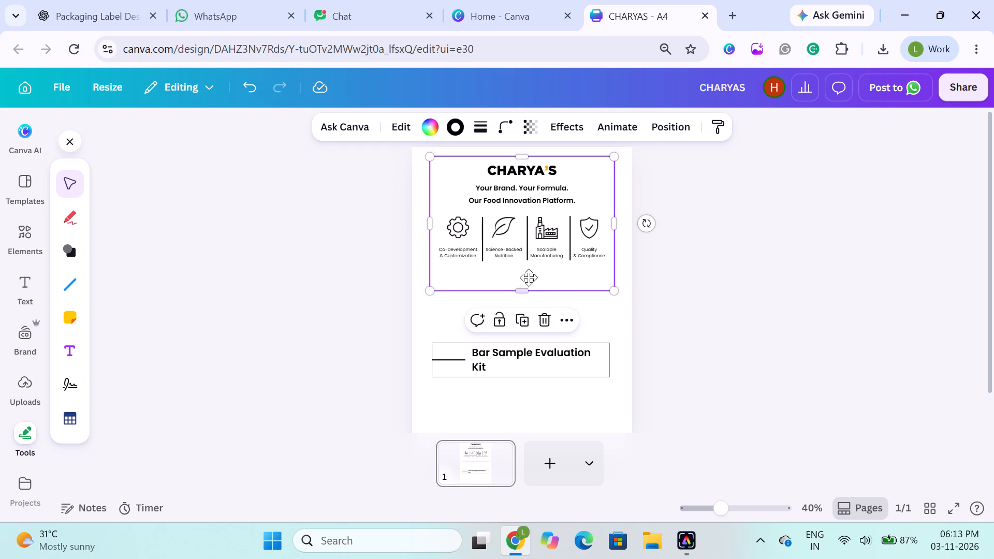
pyautogui.moveTo(529, 277); pyautogui.dragTo(525, 277)
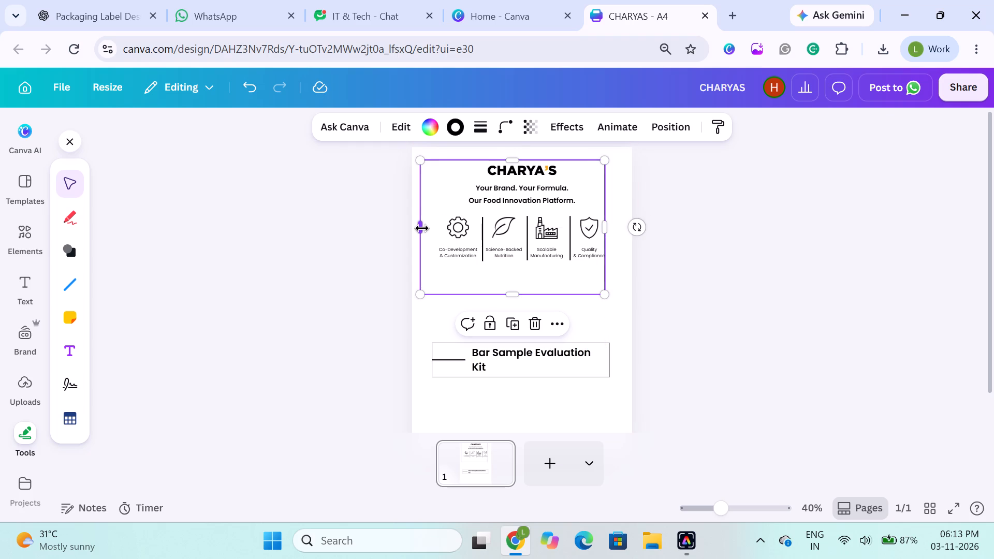
pyautogui.moveTo(422, 228); pyautogui.dragTo(431, 233)
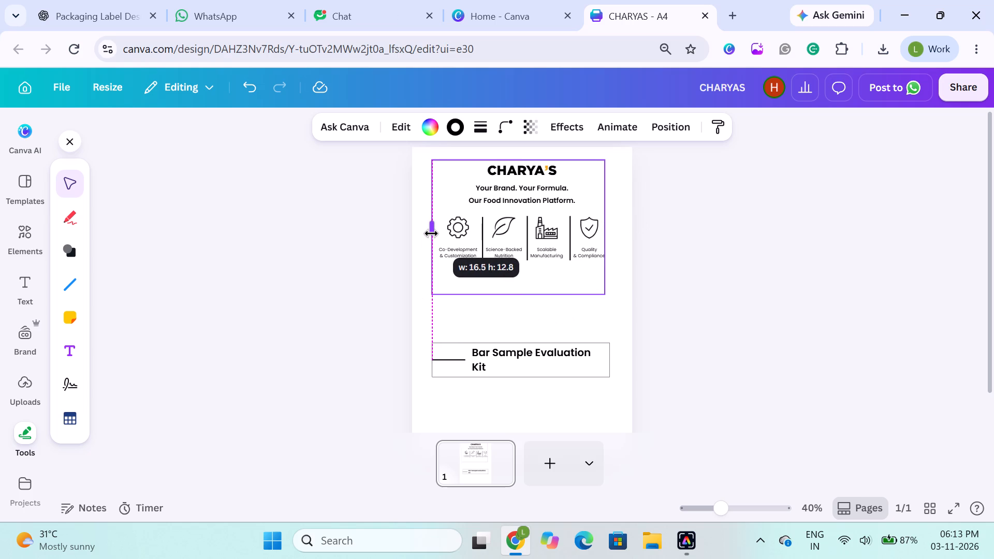
pyautogui.moveTo(431, 233); pyautogui.dragTo(433, 234)
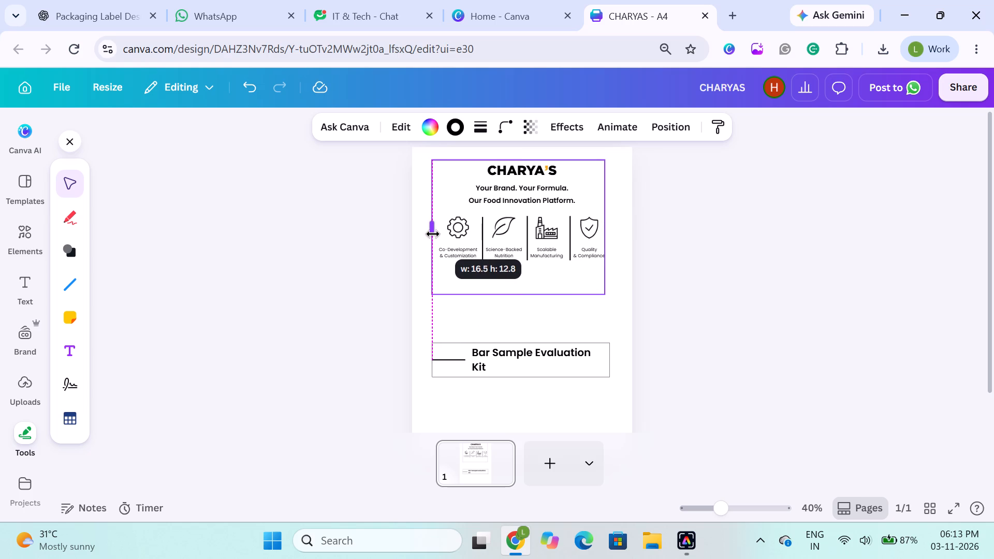
pyautogui.moveTo(433, 234); pyautogui.dragTo(430, 234)
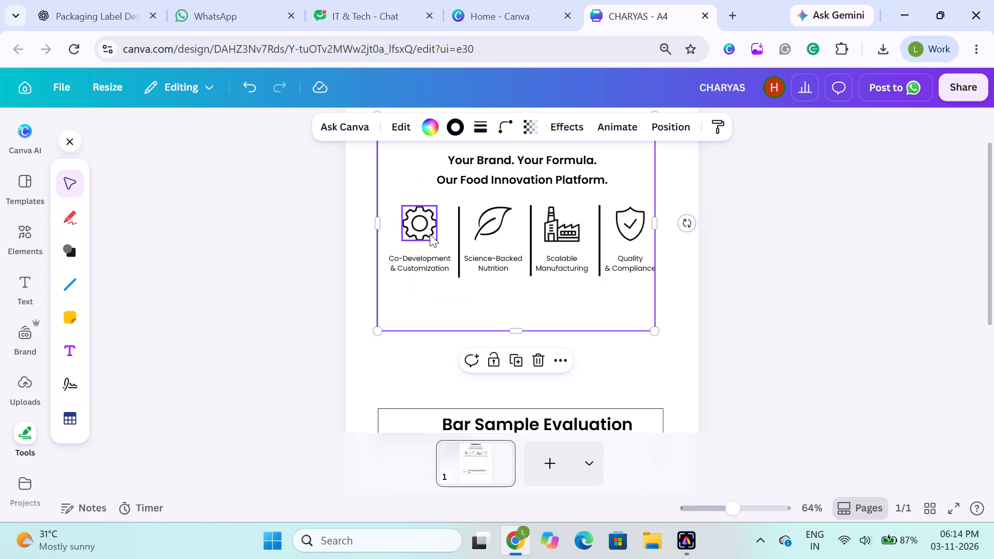
pyautogui.click(653, 219)
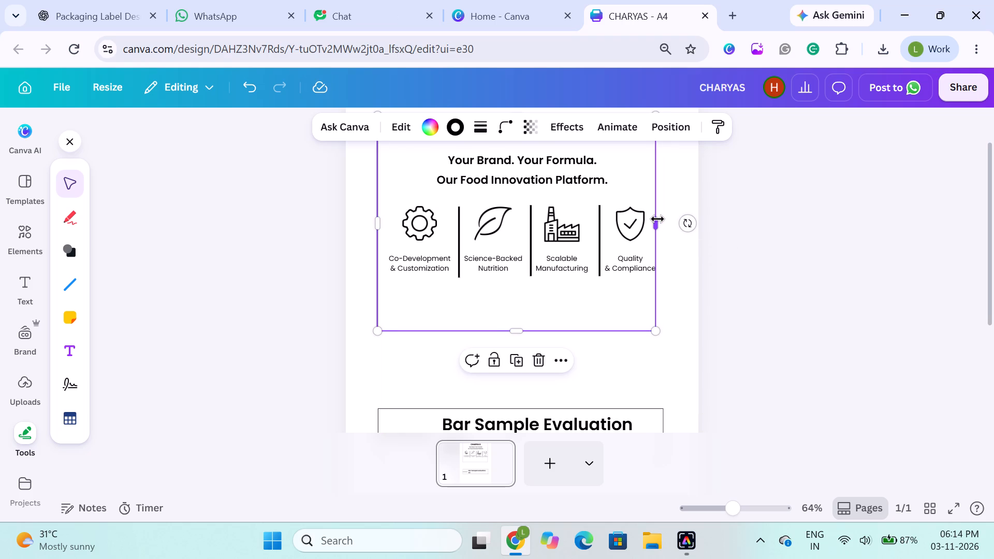
pyautogui.hotkey('ctrl', 'z')
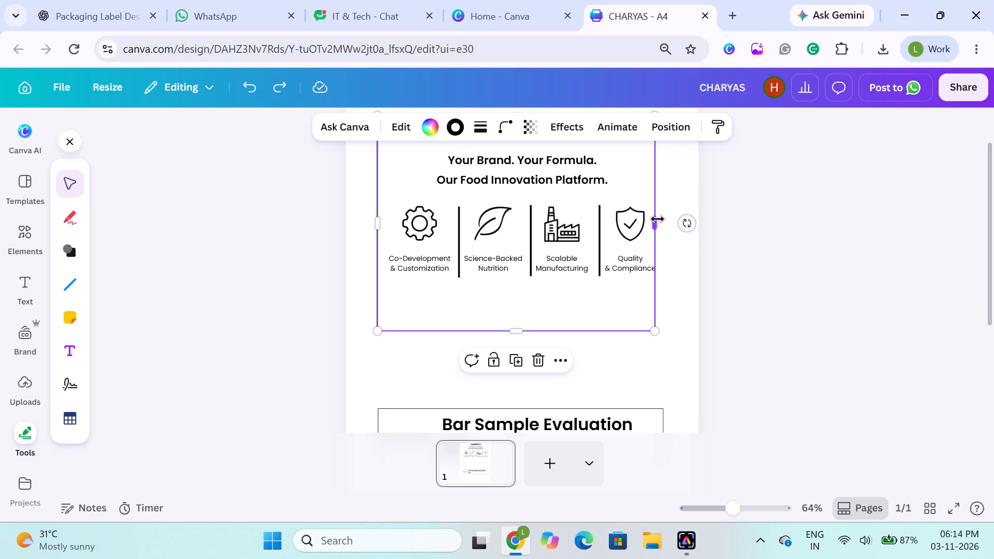
pyautogui.click(655, 220)
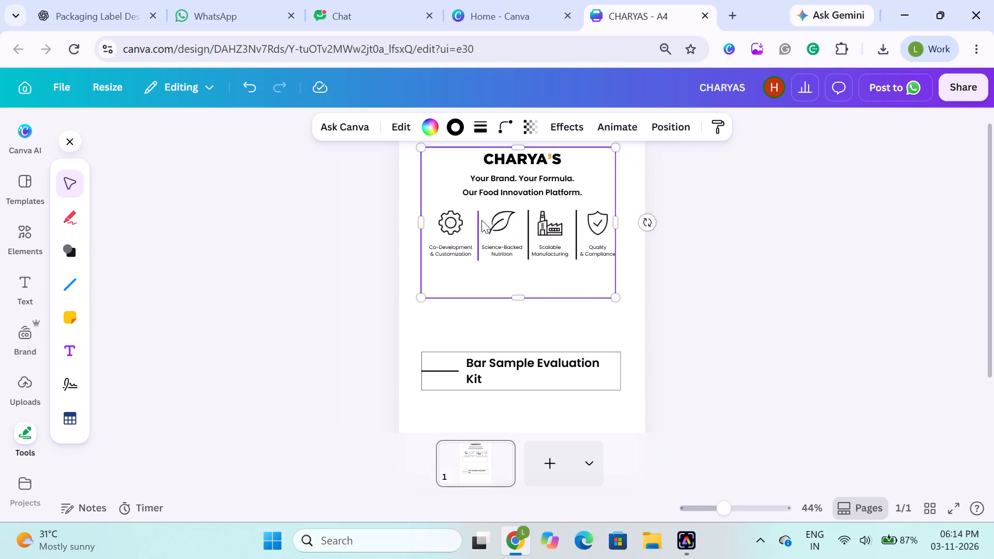
# Adjust the branding frame's top and bottom edges so the frame is about 13 high.
pyautogui.scroll(1, 481, 220)
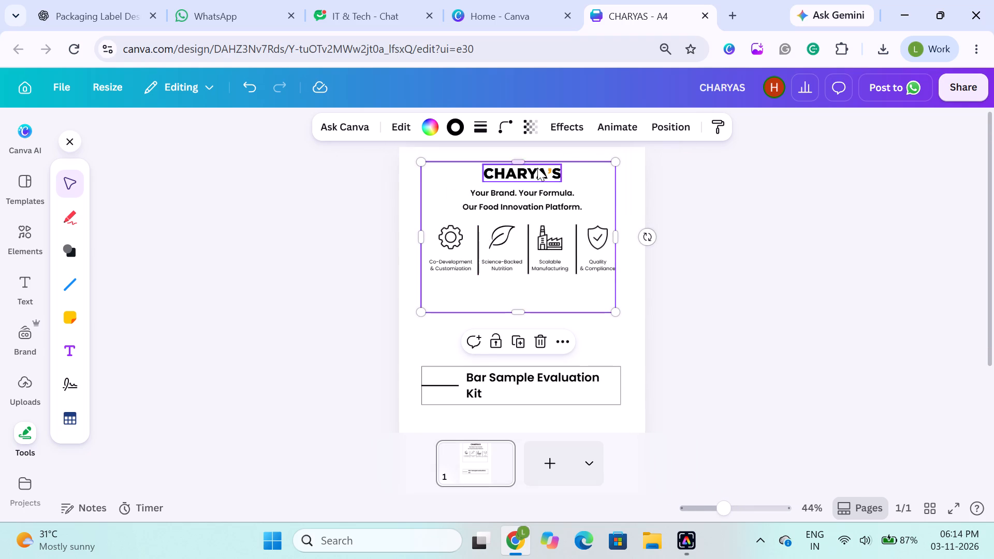
pyautogui.click(518, 158)
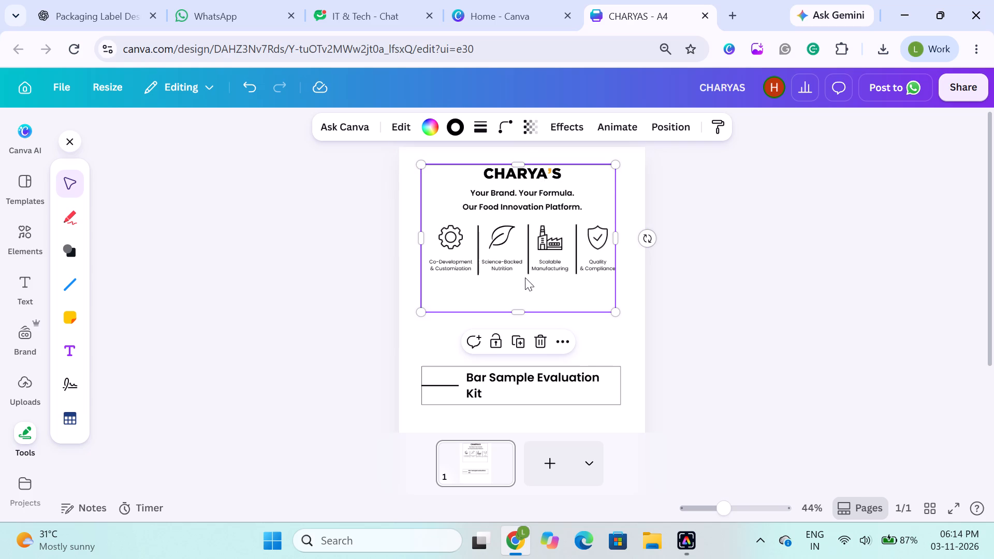
pyautogui.click(519, 309)
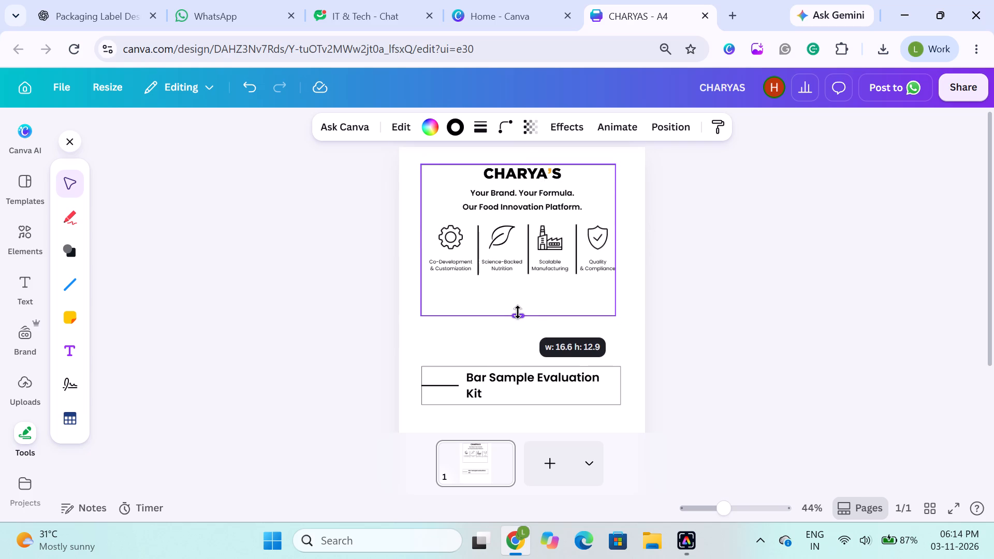
pyautogui.click(519, 315)
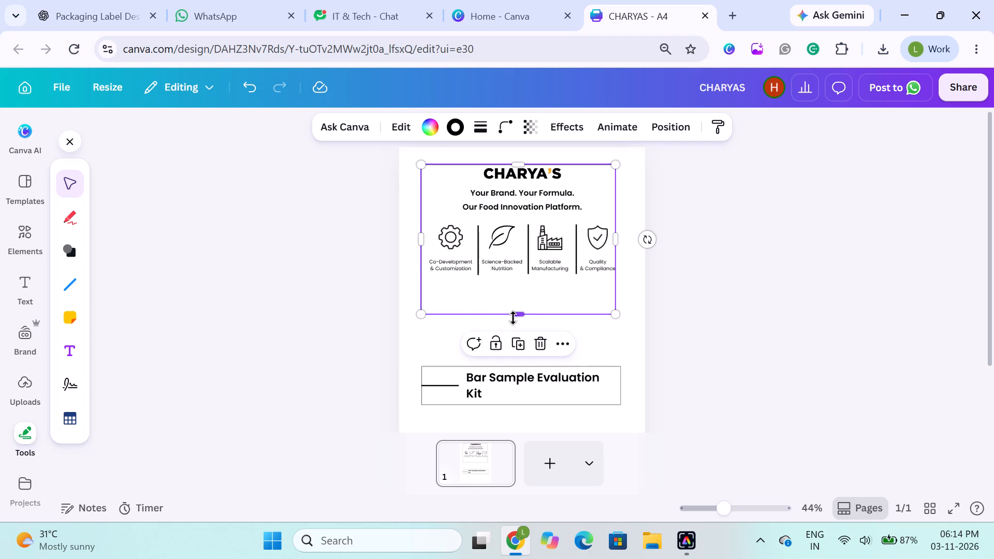
pyautogui.click(513, 318)
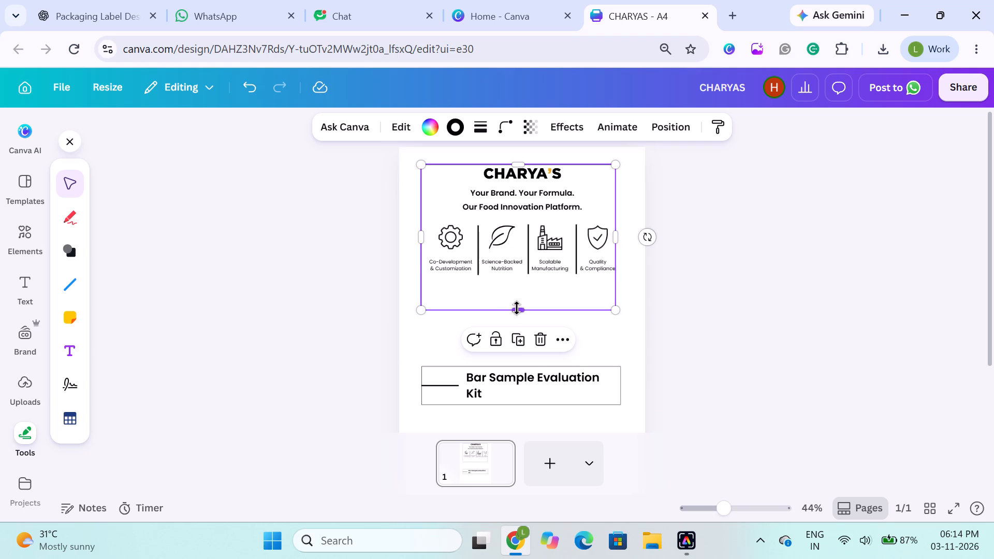
pyautogui.click(517, 307)
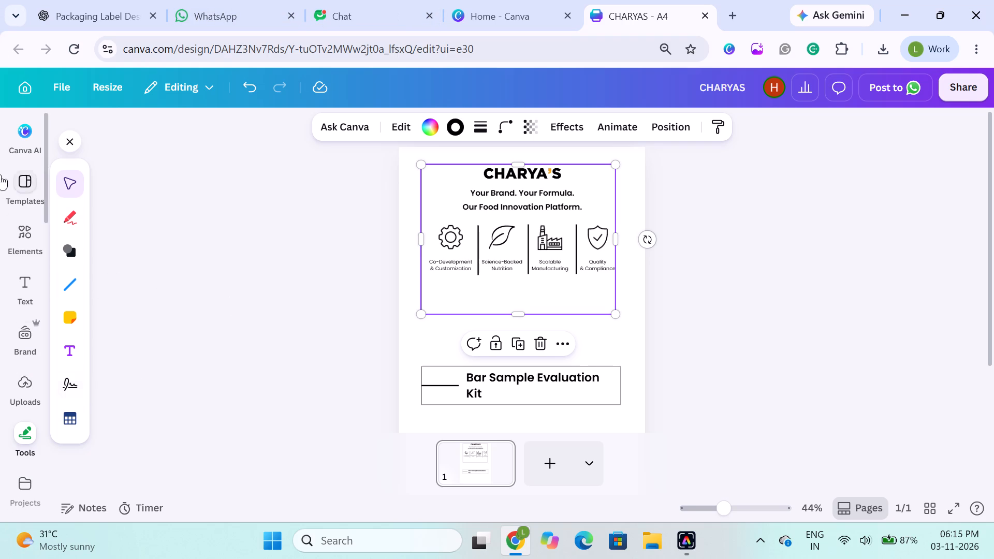
pyautogui.click(519, 314)
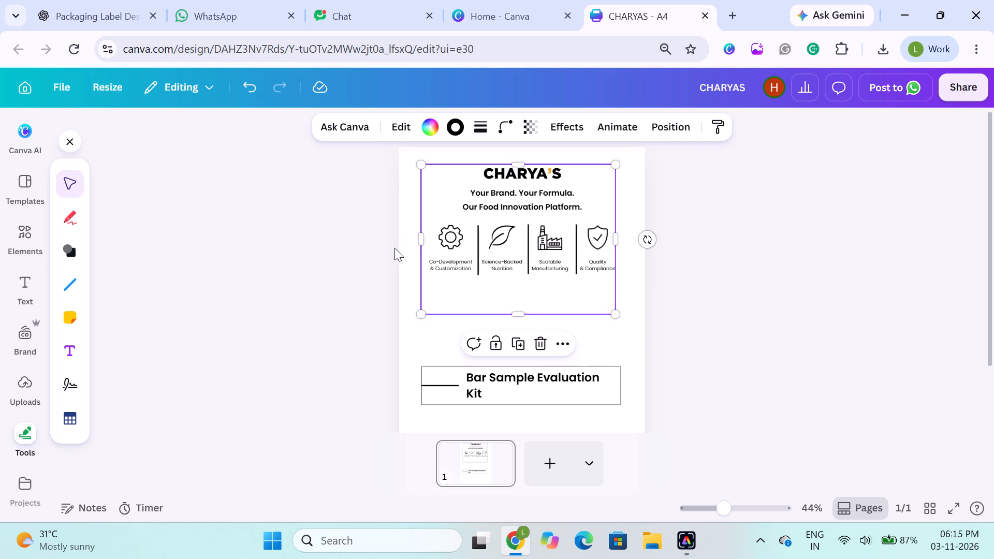
# Move the branding frame up and slightly right so it encloses the logo, taglines and whole icon row.
pyautogui.click(361, 234)
pyautogui.click(450, 212)
pyautogui.moveTo(333, 205); pyautogui.dragTo(334, 200)
pyautogui.click(427, 195)
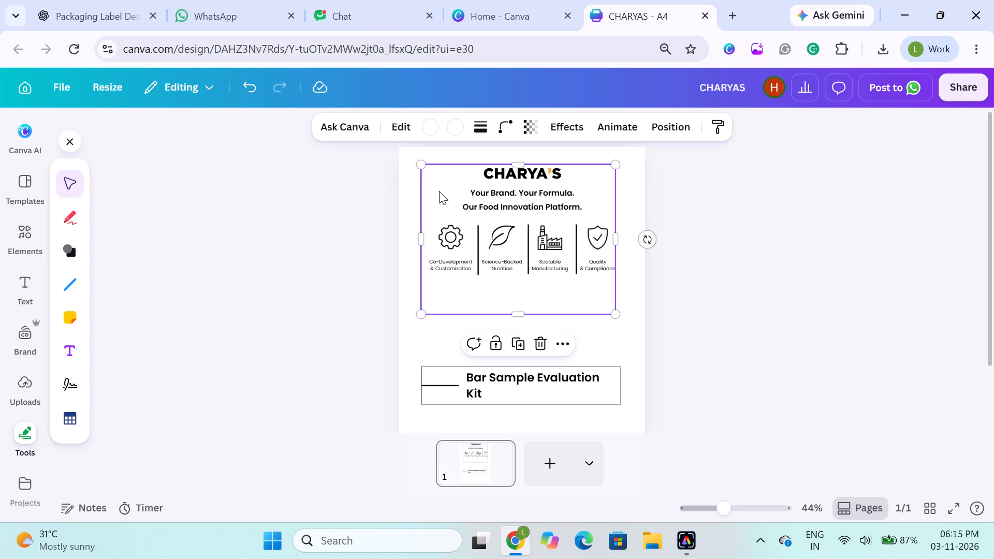
pyautogui.moveTo(439, 191); pyautogui.dragTo(444, 180)
pyautogui.click(338, 227)
# Scale down the icons, dividers and captions together to caption size 10, and reposition the row inside the branding frame.
pyautogui.moveTo(368, 231); pyautogui.dragTo(594, 268)
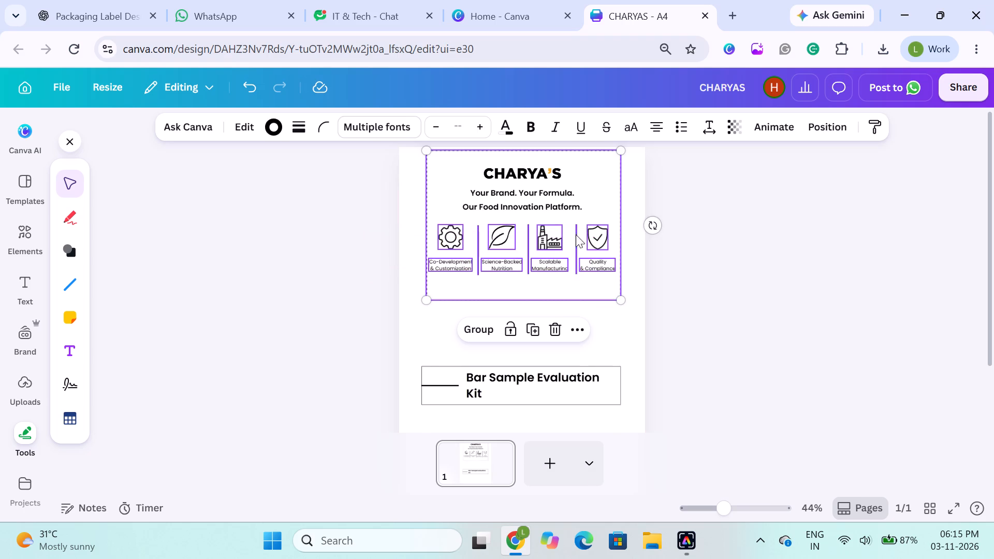
pyautogui.keyDown('shift'); pyautogui.click(611, 209); pyautogui.keyUp('shift')
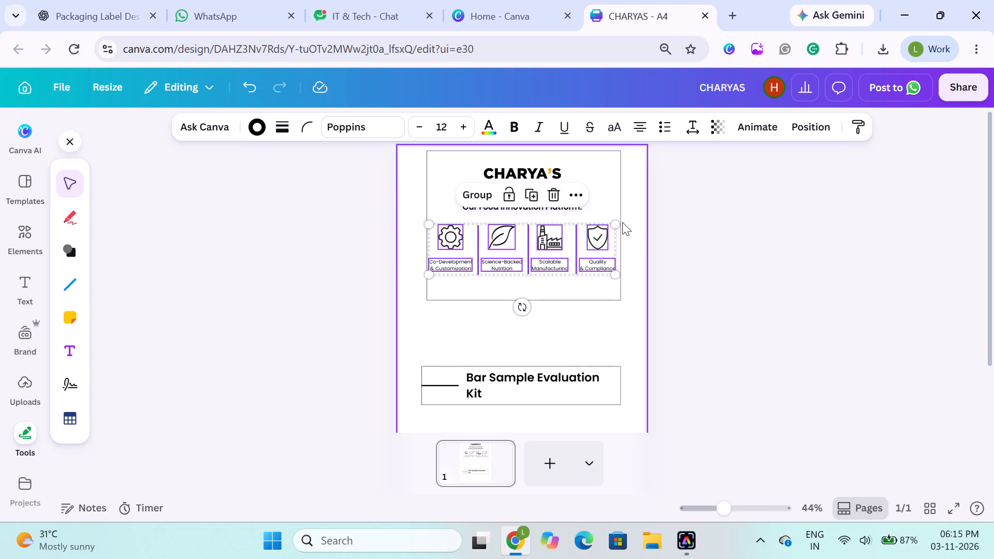
pyautogui.moveTo(614, 224); pyautogui.dragTo(583, 236)
pyautogui.moveTo(513, 249); pyautogui.dragTo(527, 244)
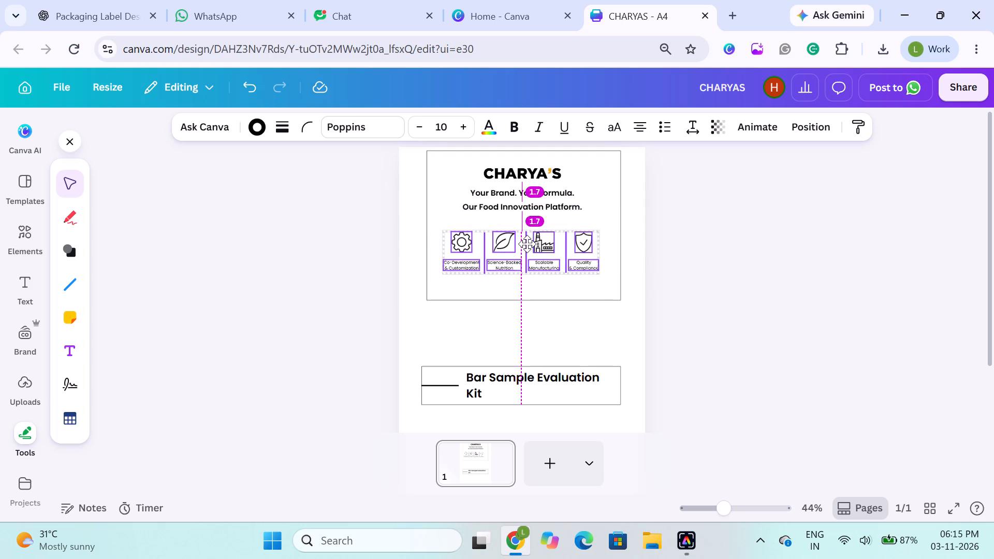
pyautogui.moveTo(527, 244); pyautogui.dragTo(524, 247)
pyautogui.click(356, 212)
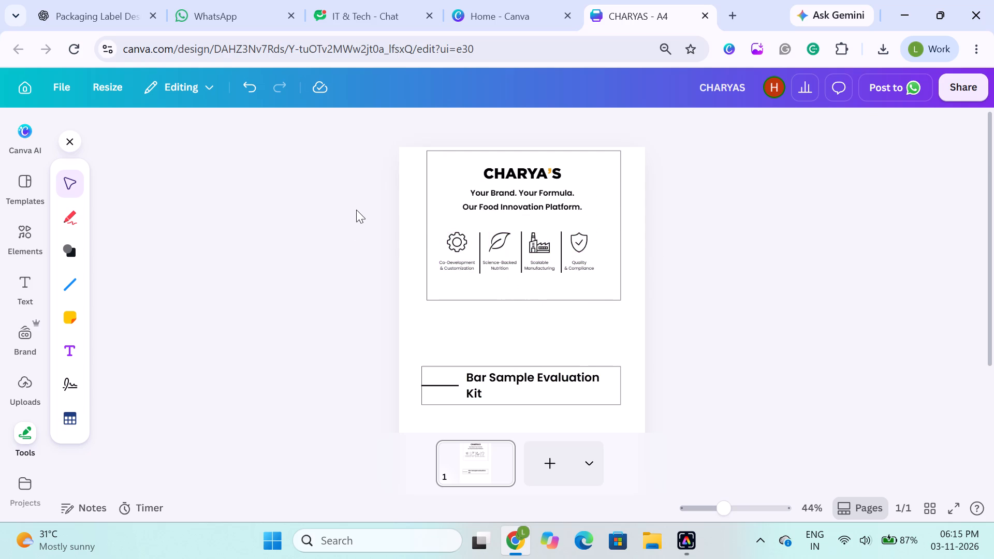
# Scale down the CHARYA'S logo text and its two taglines together, leaving the frame out of the selection.
pyautogui.moveTo(375, 171); pyautogui.dragTo(551, 210)
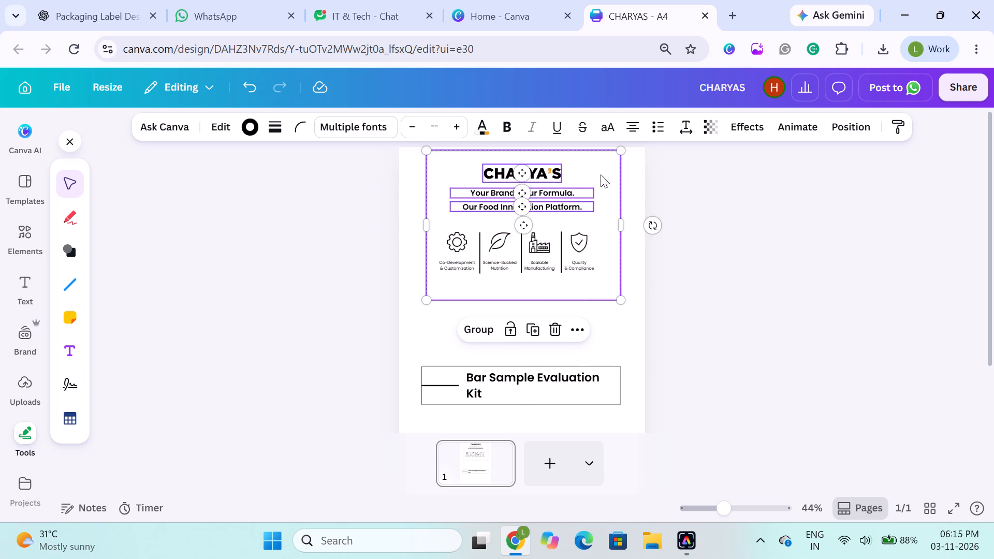
pyautogui.keyDown('shift'); pyautogui.click(456, 171); pyautogui.keyUp('shift')
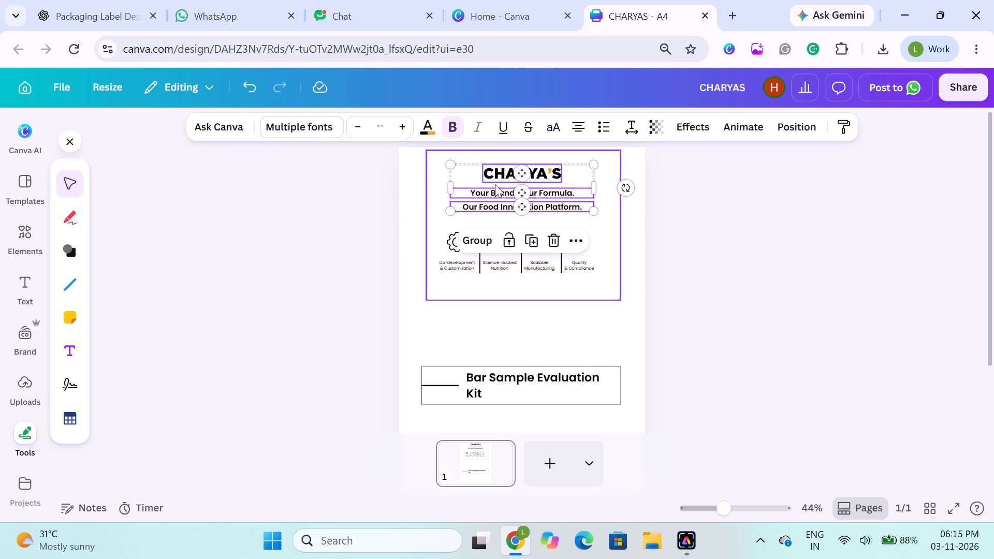
pyautogui.click(592, 163)
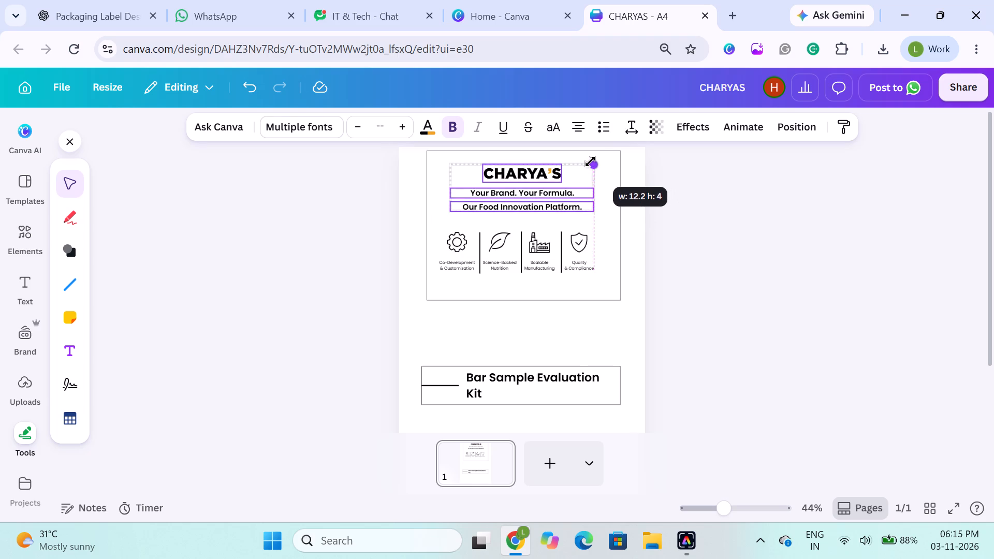
pyautogui.click(389, 240)
# Group the four icons, their dividers and captions into one row, leaving the branding frame out of the selection.
pyautogui.moveTo(361, 239); pyautogui.dragTo(549, 272)
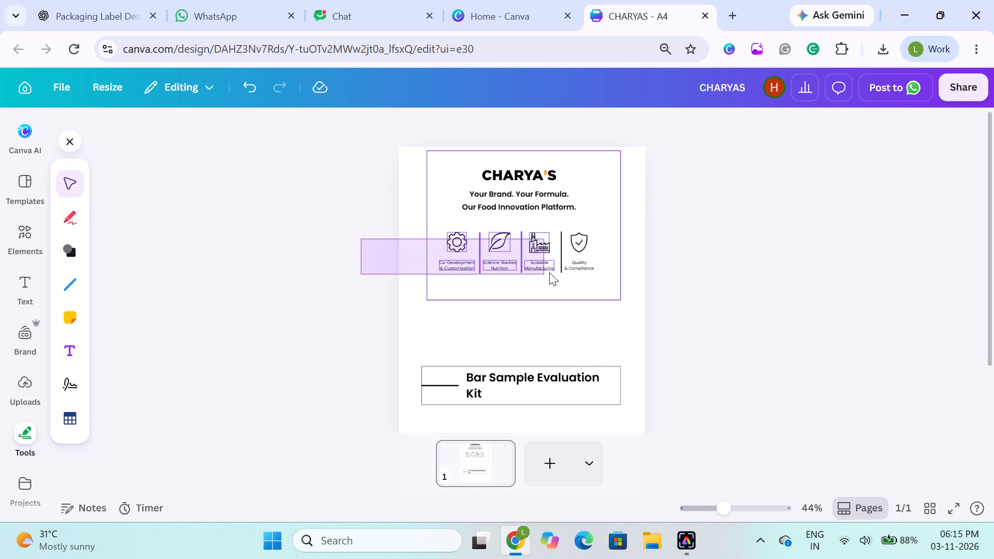
pyautogui.moveTo(549, 272); pyautogui.dragTo(566, 268)
pyautogui.click(386, 240)
pyautogui.moveTo(384, 238); pyautogui.dragTo(617, 276)
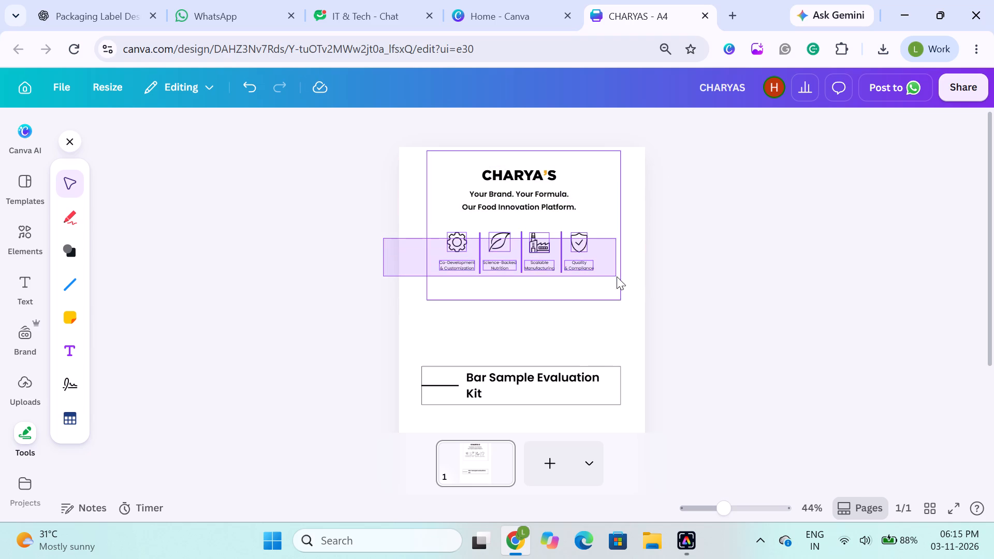
pyautogui.moveTo(617, 276); pyautogui.dragTo(621, 274)
pyautogui.keyDown('shift'); pyautogui.click(479, 284); pyautogui.keyUp('shift')
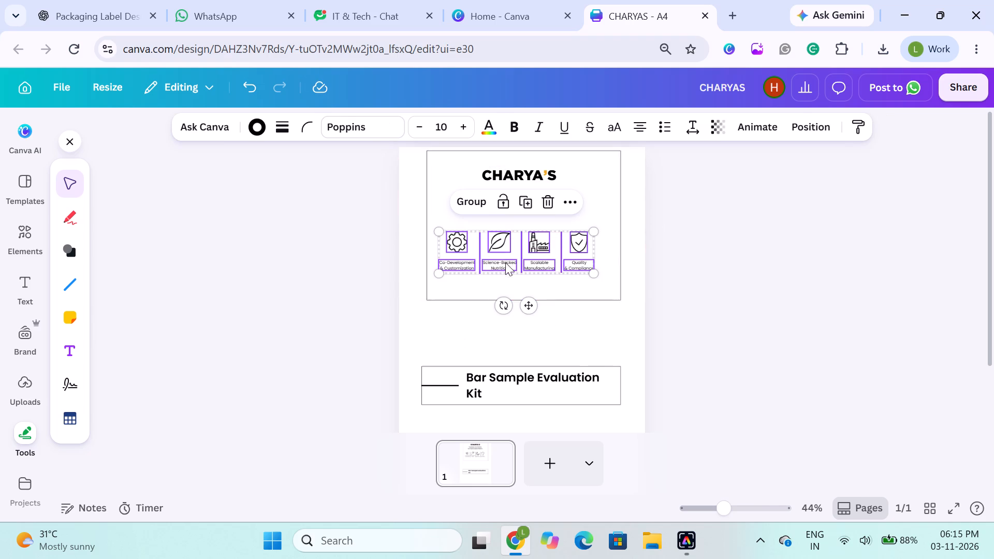
pyautogui.click(467, 202)
# Move the grouped icon row slightly up towards the taglines and align it to the page's horizontal centre.
pyautogui.moveTo(505, 244); pyautogui.dragTo(510, 241)
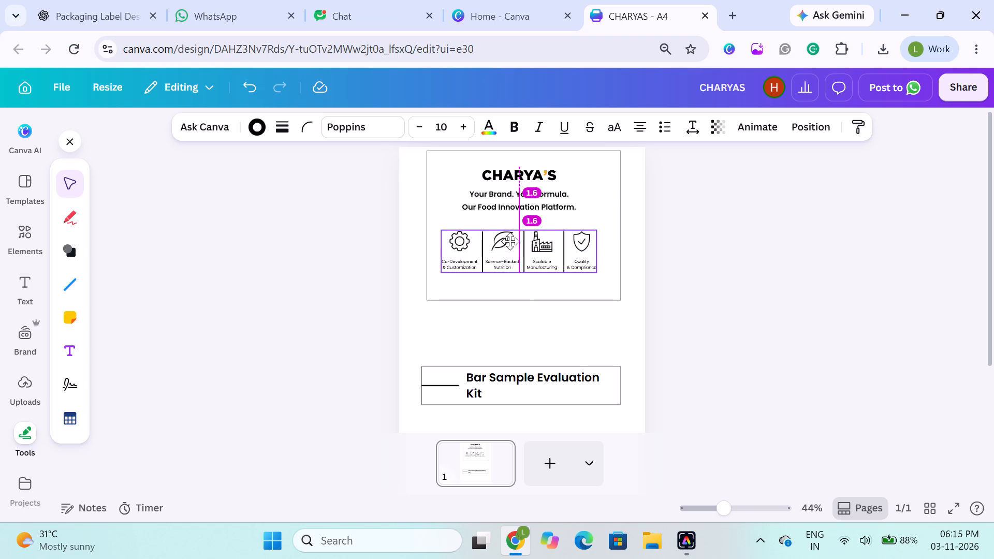
pyautogui.moveTo(510, 241); pyautogui.dragTo(509, 237)
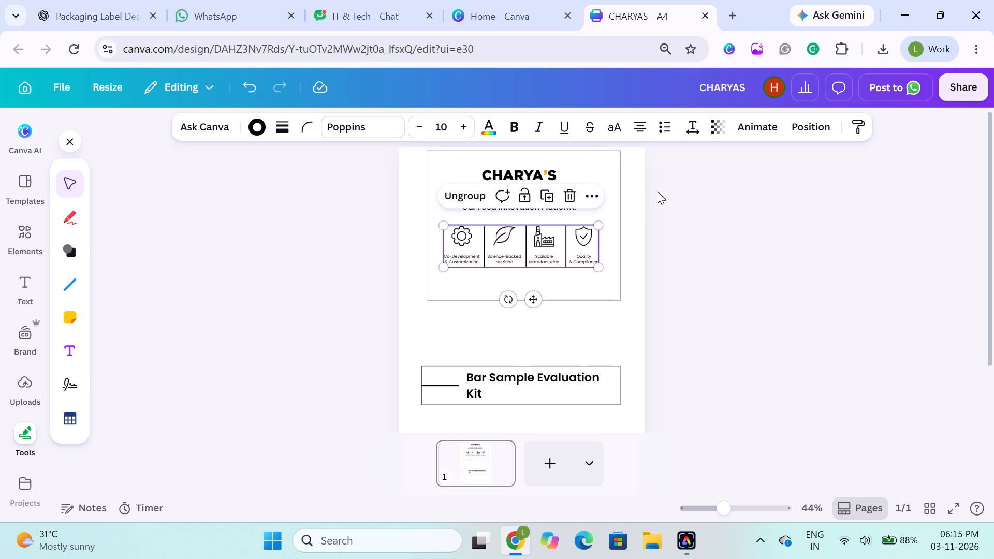
pyautogui.click(808, 131)
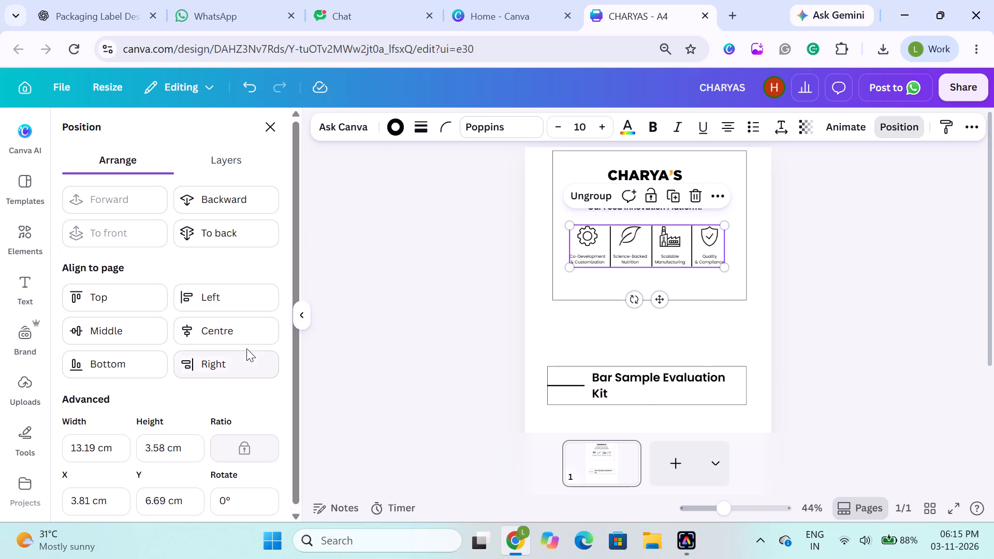
pyautogui.click(228, 331)
pyautogui.click(437, 278)
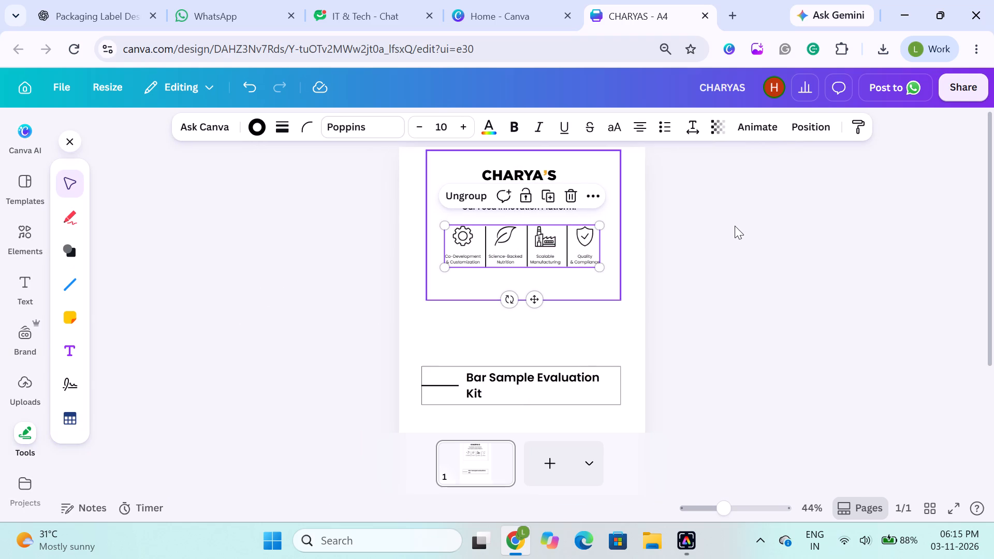
pyautogui.click(735, 226)
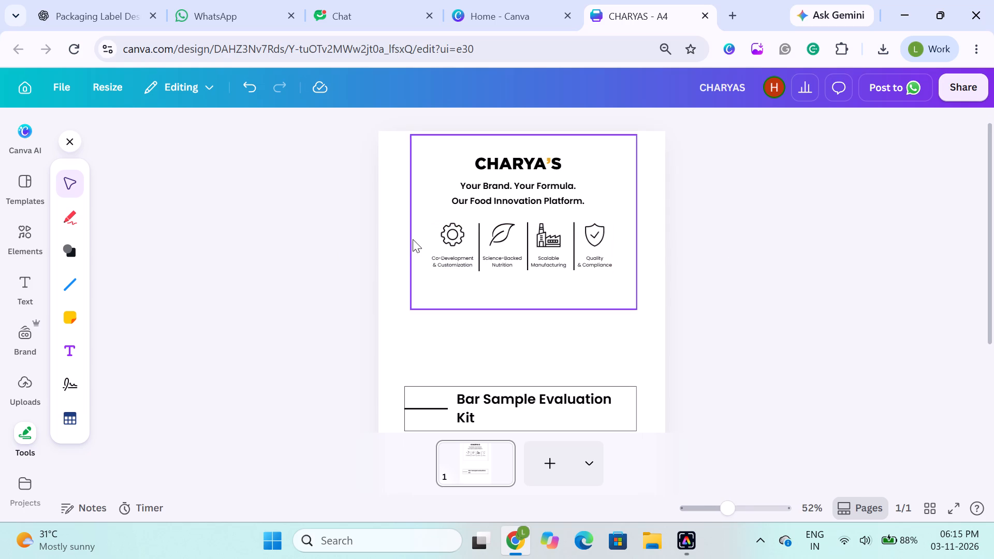
# Align the CHARYA'S logo, both taglines and the icon row on a common centre, without the branding frame.
pyautogui.click(337, 198)
pyautogui.moveTo(348, 160); pyautogui.dragTo(605, 211)
pyautogui.keyDown('shift'); pyautogui.click(571, 247); pyautogui.keyUp('shift')
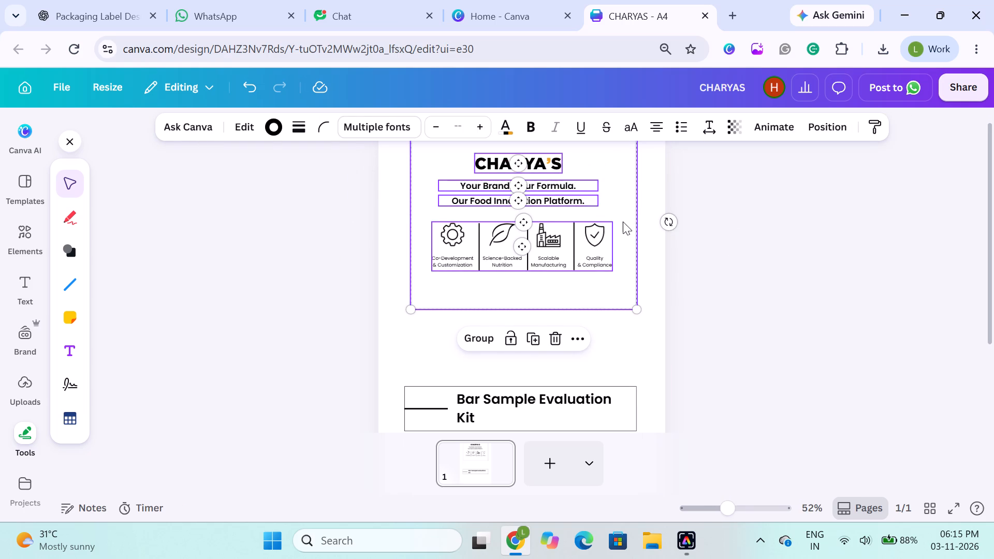
pyautogui.keyDown('shift'); pyautogui.click(621, 210); pyautogui.keyUp('shift')
pyautogui.click(805, 126)
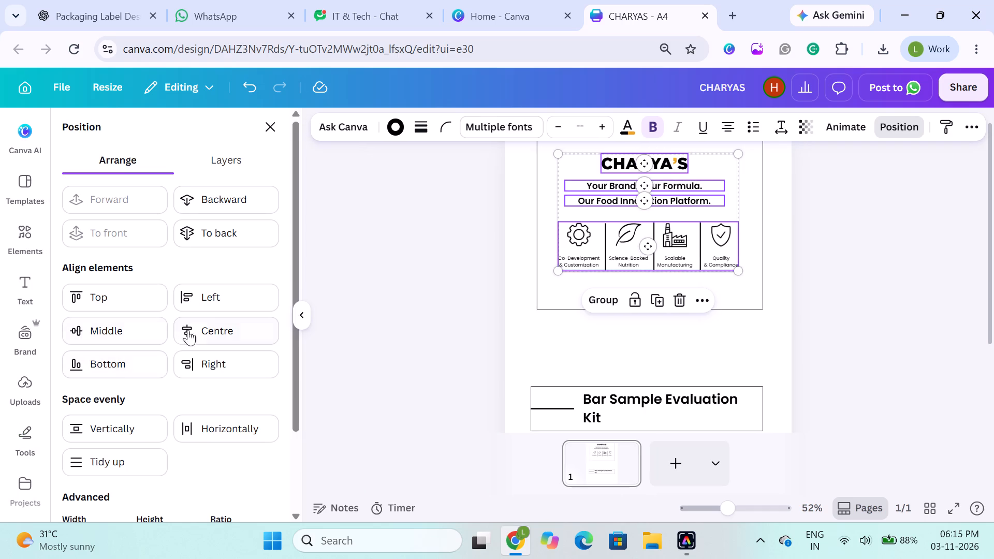
pyautogui.click(197, 326)
pyautogui.click(402, 272)
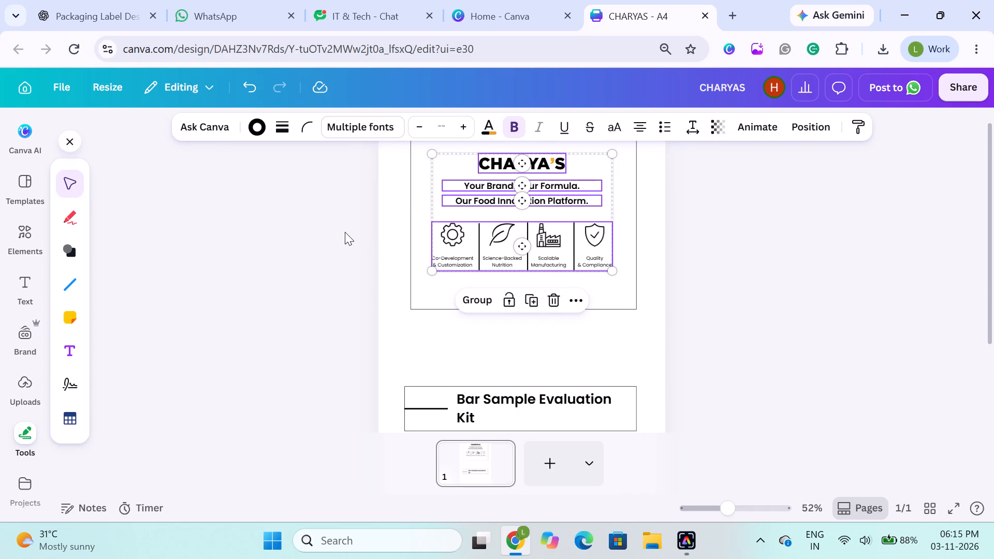
# Reselect the taglines, logo and icon row and check their centre alignment to one another.
pyautogui.click(345, 232)
pyautogui.click(476, 188)
pyautogui.keyDown('shift'); pyautogui.click(483, 196); pyautogui.keyUp('shift')
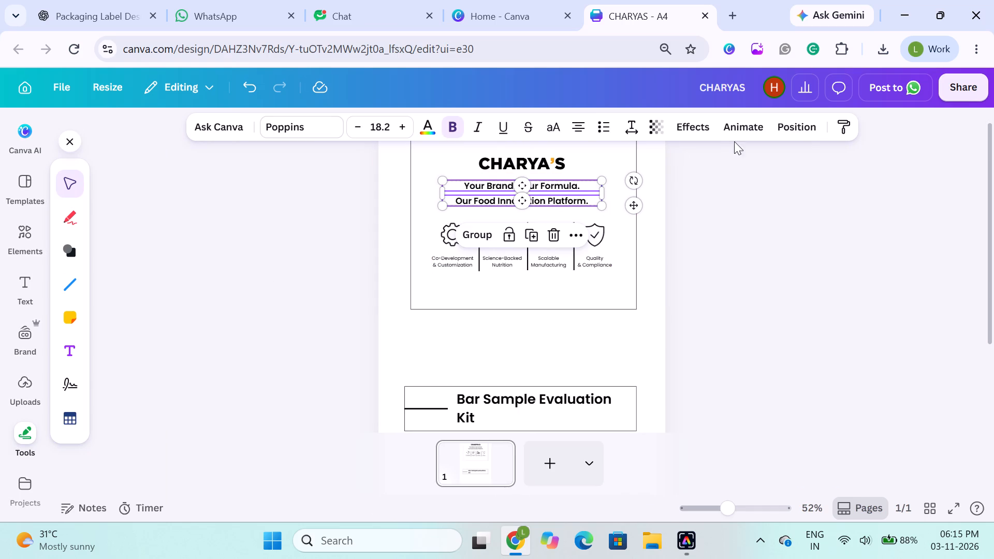
pyautogui.click(784, 121)
pyautogui.click(448, 193)
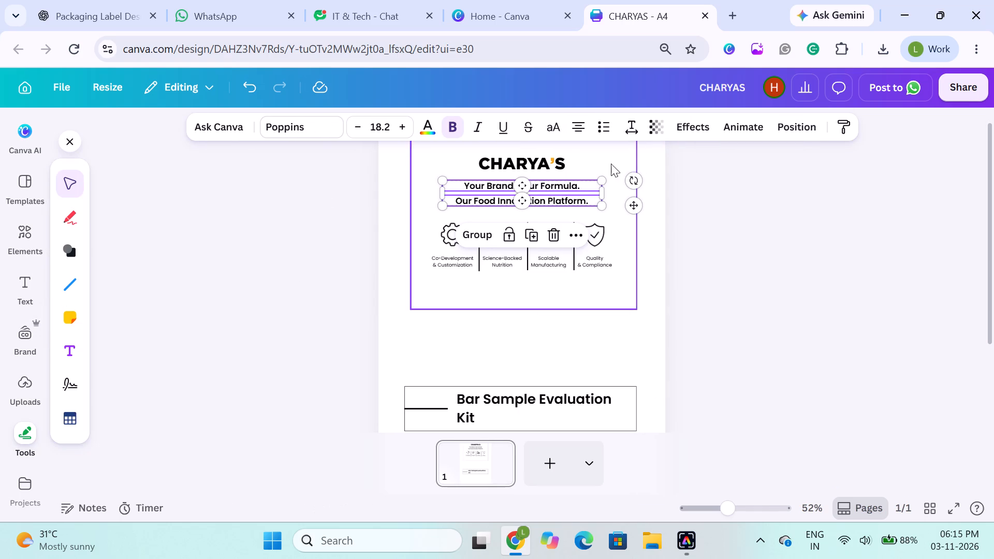
pyautogui.keyDown('shift'); pyautogui.click(547, 162); pyautogui.keyUp('shift')
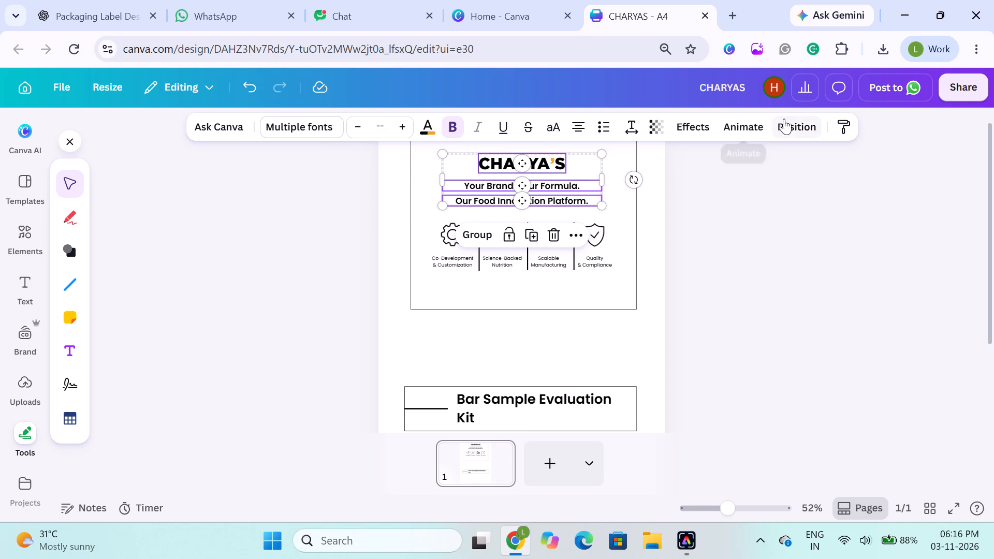
pyautogui.click(784, 119)
pyautogui.click(399, 216)
pyautogui.keyDown('shift'); pyautogui.click(440, 243); pyautogui.keyUp('shift')
pyautogui.click(811, 125)
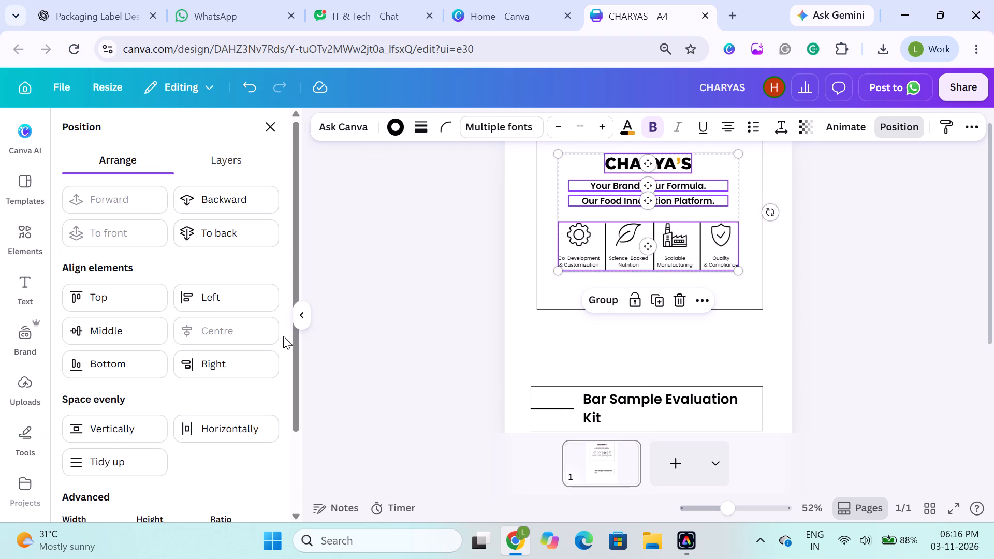
pyautogui.click(340, 329)
pyautogui.click(327, 313)
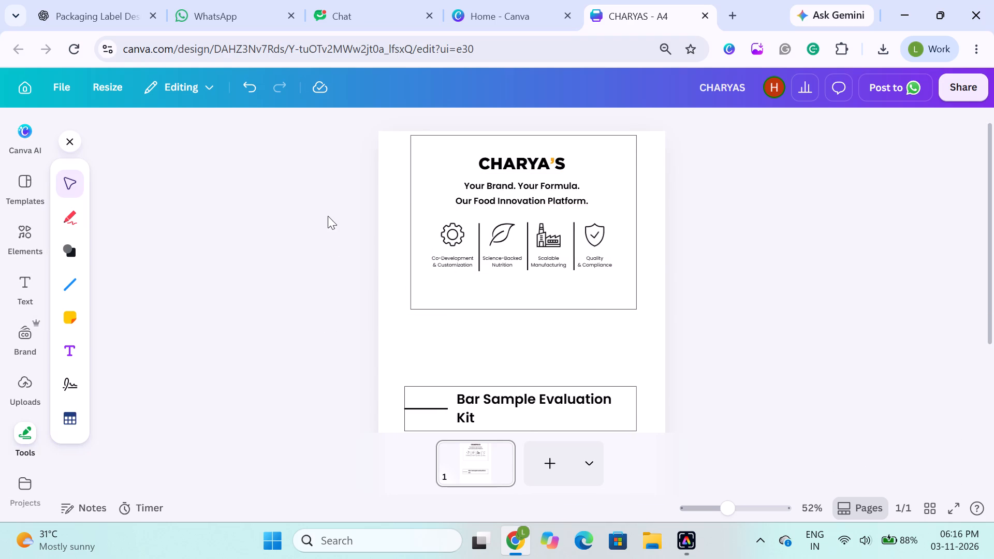
# Group the CHARYA'S logo, both taglines and the icon row together, excluding the branding frame.
pyautogui.moveTo(370, 169); pyautogui.dragTo(549, 251)
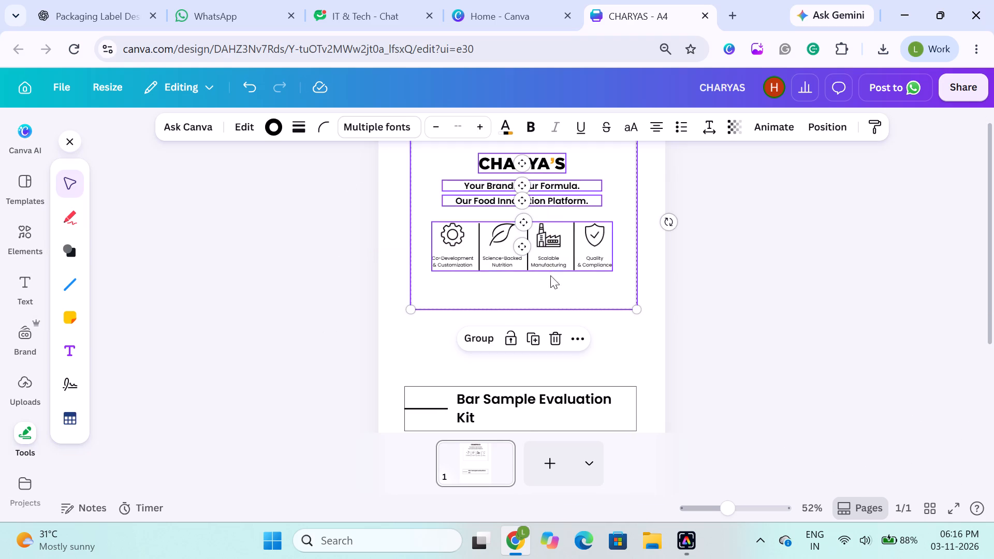
pyautogui.keyDown('shift'); pyautogui.click(552, 278); pyautogui.keyUp('shift')
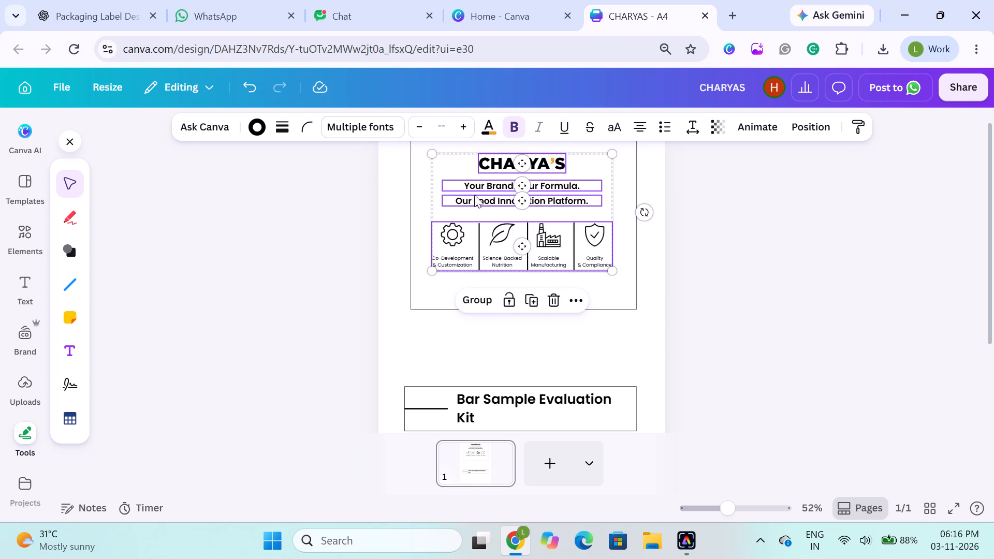
pyautogui.scroll(1, 477, 251)
pyautogui.click(478, 313)
pyautogui.click(356, 286)
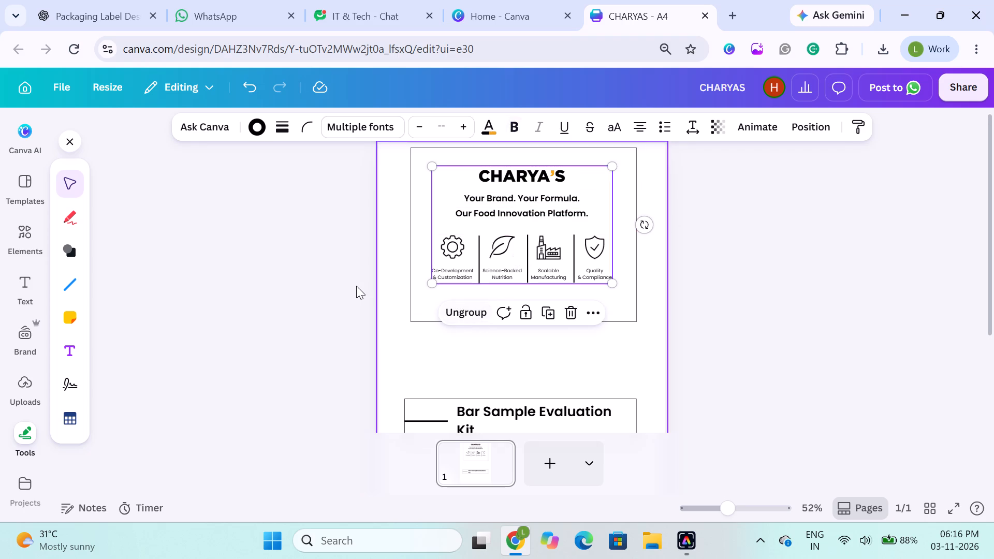
# Align the grouped branding content with its frame, both centre horizontally and middle vertically.
pyautogui.click(459, 254)
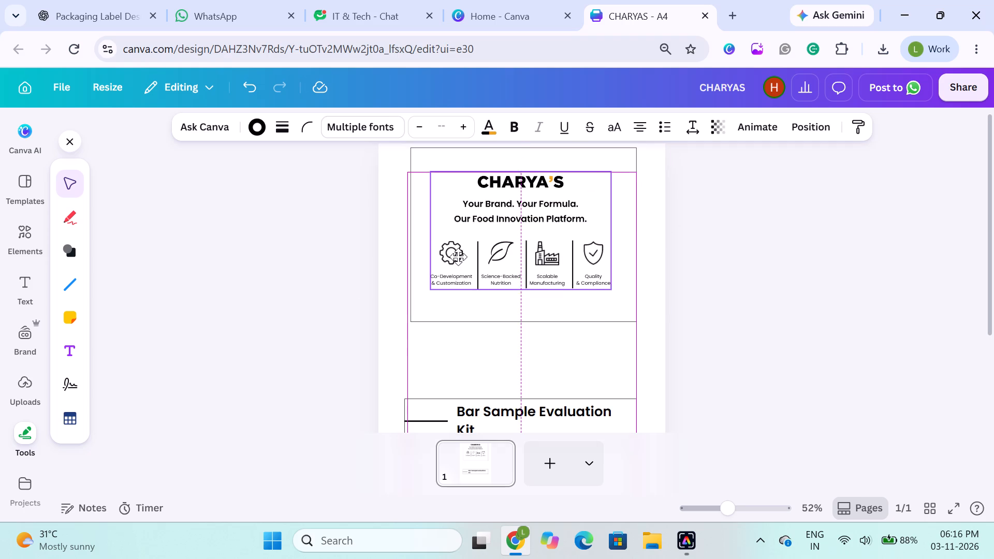
pyautogui.keyDown('shift'); pyautogui.click(800, 123); pyautogui.keyUp('shift')
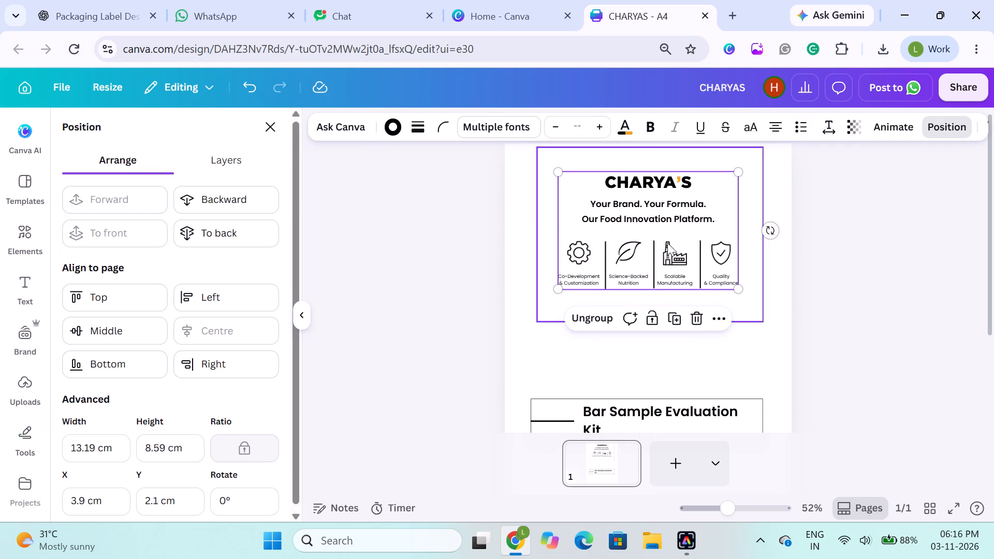
pyautogui.keyDown('shift'); pyautogui.click(747, 305); pyautogui.keyUp('shift')
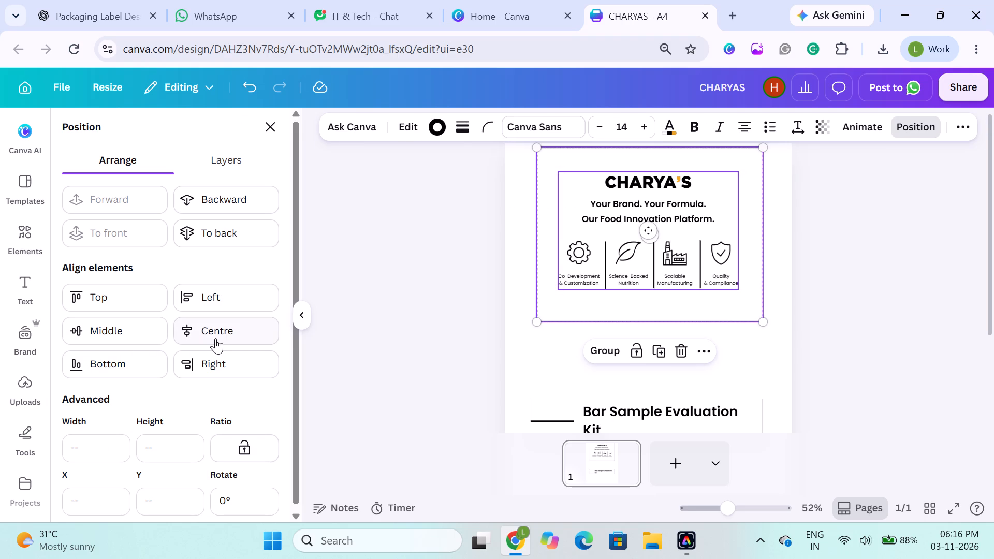
pyautogui.click(216, 338)
pyautogui.click(157, 336)
pyautogui.click(358, 282)
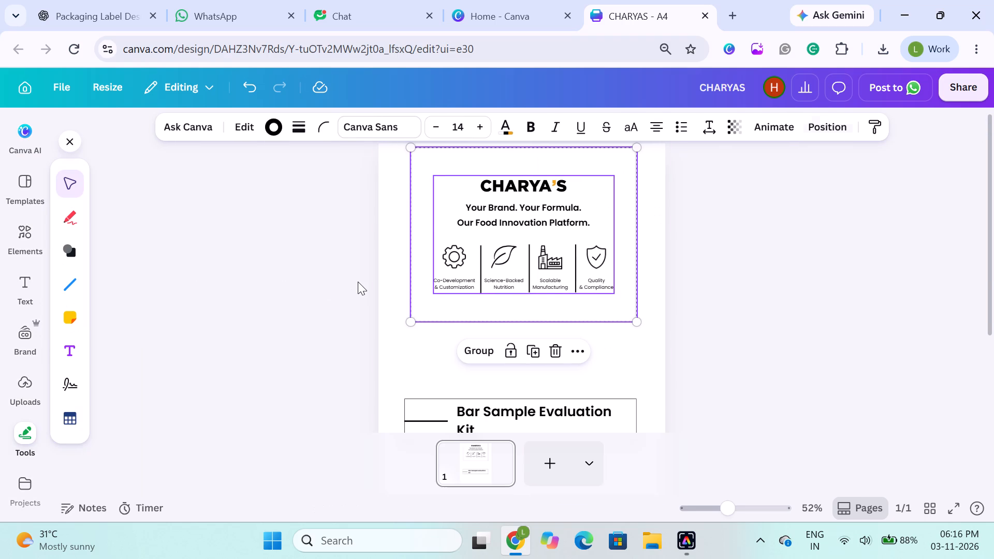
pyautogui.click(293, 256)
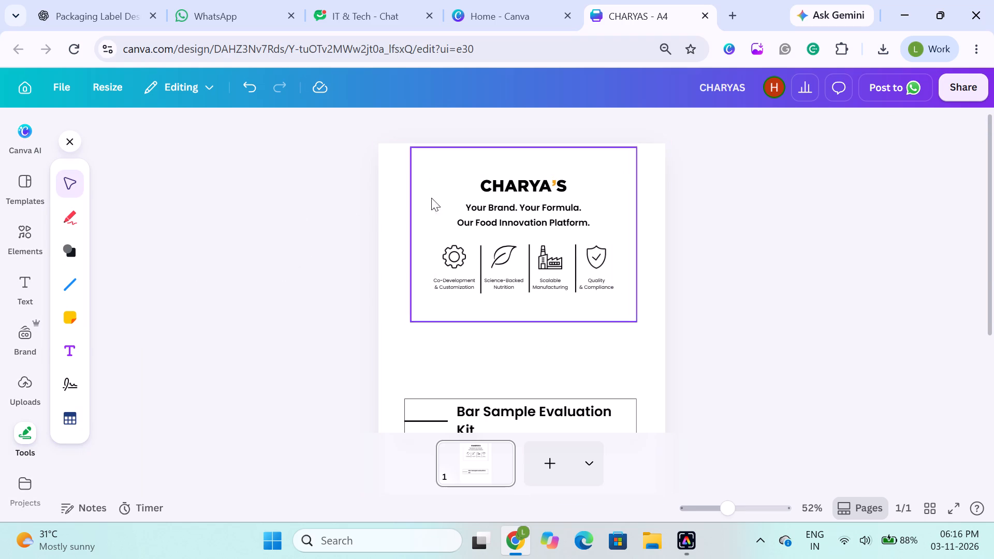
# Enlarge the grouped branding content proportionally so it fills more of the frame's width.
pyautogui.click(506, 211)
pyautogui.moveTo(433, 177); pyautogui.dragTo(415, 159)
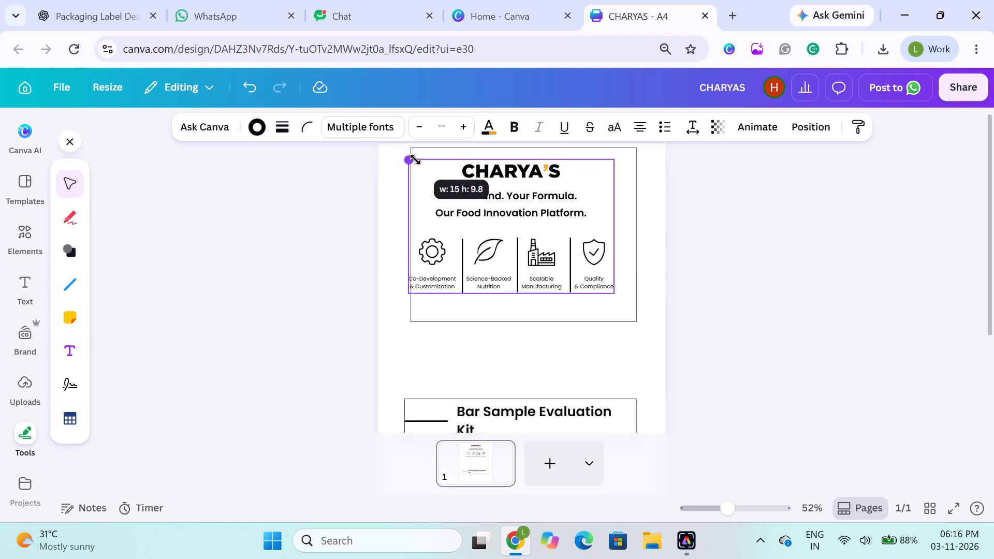
pyautogui.moveTo(415, 159); pyautogui.dragTo(418, 161)
# Realign the enlarged branding group with its frame using Centre and Middle alignment.
pyautogui.keyDown('shift'); pyautogui.click(616, 302); pyautogui.keyUp('shift')
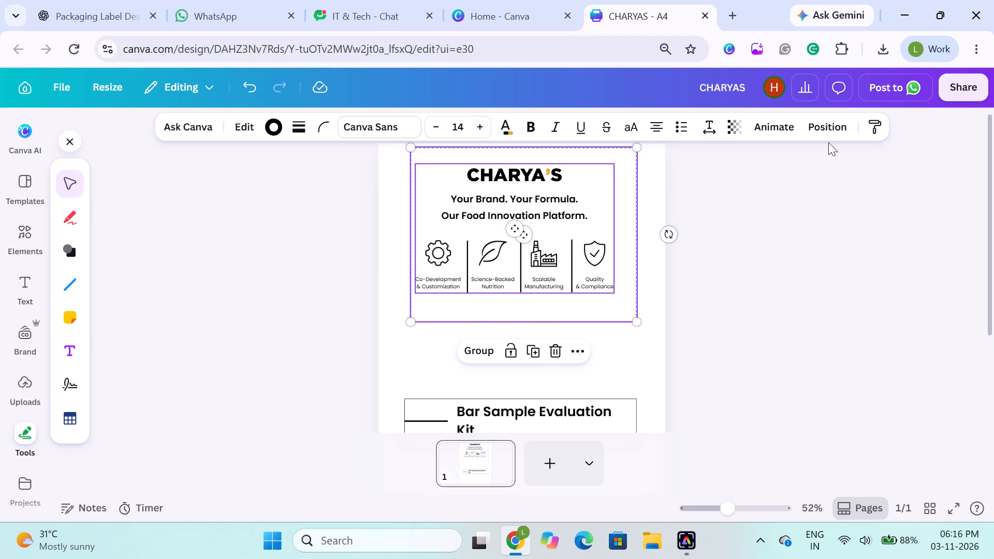
pyautogui.click(844, 131)
pyautogui.click(210, 331)
pyautogui.click(140, 332)
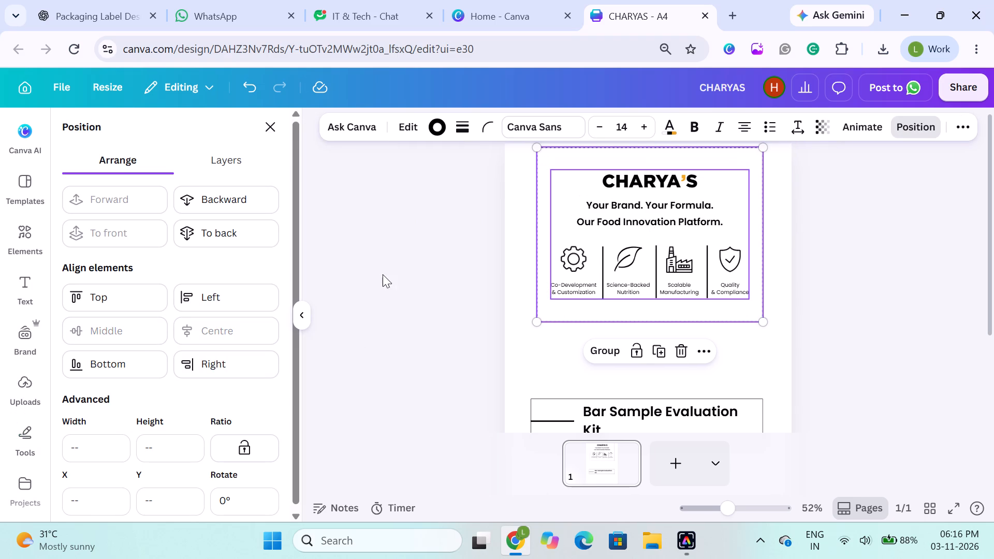
pyautogui.click(383, 274)
pyautogui.click(320, 265)
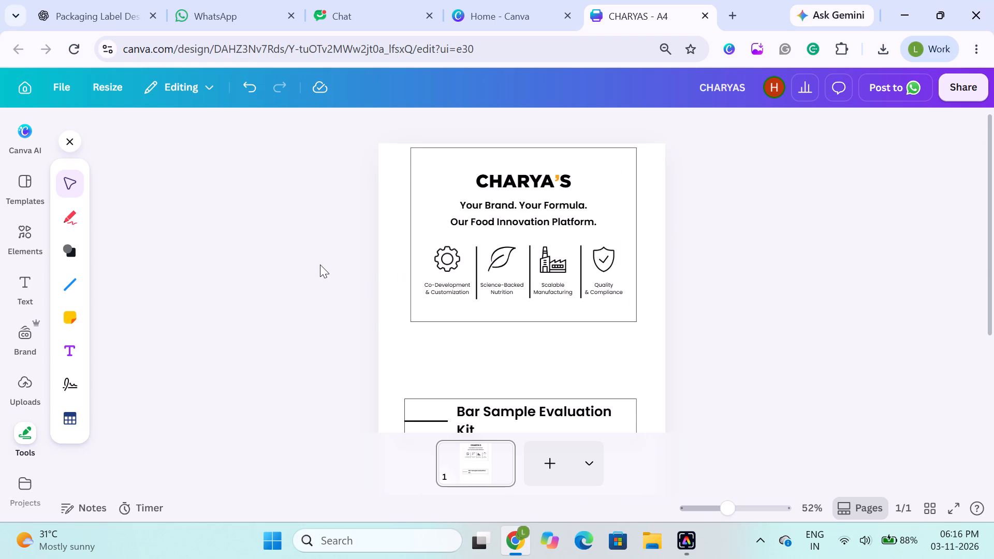
pyautogui.click(762, 264)
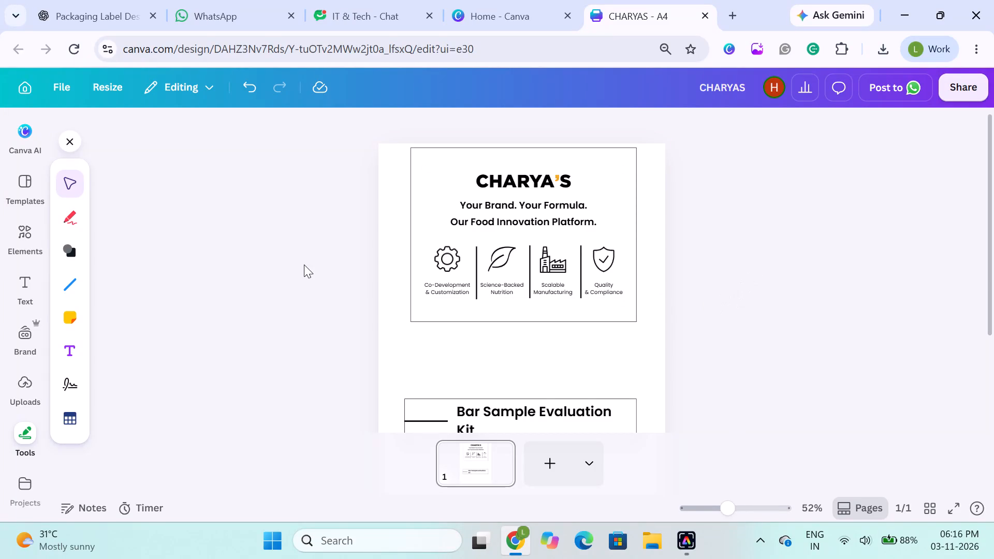
pyautogui.click(304, 264)
pyautogui.click(277, 318)
# Extend the "Bar Sample Evaluation Kit" heading frame upward to a height of about 7 cm, keeping its width.
pyautogui.scroll(-1, 313, 329)
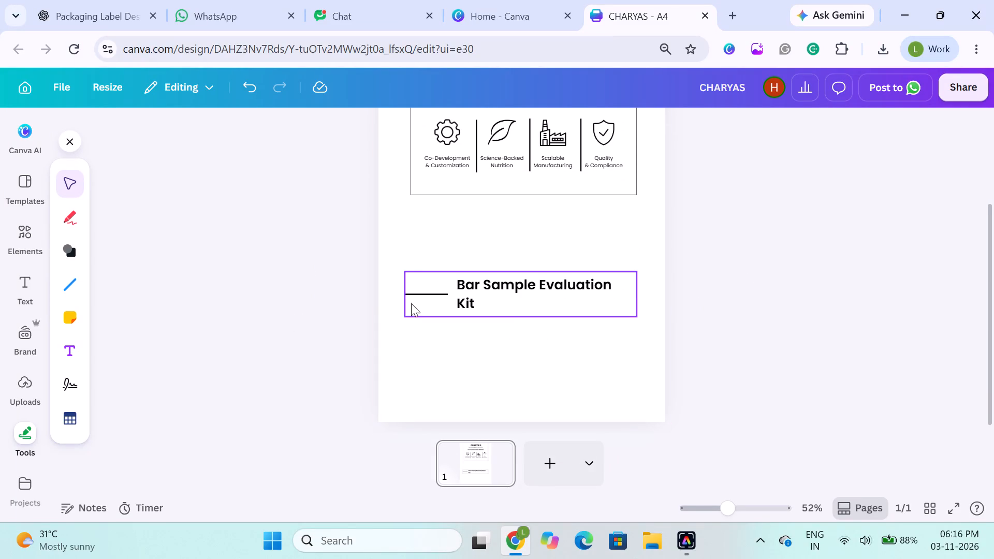
pyautogui.click(421, 300)
pyautogui.click(406, 295)
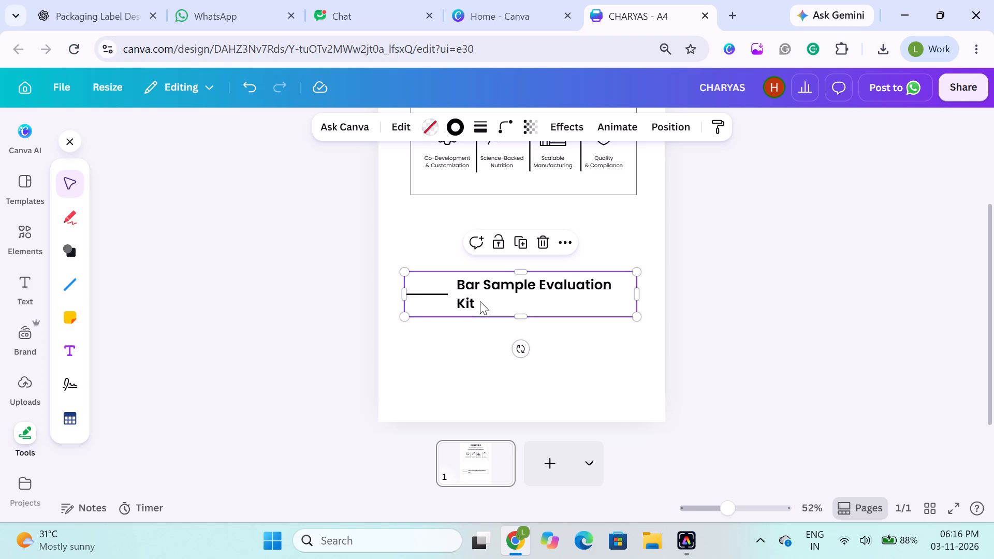
pyautogui.moveTo(520, 275); pyautogui.dragTo(520, 269)
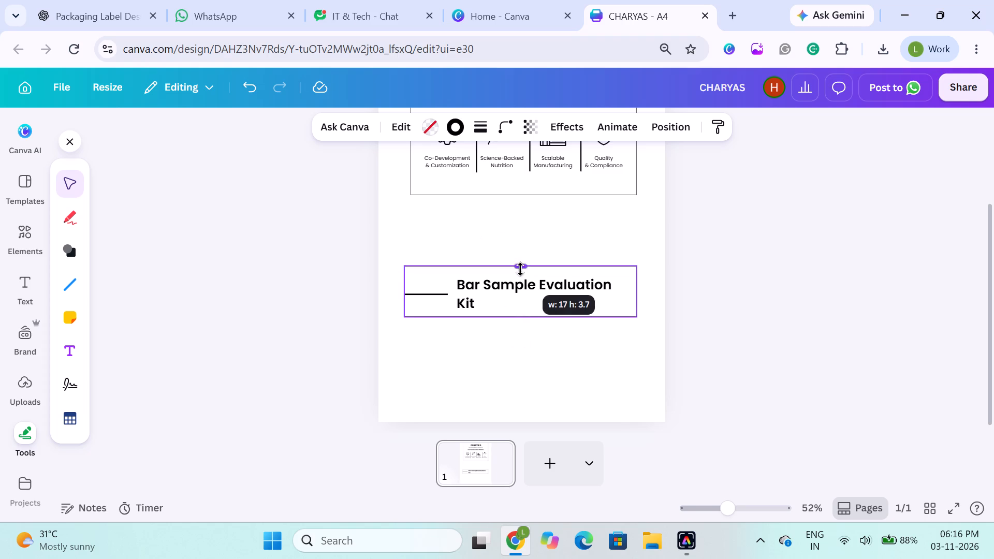
pyautogui.moveTo(520, 269); pyautogui.dragTo(520, 256)
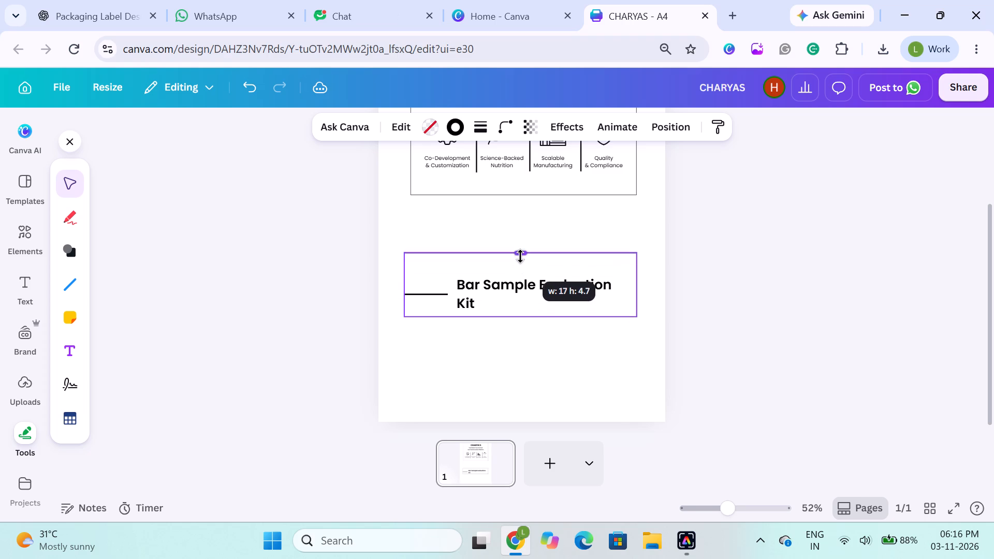
pyautogui.moveTo(520, 256); pyautogui.dragTo(524, 232)
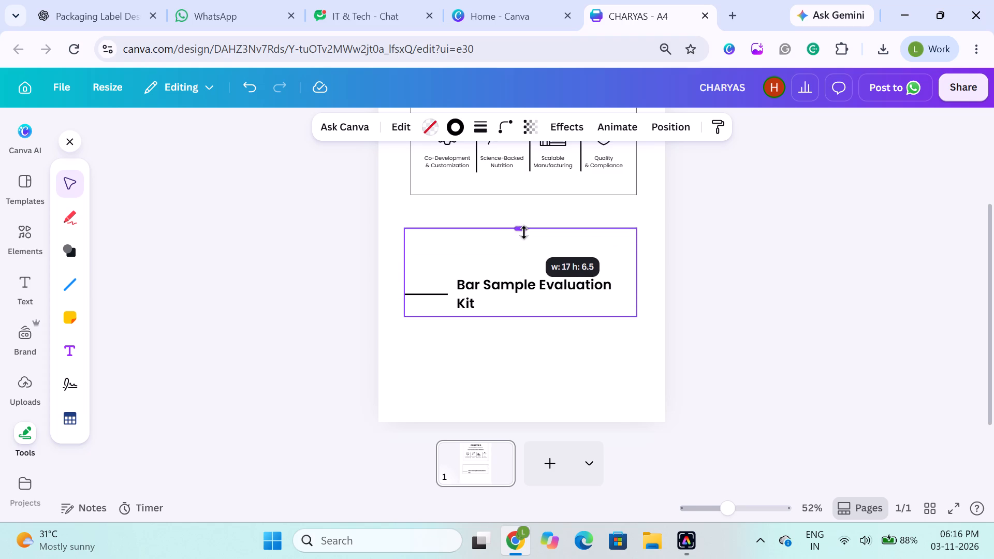
pyautogui.moveTo(524, 232); pyautogui.dragTo(524, 226)
pyautogui.click(521, 315)
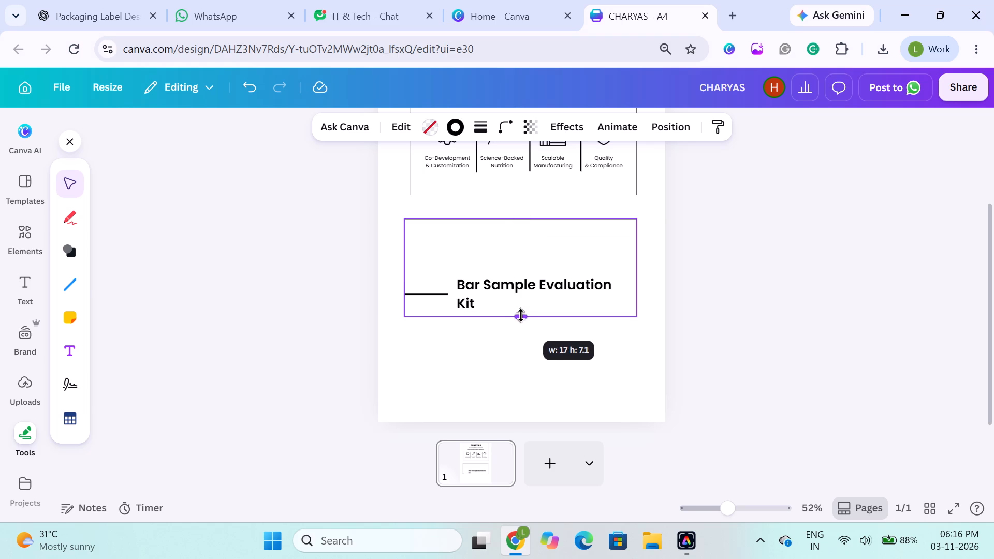
pyautogui.click(333, 300)
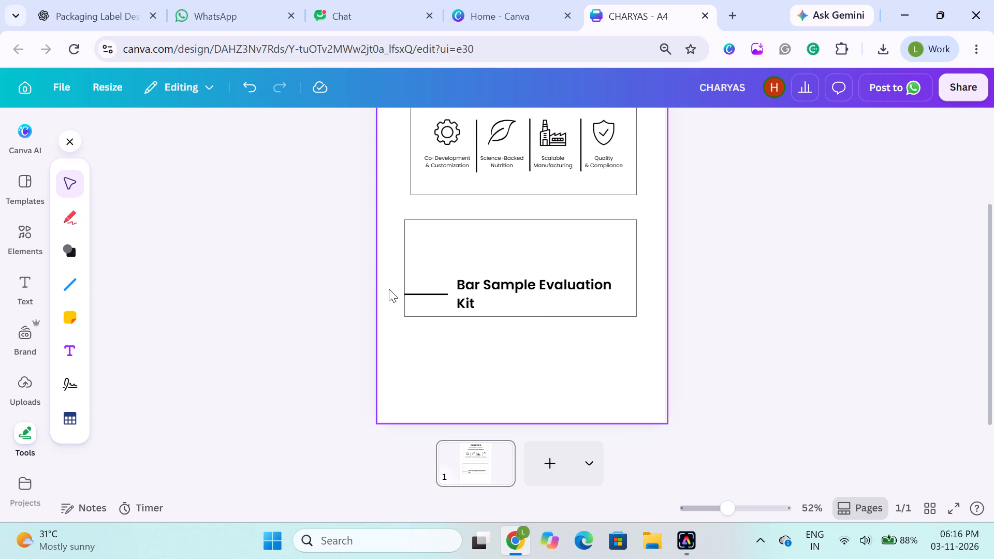
# Move the heading text and its line up together toward the vertical middle of the enlarged frame.
pyautogui.moveTo(361, 283); pyautogui.dragTo(517, 310)
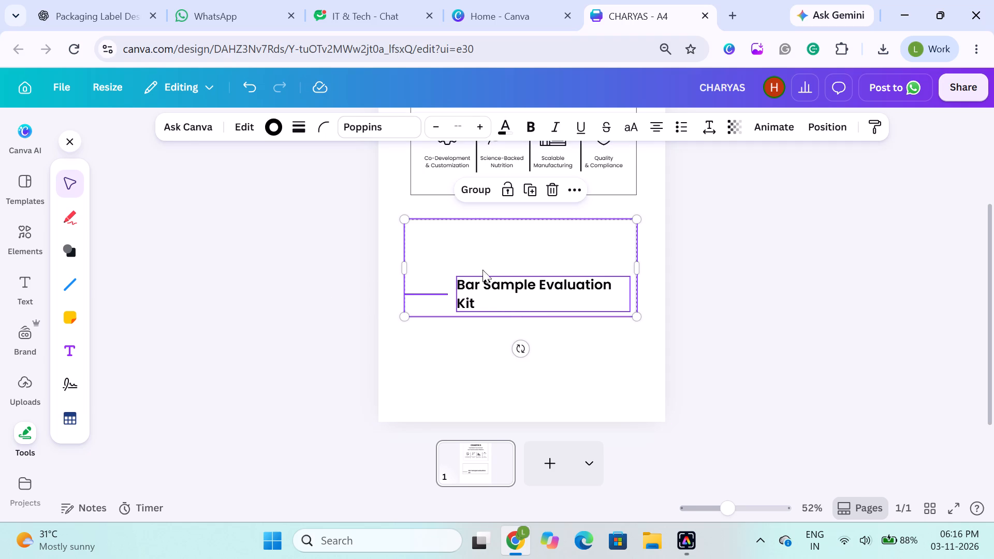
pyautogui.keyDown('shift'); pyautogui.click(480, 246); pyautogui.keyUp('shift')
pyautogui.moveTo(473, 290); pyautogui.dragTo(473, 270)
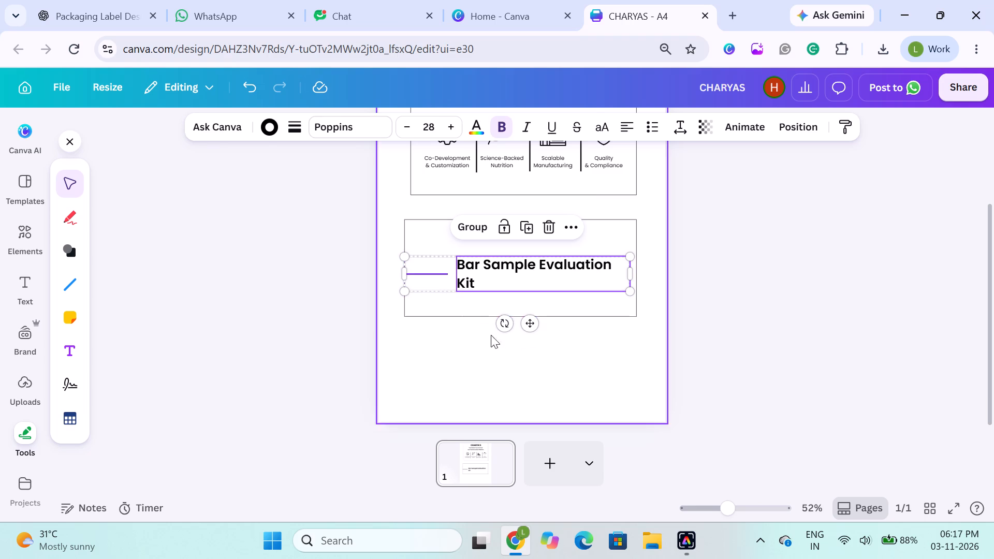
pyautogui.click(737, 308)
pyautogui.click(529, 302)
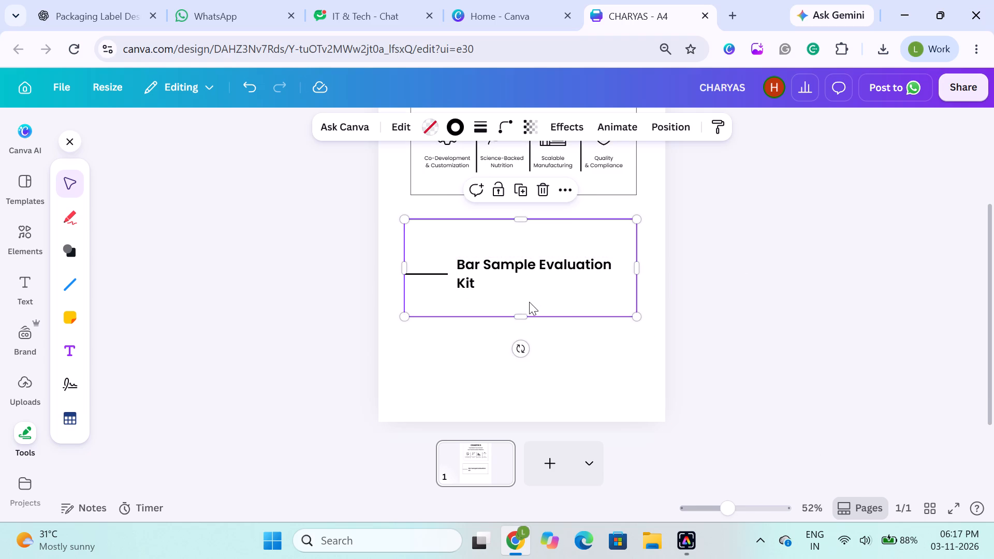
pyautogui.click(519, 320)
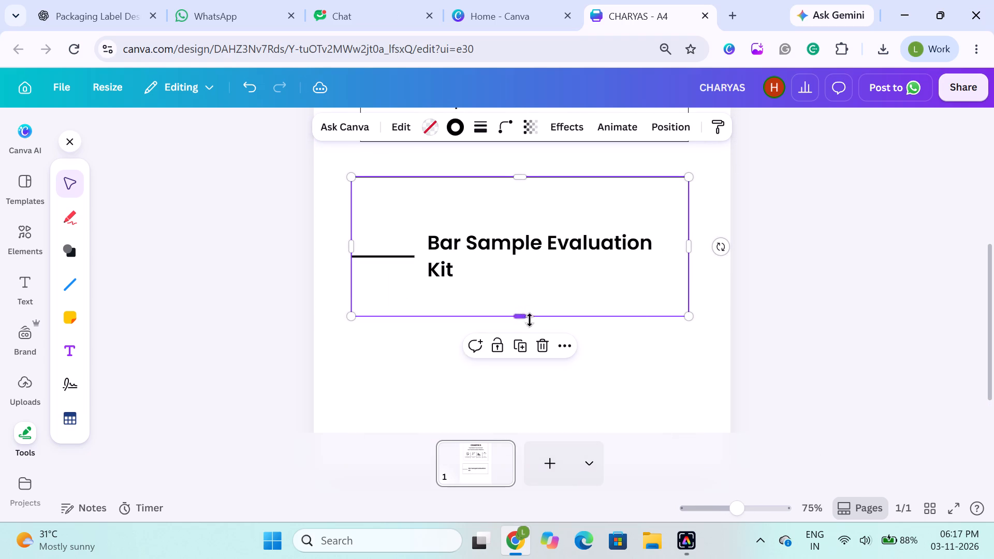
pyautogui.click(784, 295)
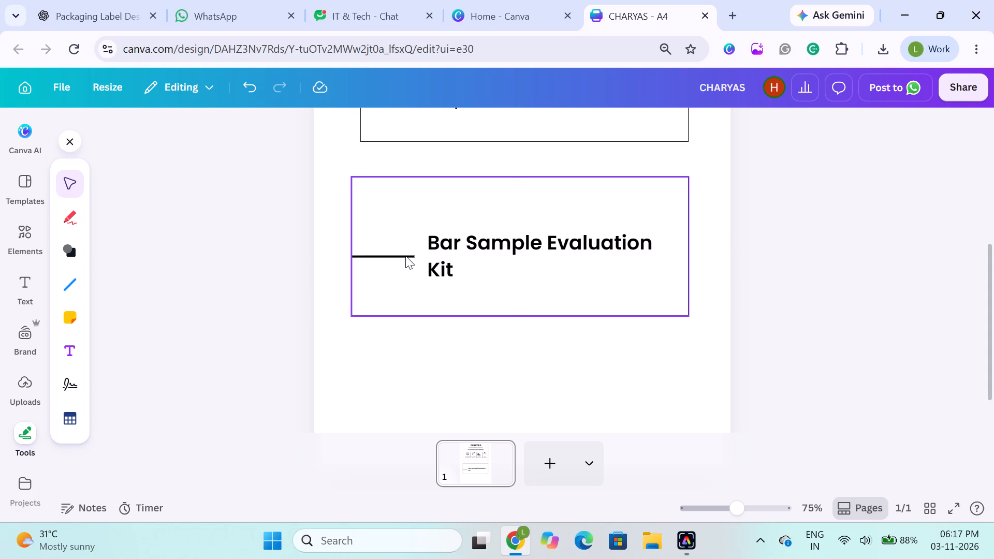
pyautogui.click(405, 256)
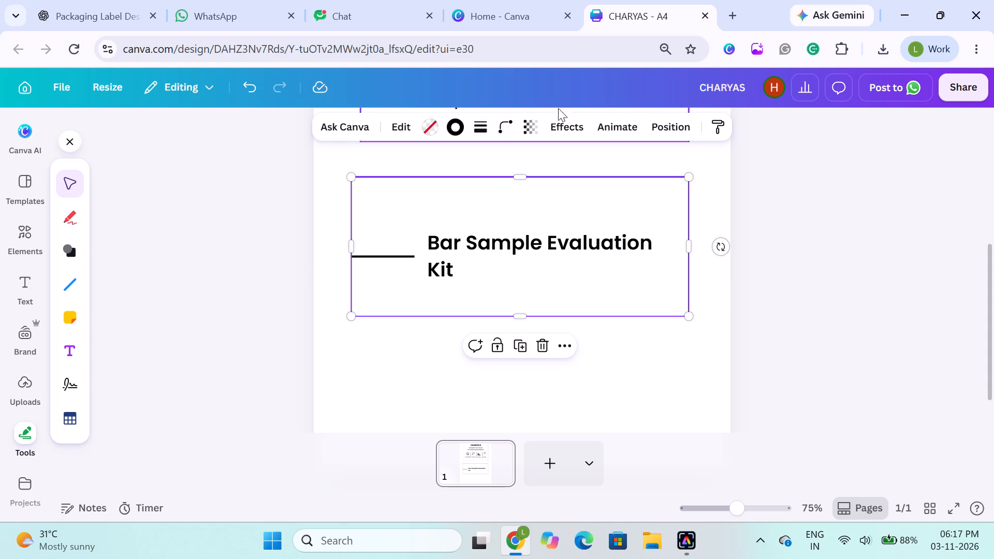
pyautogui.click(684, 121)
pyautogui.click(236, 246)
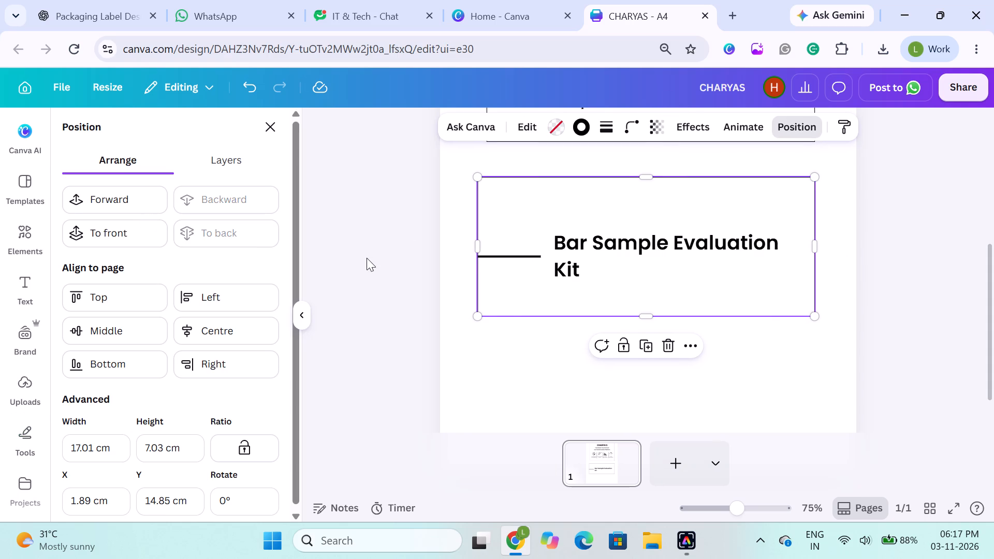
# Move the line before the heading slightly up and inward, off the frame's border and level with the heading's first text line.
pyautogui.moveTo(367, 258); pyautogui.dragTo(372, 253)
pyautogui.click(381, 257)
pyautogui.moveTo(382, 257); pyautogui.dragTo(387, 246)
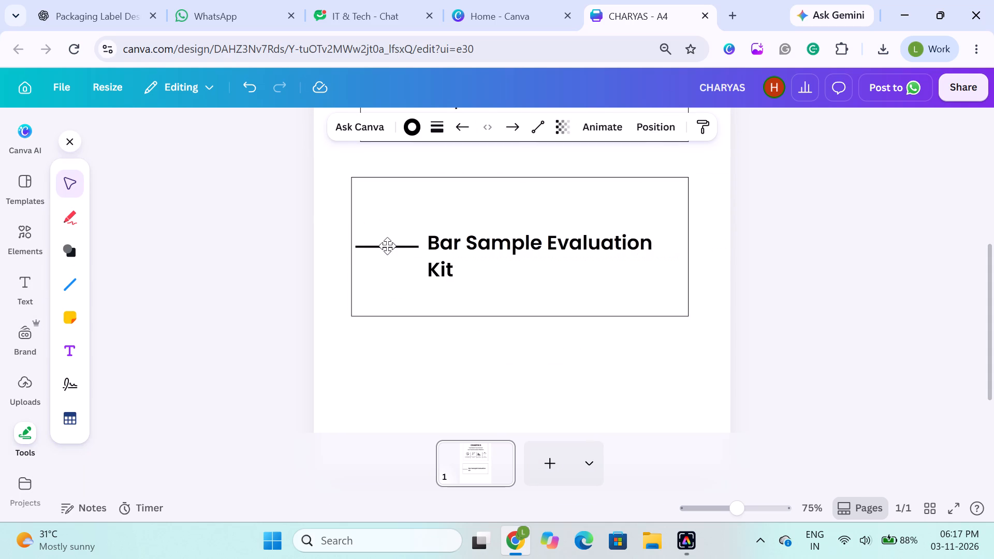
pyautogui.moveTo(387, 246); pyautogui.dragTo(387, 243)
# Reduce the heading's font size to 22 so it fits on one line.
pyautogui.click(467, 249)
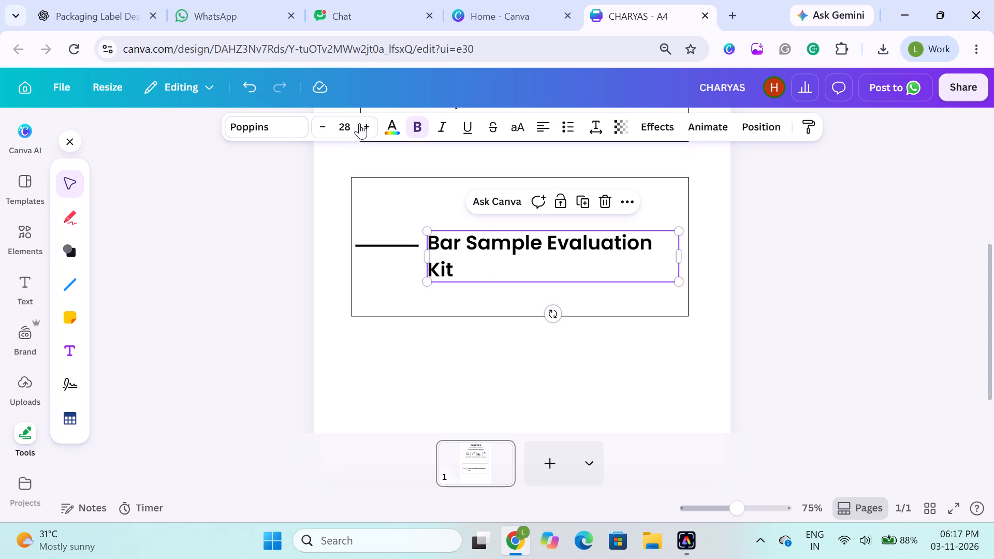
pyautogui.tripleClick(323, 133)
pyautogui.tripleClick(323, 132)
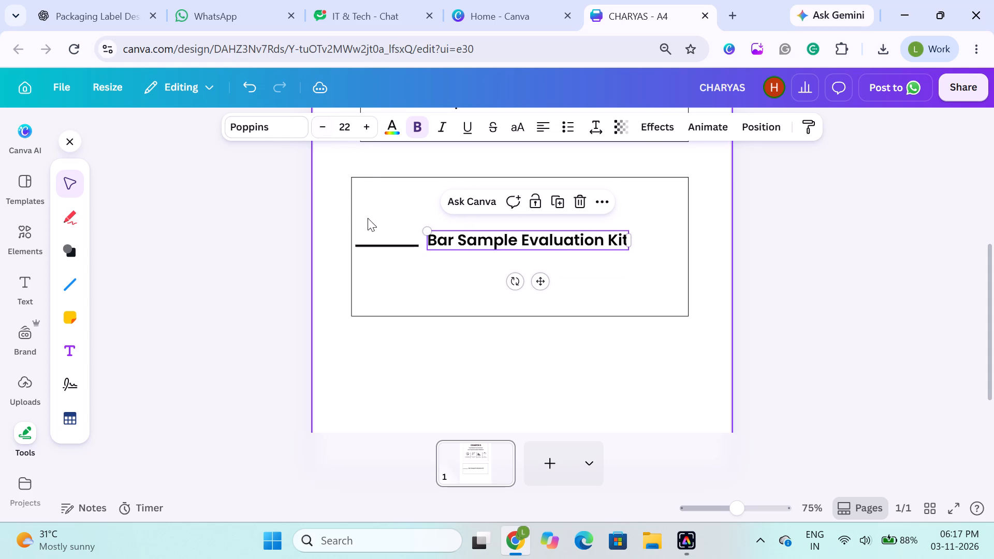
# Duplicate the line before the heading and place the copy after the word "Kit".
pyautogui.click(383, 245)
pyautogui.hotkey('ctrl', 'd')
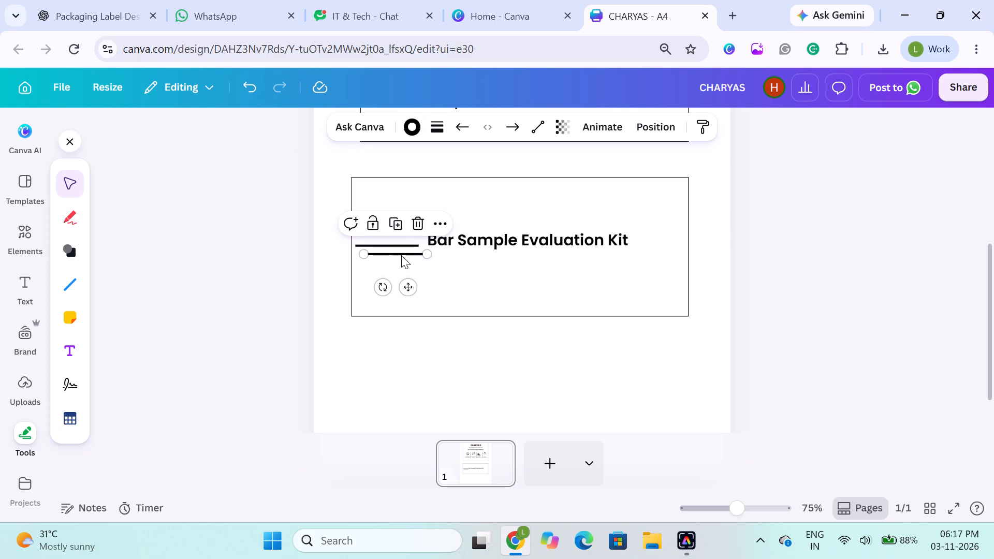
pyautogui.moveTo(400, 255); pyautogui.dragTo(666, 249)
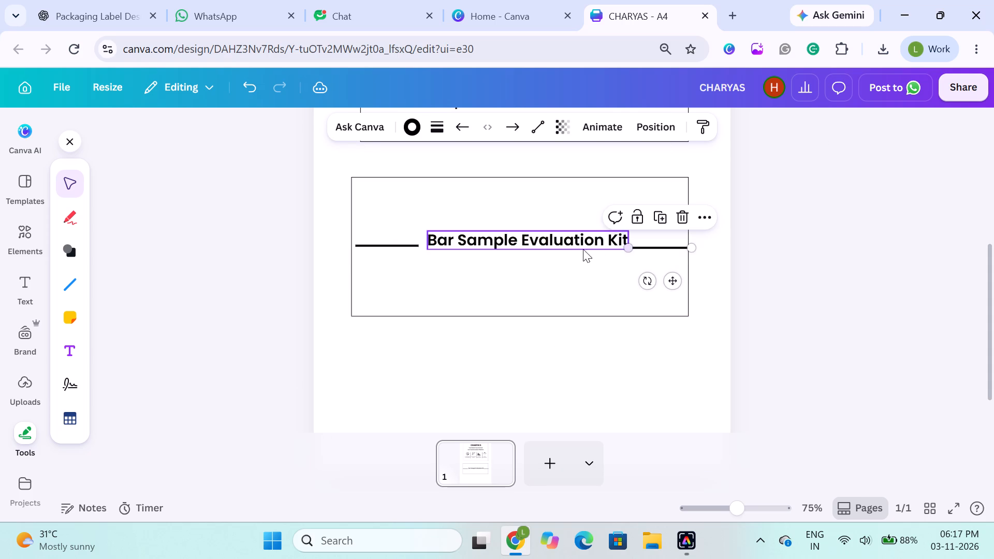
# Shift the heading level with its two flanking lines and reduce its font size to 20.
pyautogui.click(560, 243)
pyautogui.moveTo(534, 239); pyautogui.dragTo(529, 240)
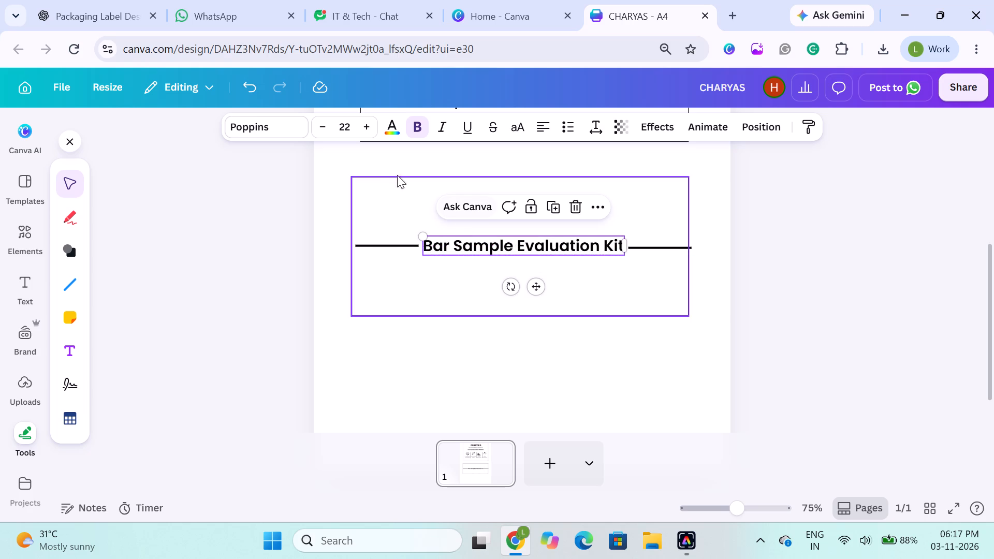
pyautogui.doubleClick(314, 129)
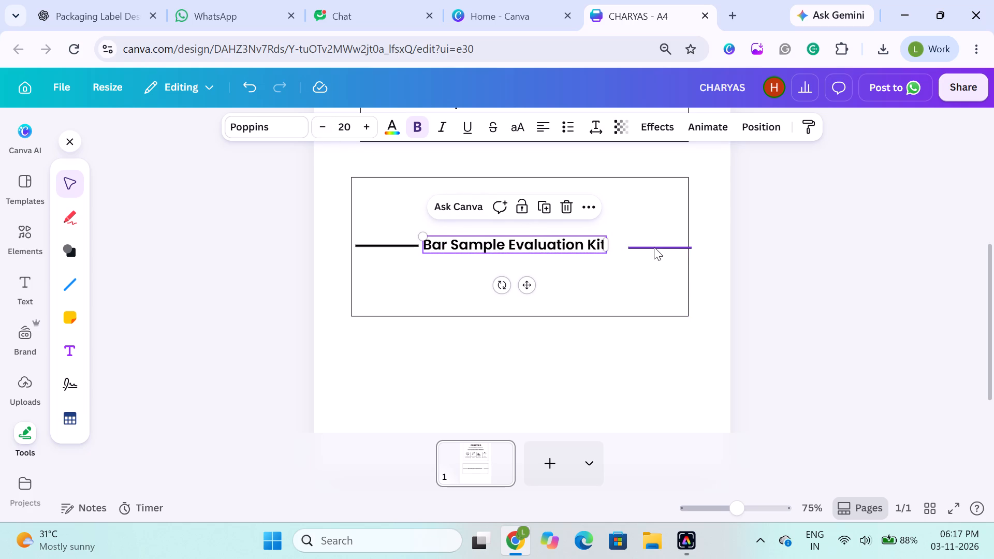
# Move the line after the heading inside the frame, closer to the text and roughly level with it.
pyautogui.moveTo(654, 247); pyautogui.dragTo(646, 244)
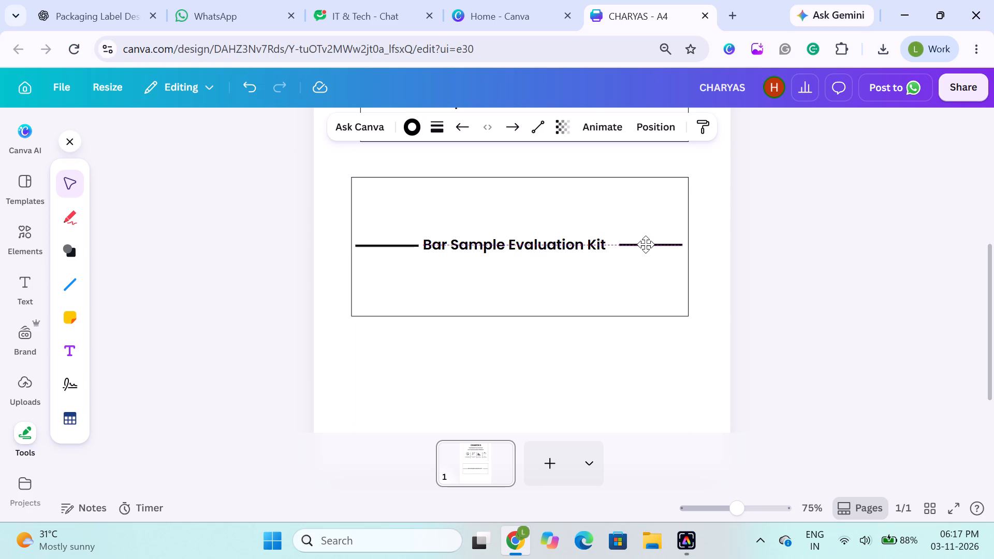
pyautogui.moveTo(646, 244); pyautogui.dragTo(645, 244)
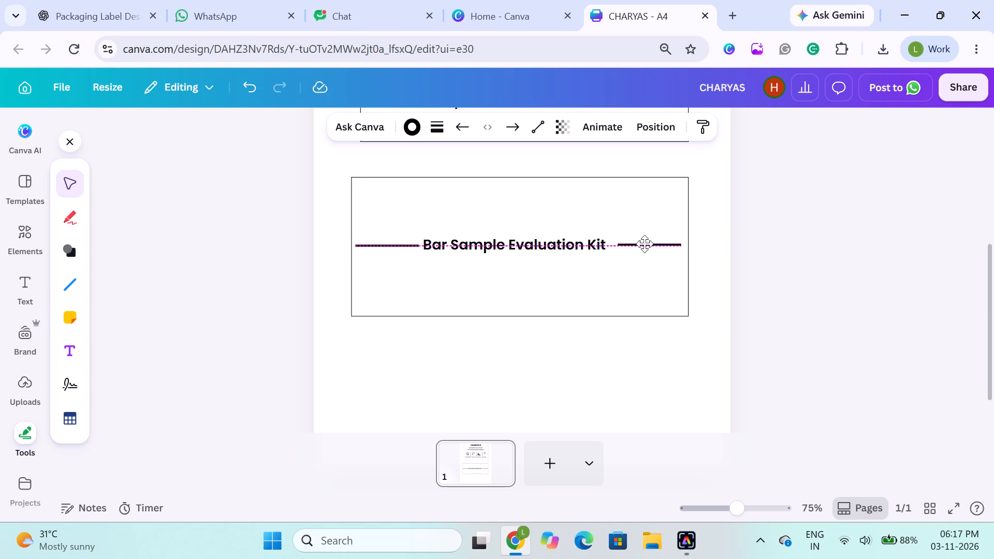
pyautogui.moveTo(645, 244); pyautogui.dragTo(643, 243)
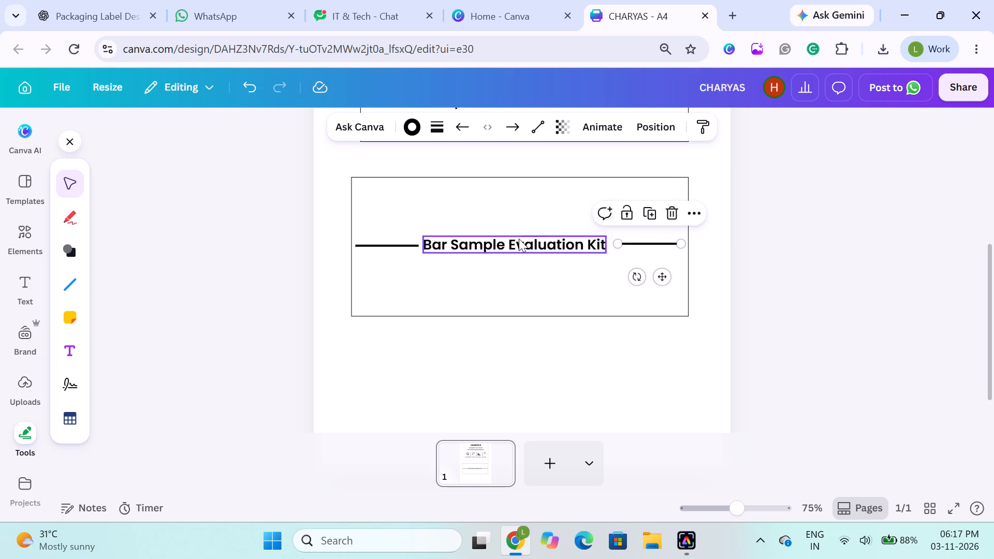
pyautogui.click(784, 240)
# Align the heading text with its frame using Centre alignment.
pyautogui.click(546, 238)
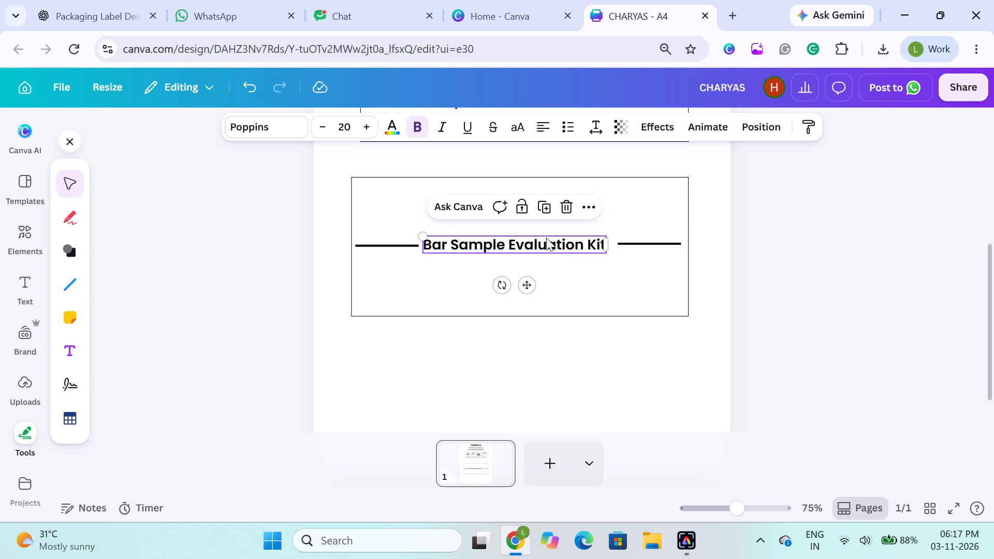
pyautogui.keyDown('shift'); pyautogui.click(672, 267); pyautogui.keyUp('shift')
pyautogui.click(835, 118)
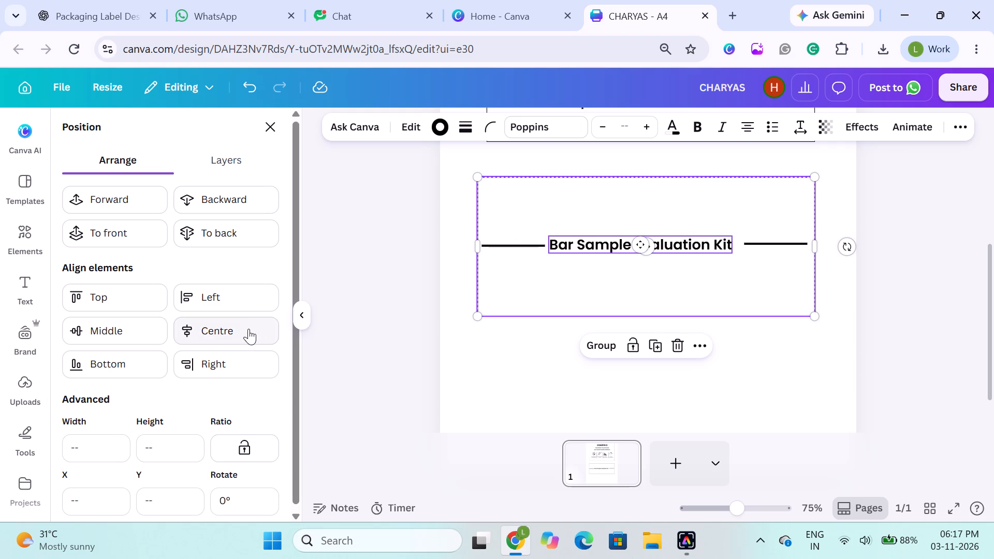
pyautogui.click(247, 329)
pyautogui.click(372, 266)
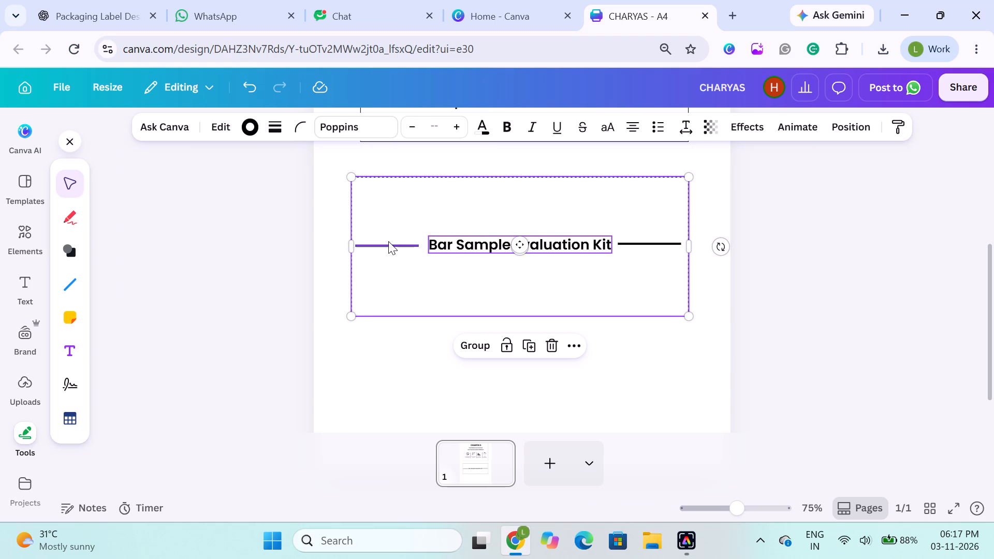
# Align the heading text and both flanking lines with one another using Middle alignment.
pyautogui.click(388, 246)
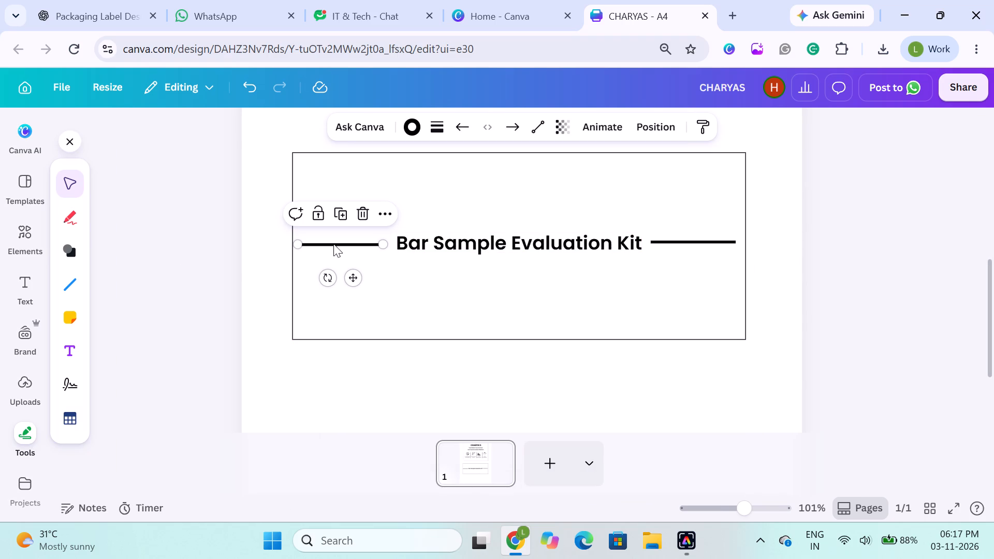
pyautogui.keyDown('shift'); pyautogui.click(565, 245); pyautogui.keyUp('shift')
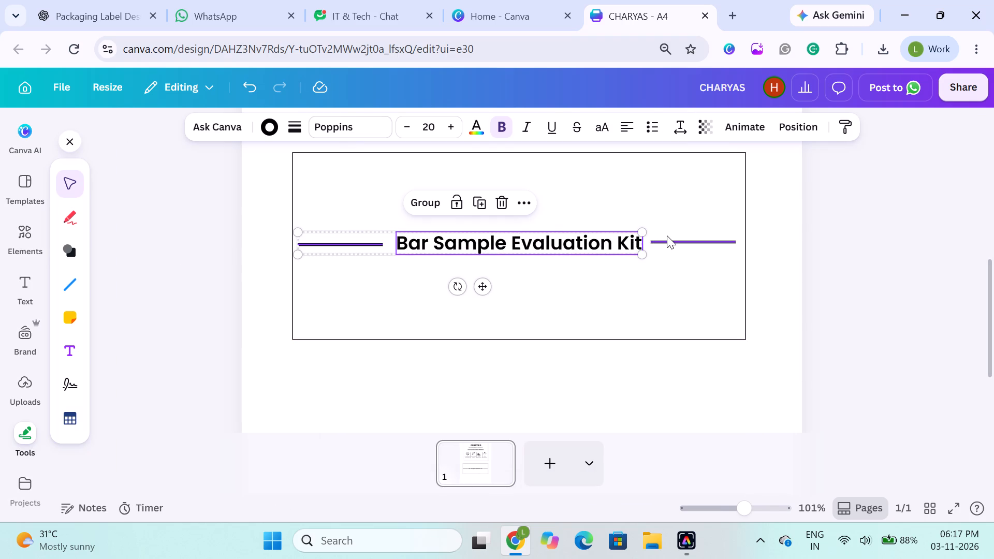
pyautogui.keyDown('shift'); pyautogui.click(668, 238); pyautogui.keyUp('shift')
pyautogui.click(790, 122)
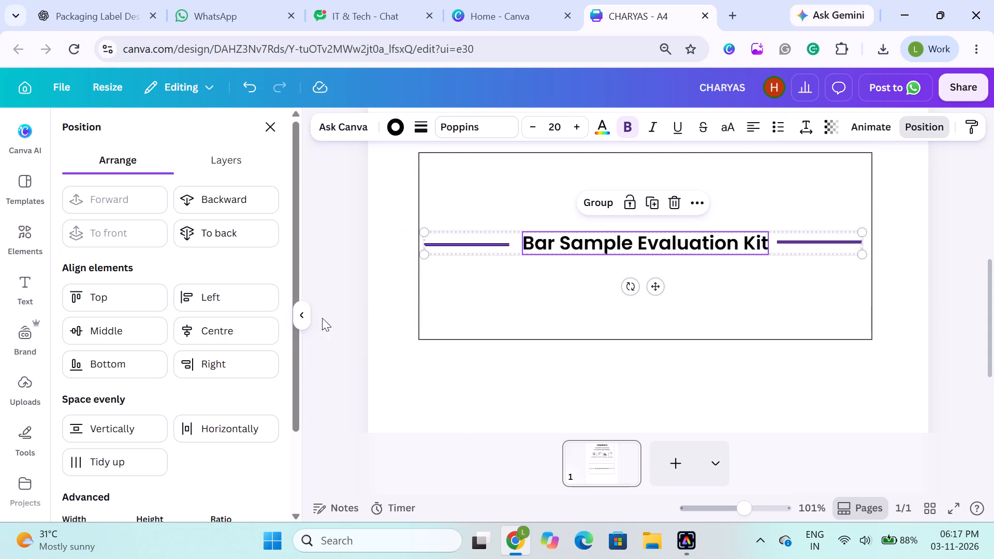
pyautogui.click(255, 330)
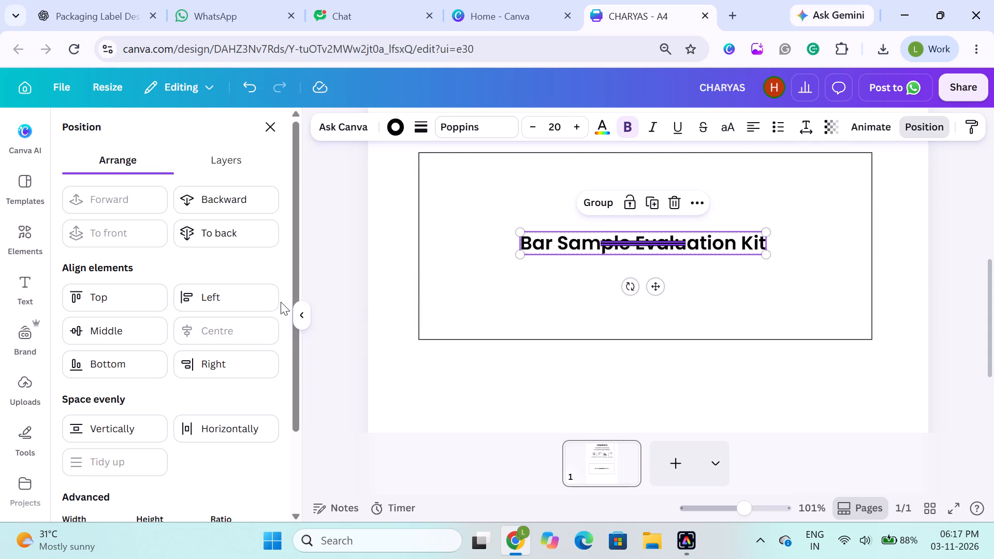
pyautogui.hotkey('ctrl', 'z')
pyautogui.click(119, 331)
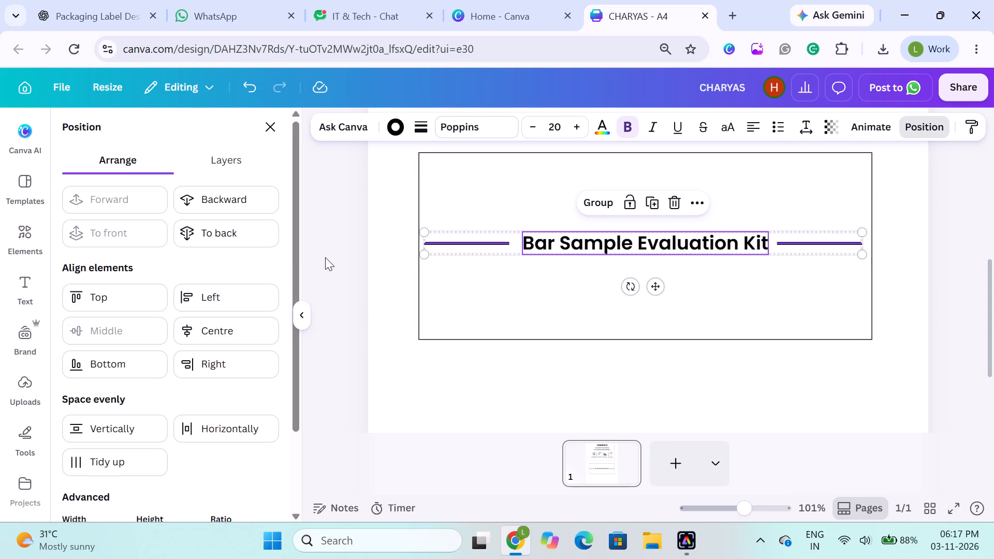
pyautogui.click(325, 257)
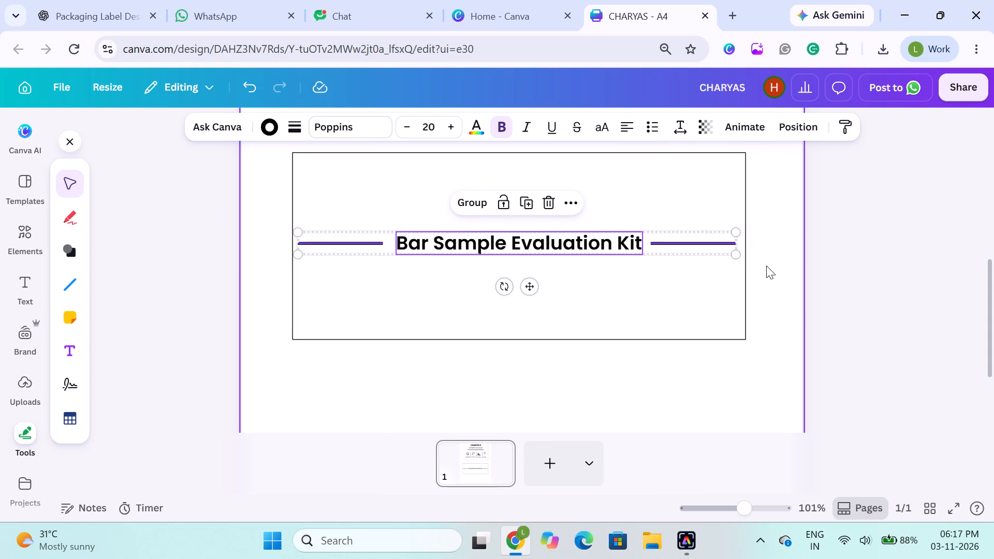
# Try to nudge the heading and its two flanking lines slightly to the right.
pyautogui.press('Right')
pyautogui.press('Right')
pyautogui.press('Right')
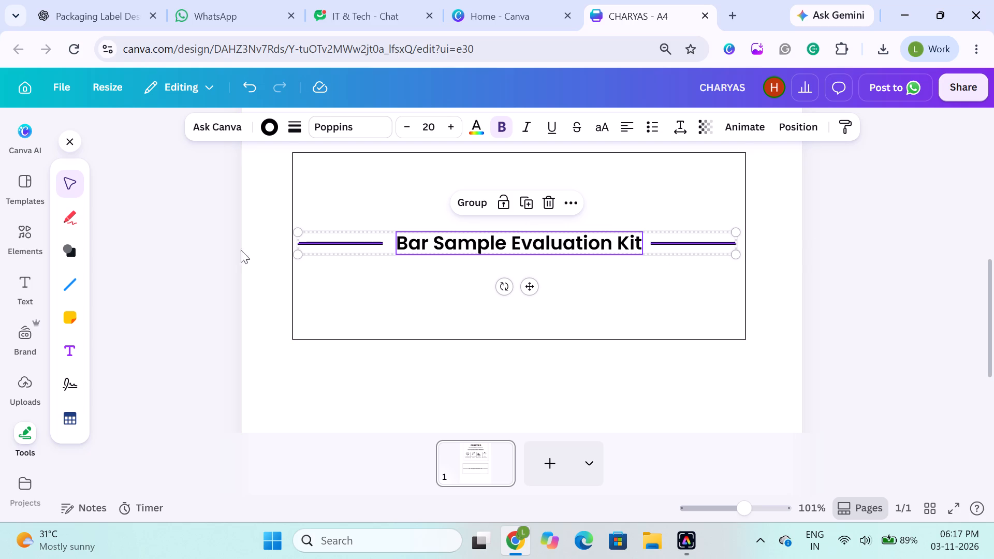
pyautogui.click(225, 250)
# Replace the line after the heading with a duplicate of the line before it, placed roughly level with the text.
pyautogui.click(673, 244)
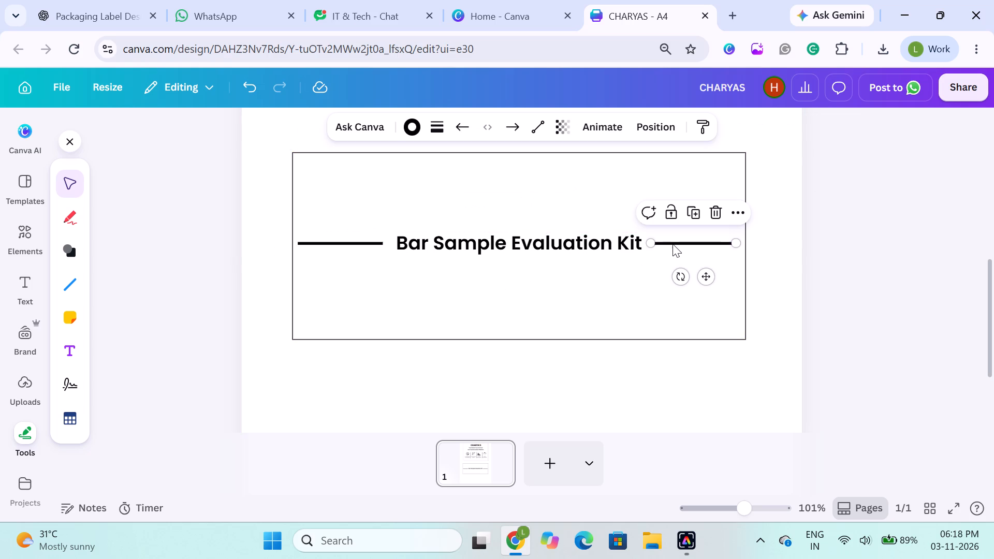
pyautogui.press('BackSpace')
pyautogui.click(358, 241)
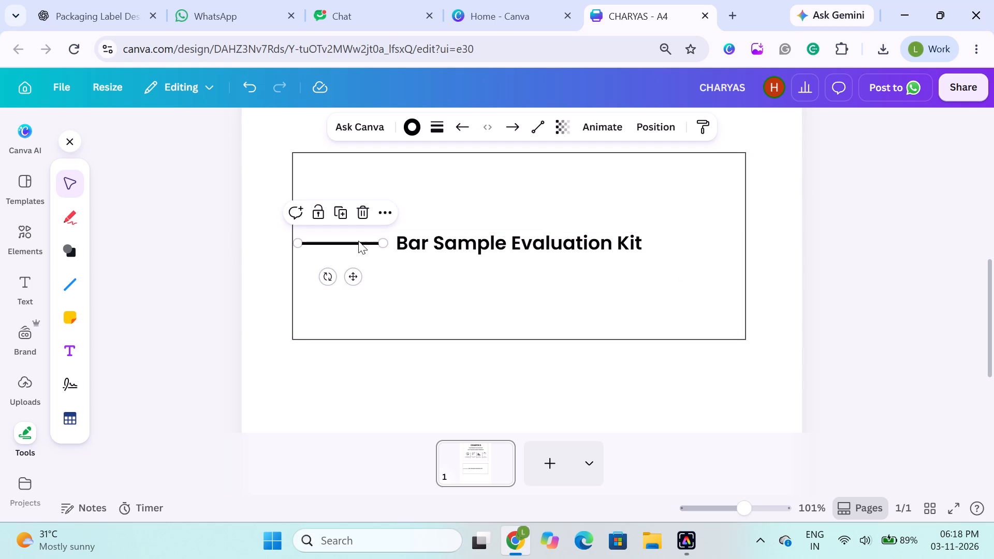
pyautogui.hotkey('ctrl', 'd')
pyautogui.moveTo(360, 253); pyautogui.dragTo(694, 246)
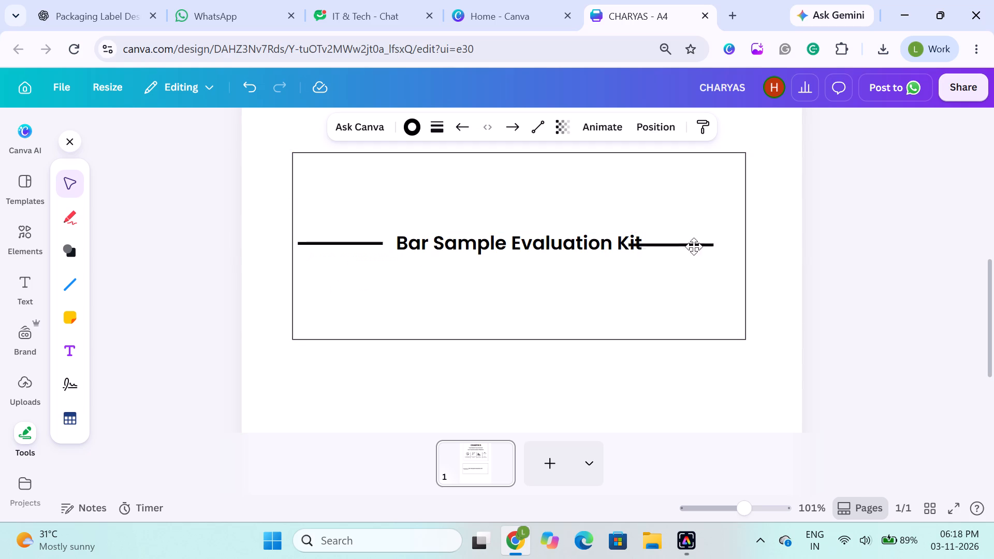
pyautogui.moveTo(694, 246); pyautogui.dragTo(707, 243)
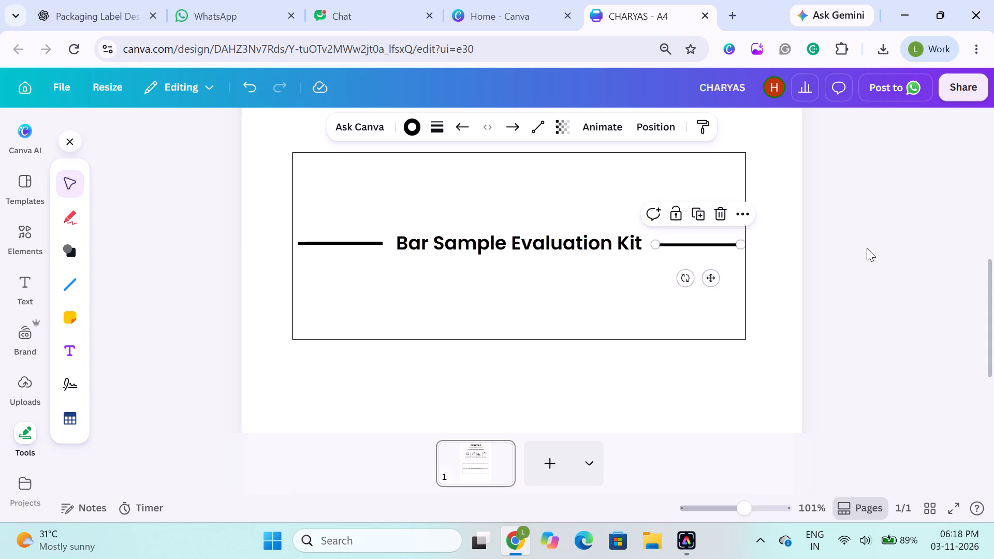
pyautogui.click(867, 248)
# Group the "Bar Sample Evaluation Kit" heading with its two flanking lines.
pyautogui.moveTo(168, 210); pyautogui.dragTo(699, 281)
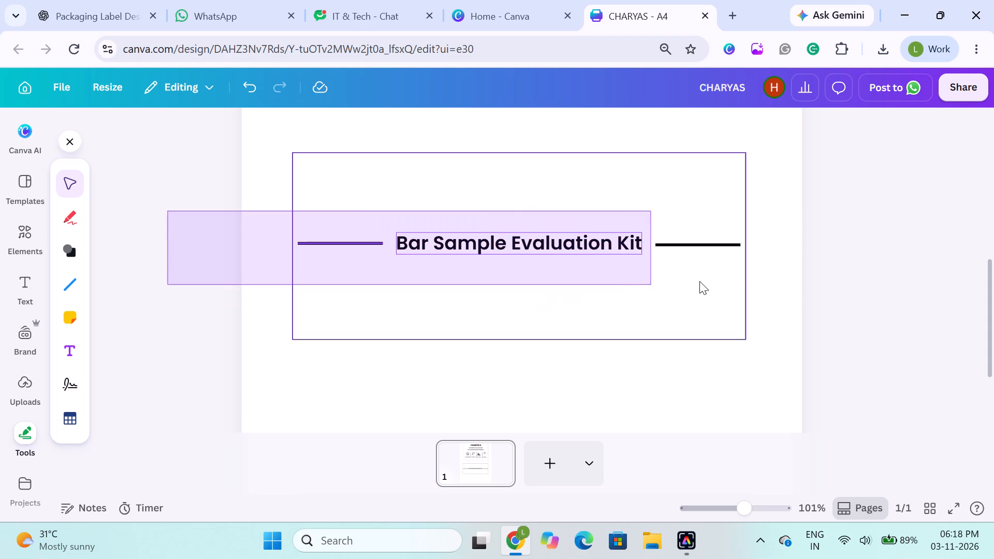
pyautogui.moveTo(699, 281); pyautogui.dragTo(735, 274)
pyautogui.keyDown('shift'); pyautogui.click(707, 295); pyautogui.keyUp('shift')
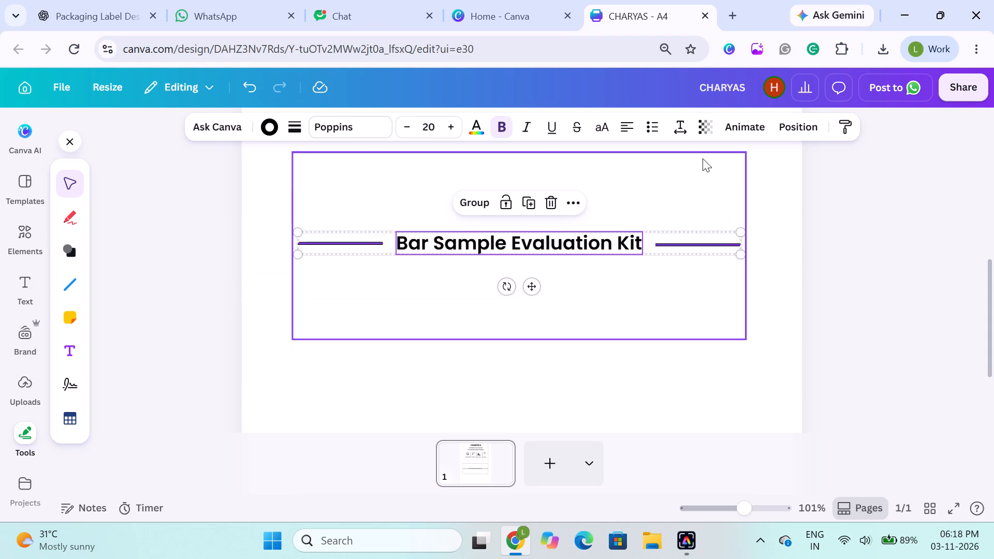
pyautogui.click(795, 119)
pyautogui.click(208, 331)
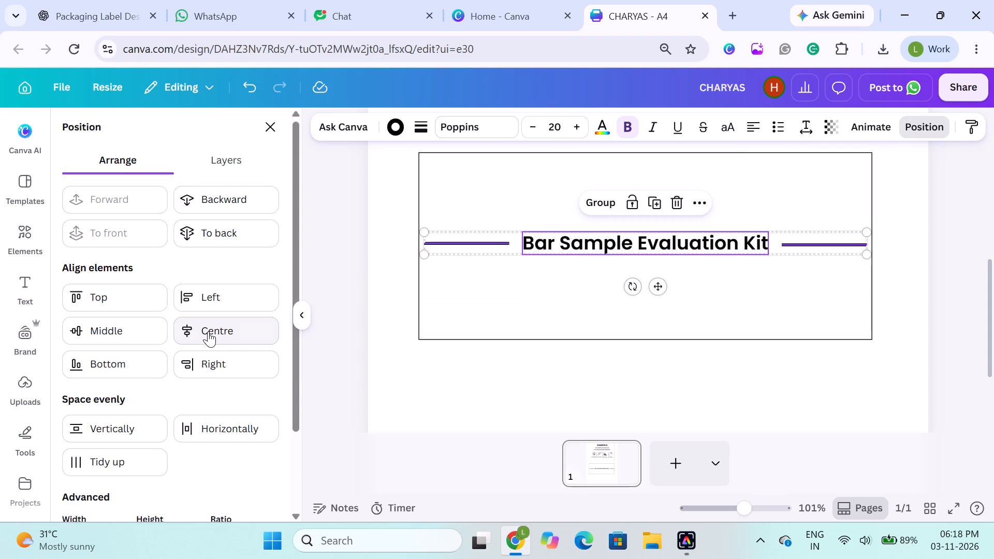
pyautogui.hotkey('ctrl', 'z')
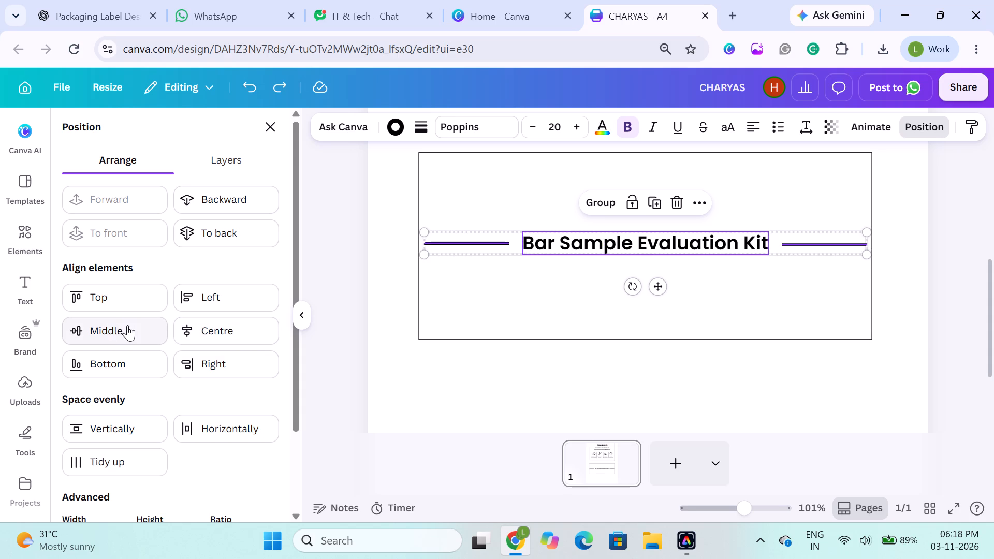
pyautogui.click(594, 196)
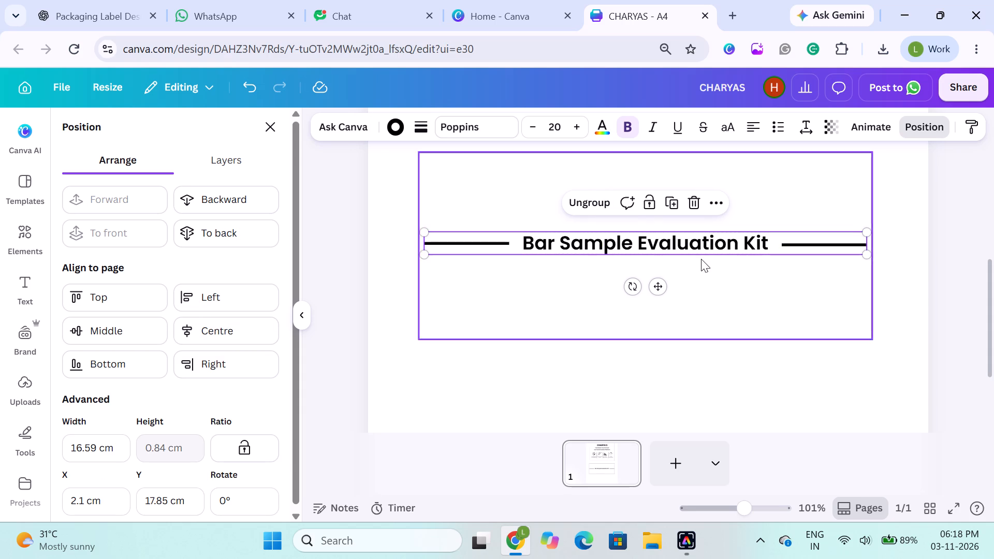
# Align the grouped heading and lines with their frame using Centre alignment.
pyautogui.keyDown('shift'); pyautogui.click(467, 316); pyautogui.keyUp('shift')
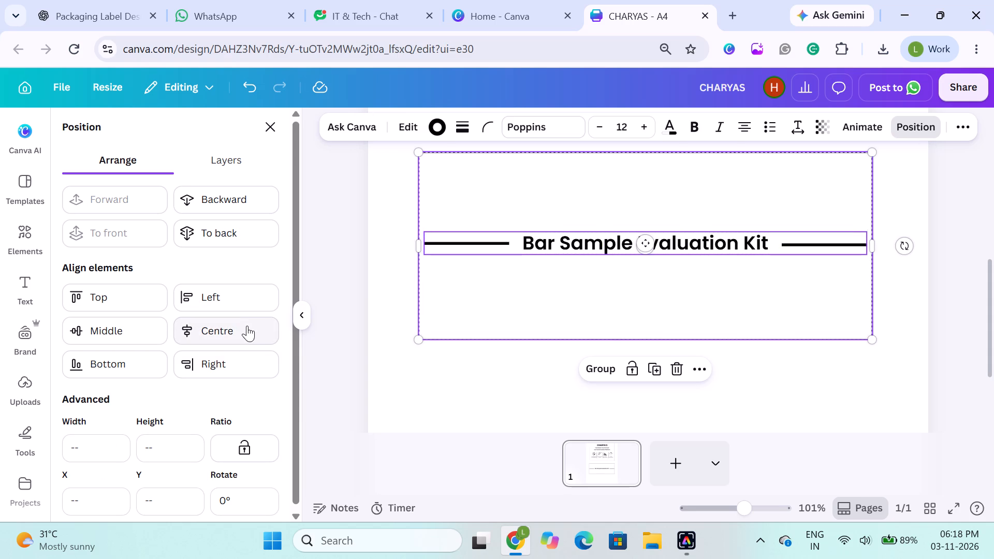
pyautogui.click(247, 326)
pyautogui.click(381, 284)
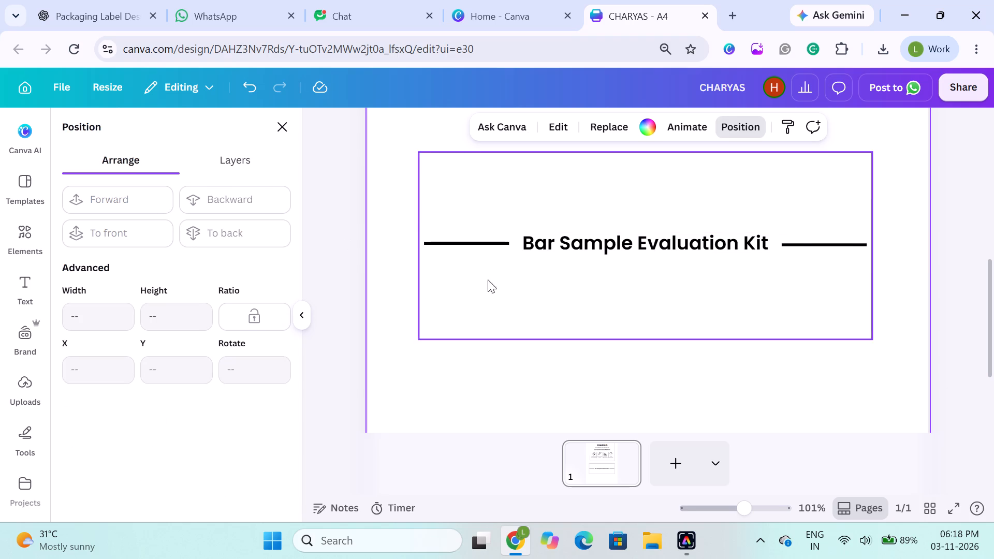
pyautogui.click(958, 224)
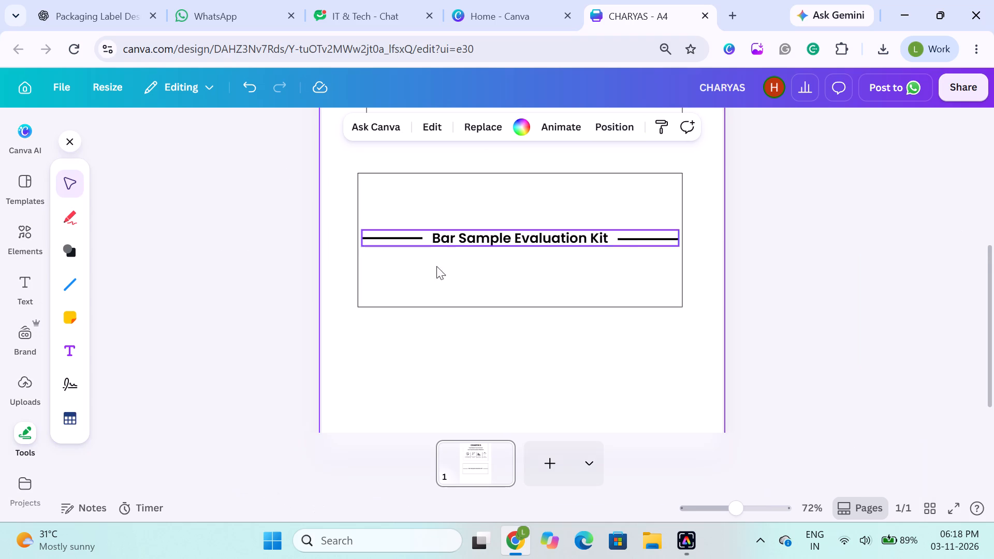
# Shift the grouped heading and its frame together slightly to the right, centring them beneath the branding frame.
pyautogui.moveTo(211, 315); pyautogui.dragTo(227, 313)
pyautogui.moveTo(204, 204); pyautogui.dragTo(519, 269)
pyautogui.moveTo(534, 273); pyautogui.dragTo(531, 251)
pyautogui.scroll(1, 531, 251)
pyautogui.moveTo(500, 310); pyautogui.dragTo(504, 308)
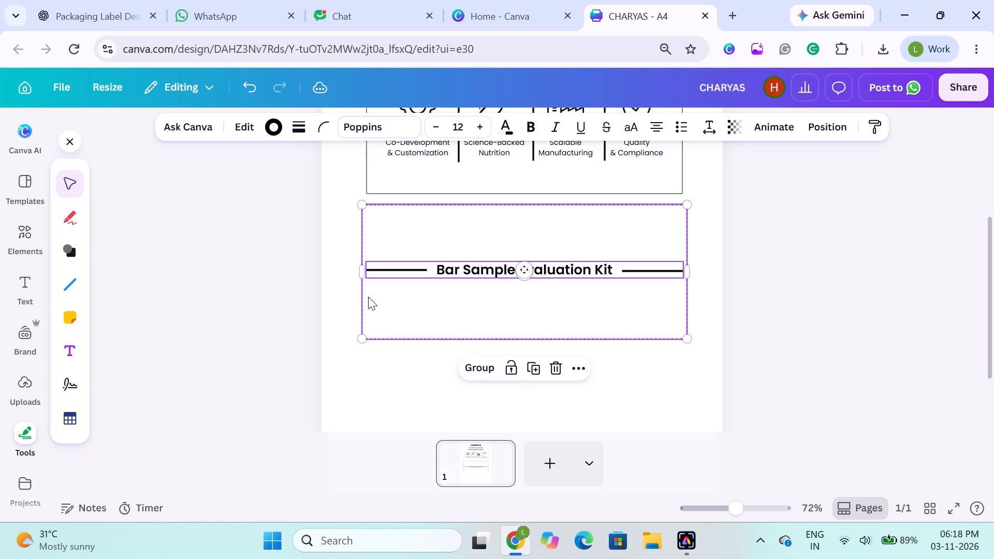
pyautogui.click(819, 134)
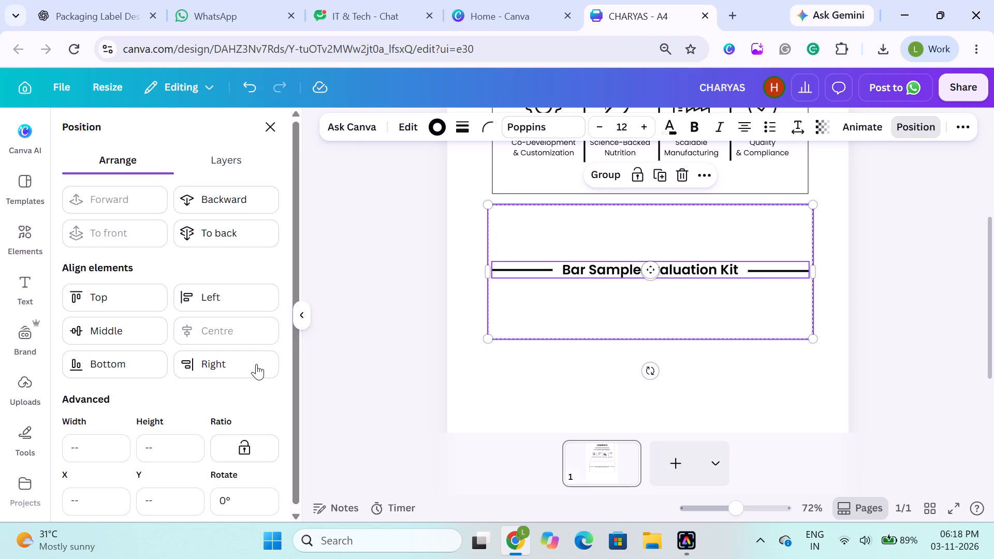
pyautogui.click(347, 350)
pyautogui.click(226, 351)
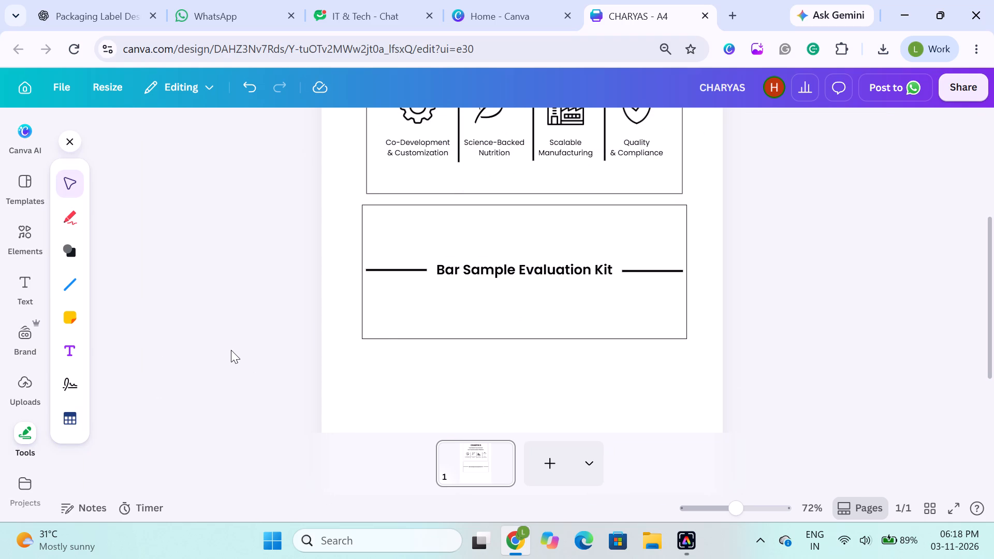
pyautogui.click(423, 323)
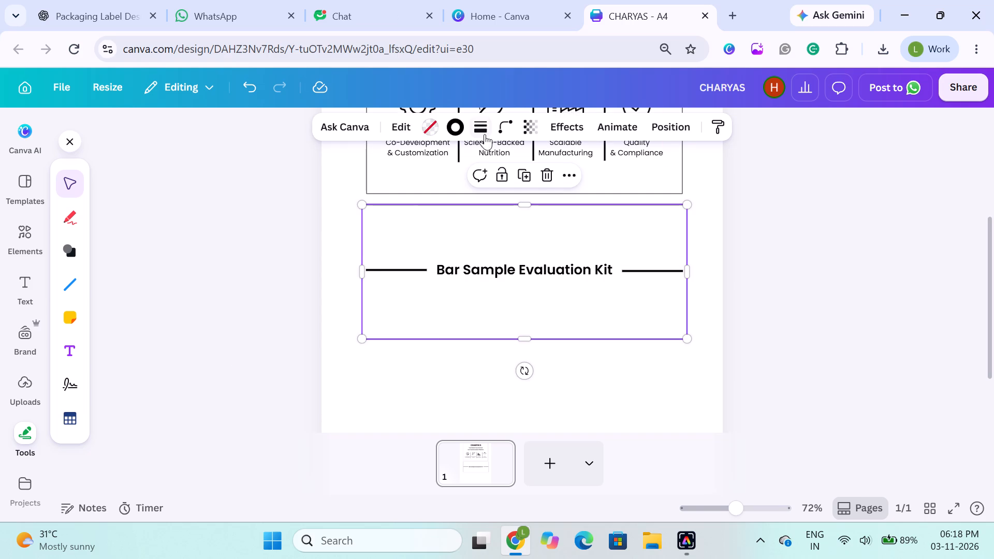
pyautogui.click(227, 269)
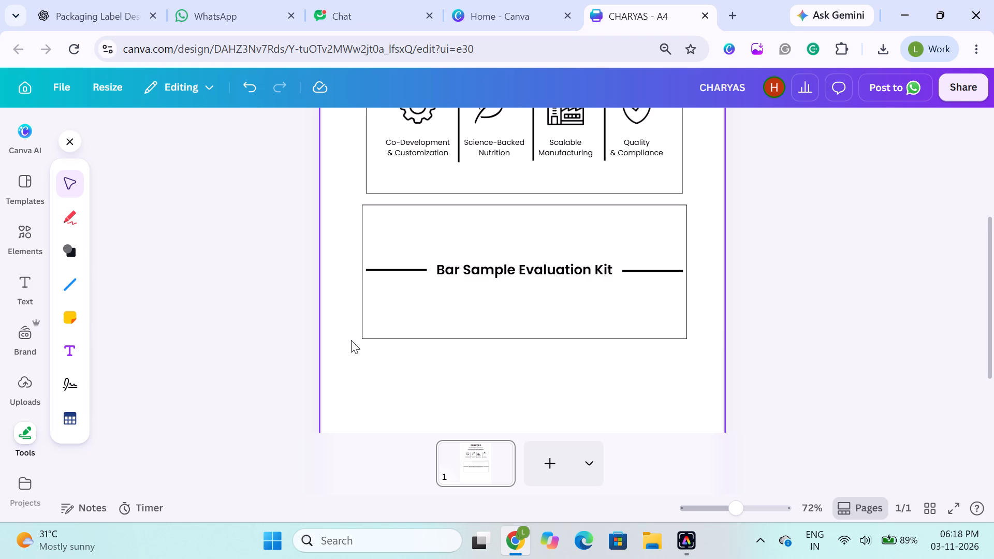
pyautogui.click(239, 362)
# Duplicate the empty rectangle frame around the heading and place the copy directly below it.
pyautogui.scroll(-1, 261, 355)
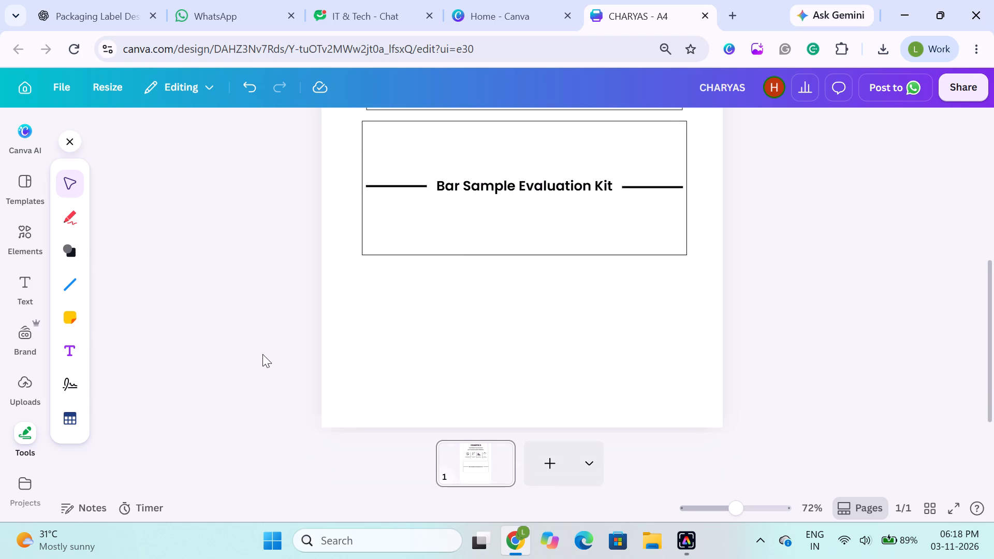
pyautogui.scroll(-1, 262, 354)
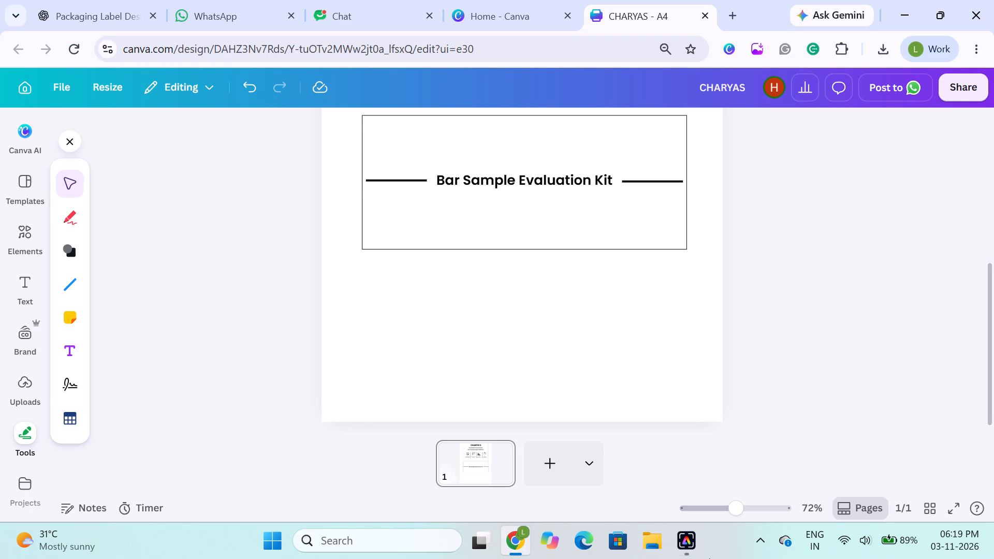
pyautogui.click(459, 230)
pyautogui.hotkey('ctrl', 'd')
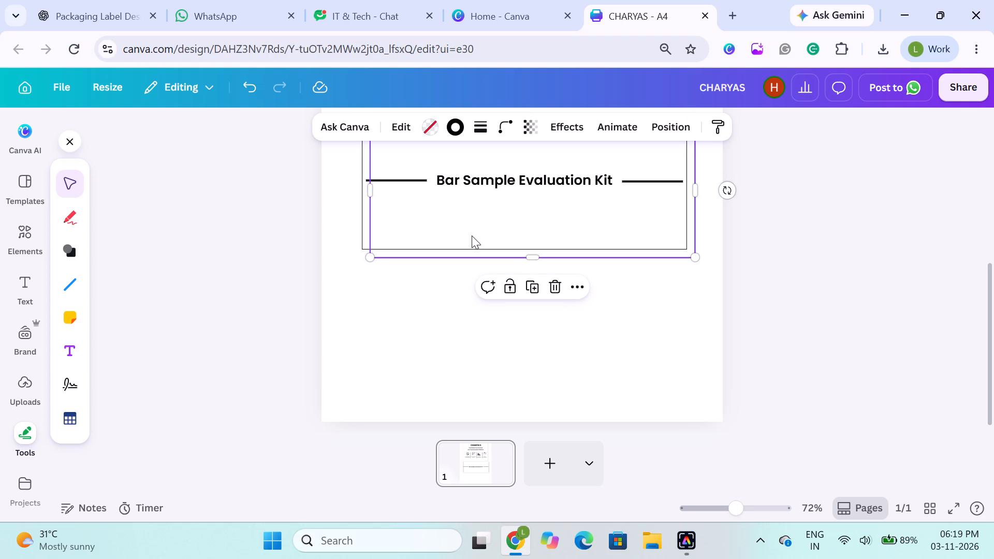
pyautogui.moveTo(494, 219); pyautogui.dragTo(483, 357)
pyautogui.click(373, 365)
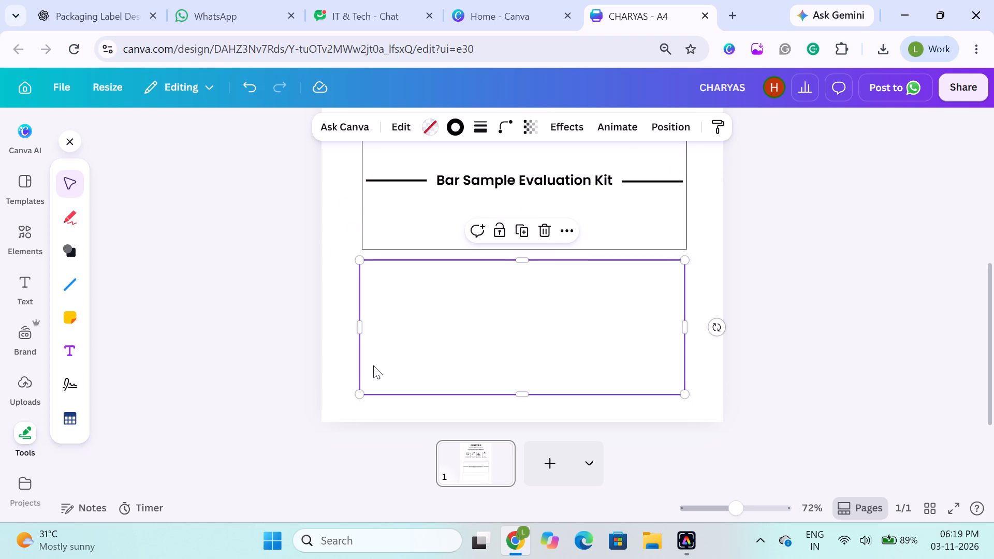
pyautogui.click(435, 323)
# Duplicate the grouped heading with its lines and place the copy inside the new lower frame.
pyautogui.click(471, 180)
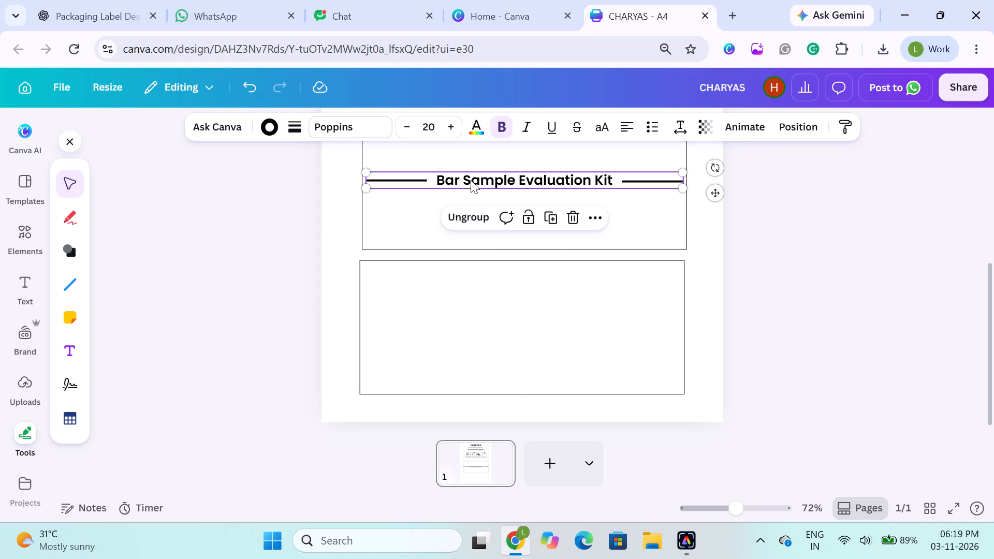
pyautogui.hotkey('ctrl', 'd')
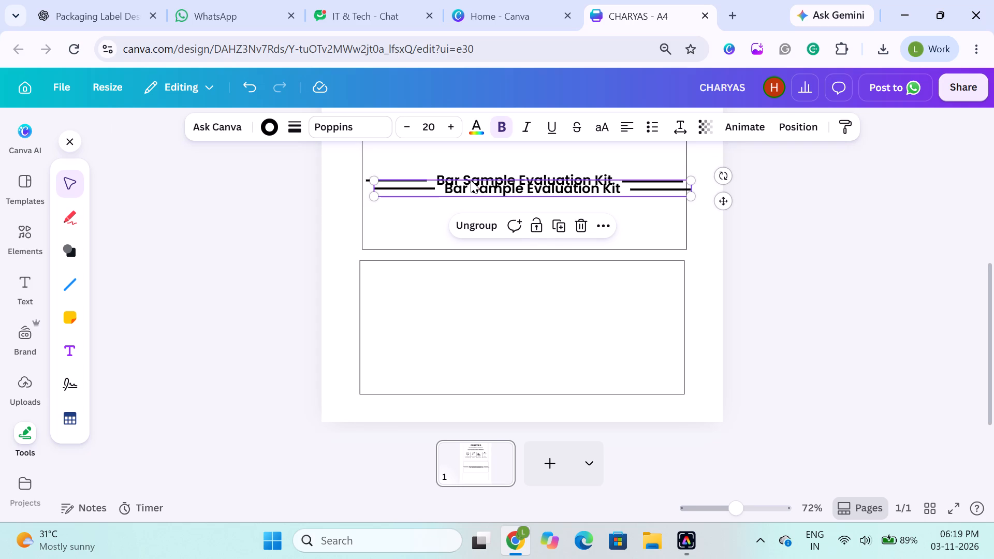
pyautogui.moveTo(472, 185); pyautogui.dragTo(461, 318)
pyautogui.doubleClick(461, 318)
pyautogui.click(312, 337)
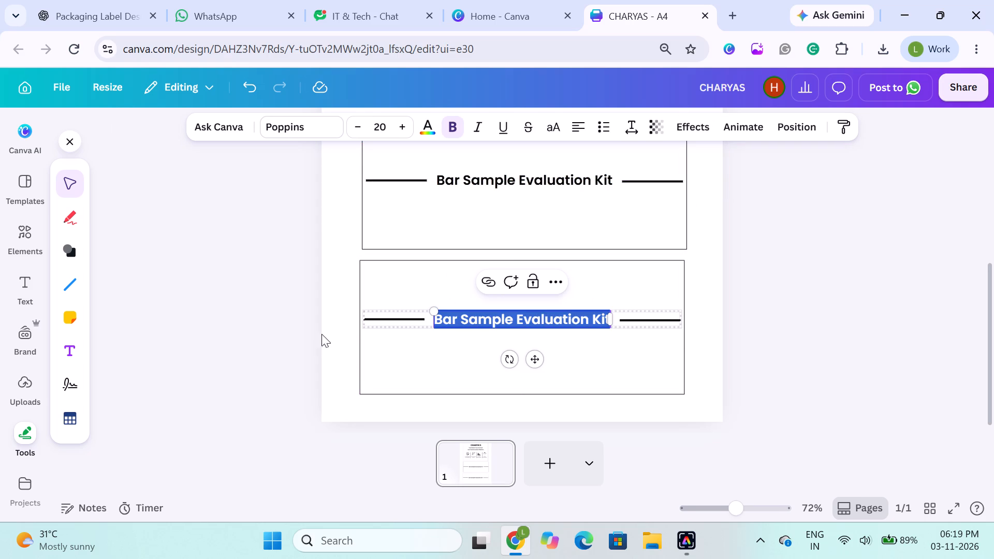
# Ungroup the copied heading in the lower frame and delete the line before its text.
pyautogui.click(371, 320)
pyautogui.click(463, 276)
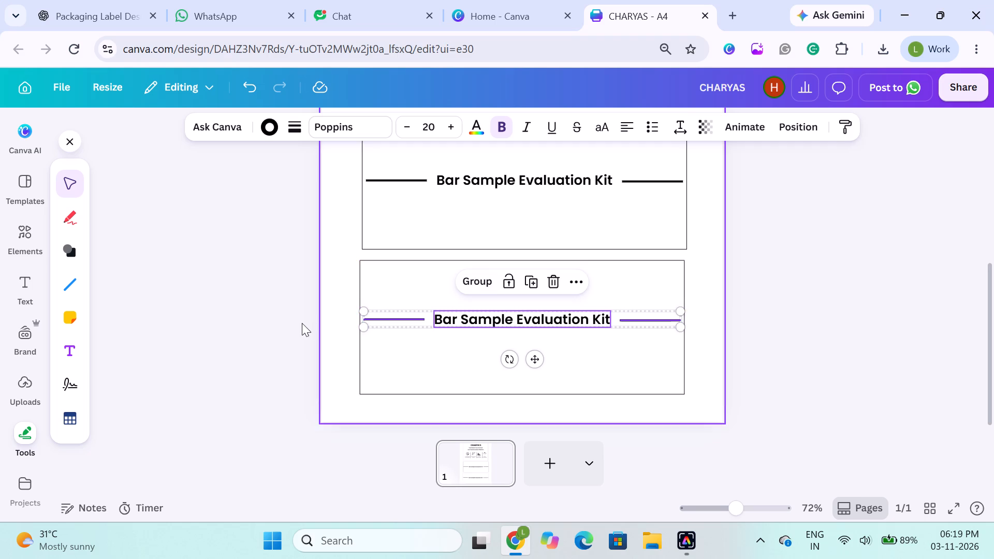
pyautogui.click(302, 323)
pyautogui.click(386, 320)
pyautogui.press('BackSpace')
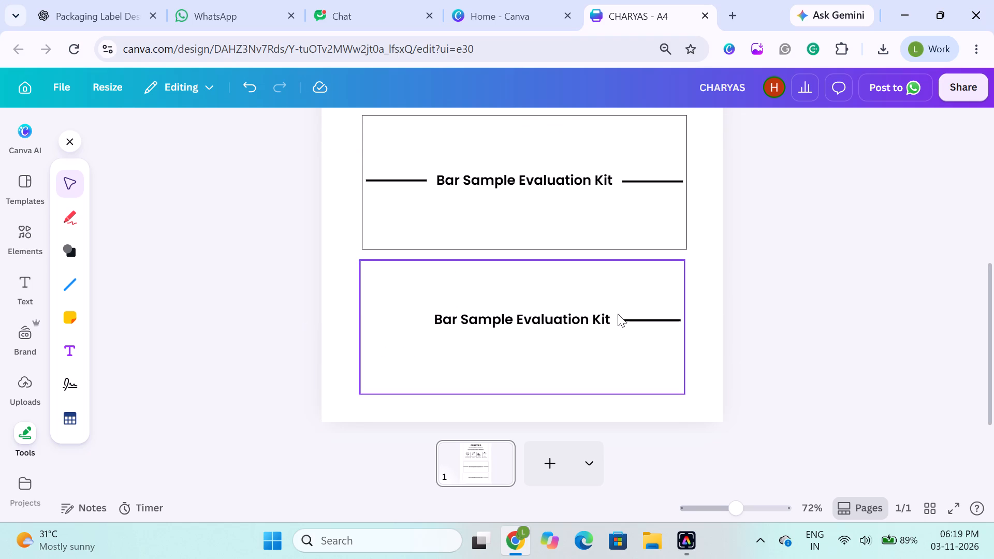
# Turn the remaining line in the lower frame vertical (90°) and place it just after the copied heading text.
pyautogui.click(551, 323)
pyautogui.click(644, 318)
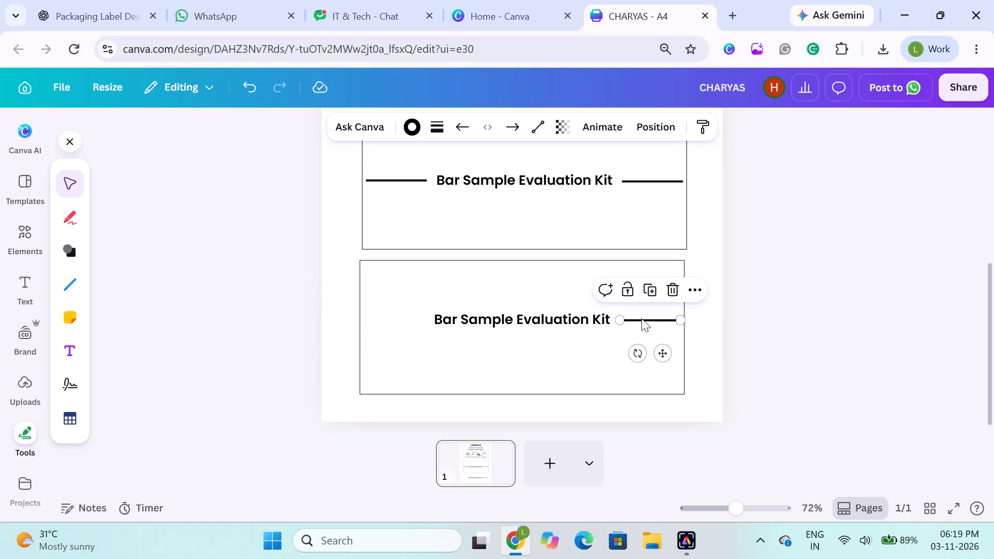
pyautogui.keyDown('shift'); pyautogui.moveTo(623, 320); pyautogui.dragTo(642, 284); pyautogui.keyUp('shift')
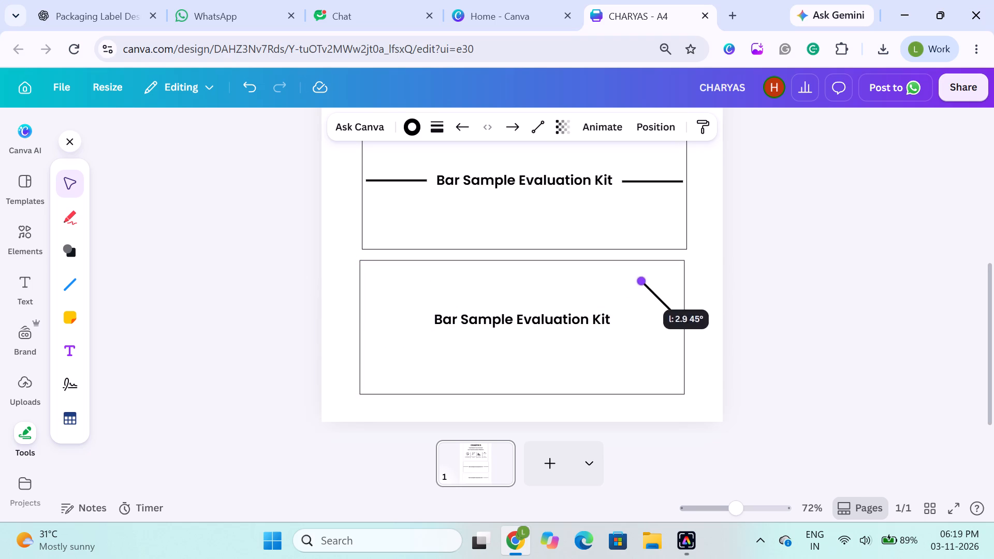
pyautogui.keyDown('shift'); pyautogui.moveTo(642, 284); pyautogui.dragTo(651, 282); pyautogui.keyUp('shift')
pyautogui.moveTo(681, 320); pyautogui.dragTo(651, 336)
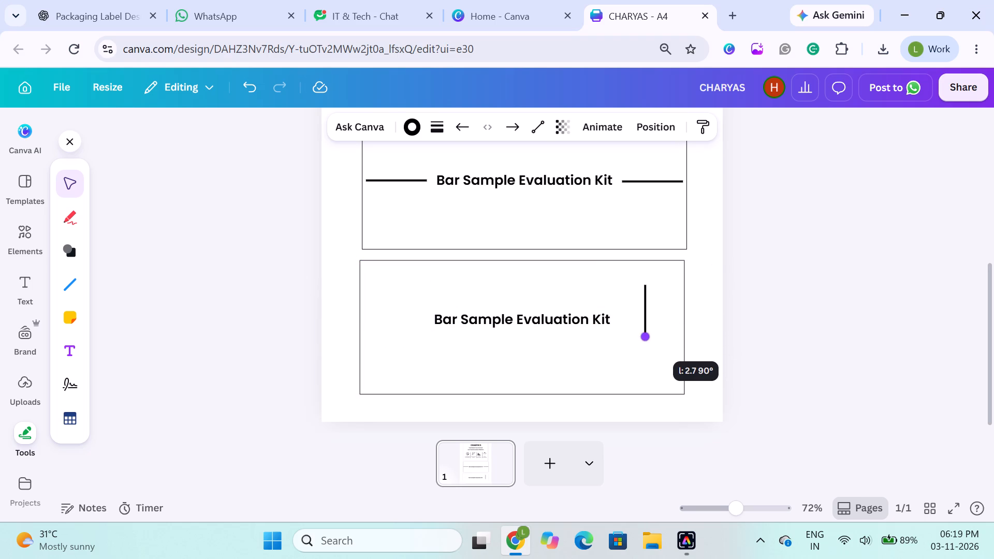
pyautogui.moveTo(651, 336); pyautogui.dragTo(649, 340)
pyautogui.moveTo(644, 305); pyautogui.dragTo(642, 326)
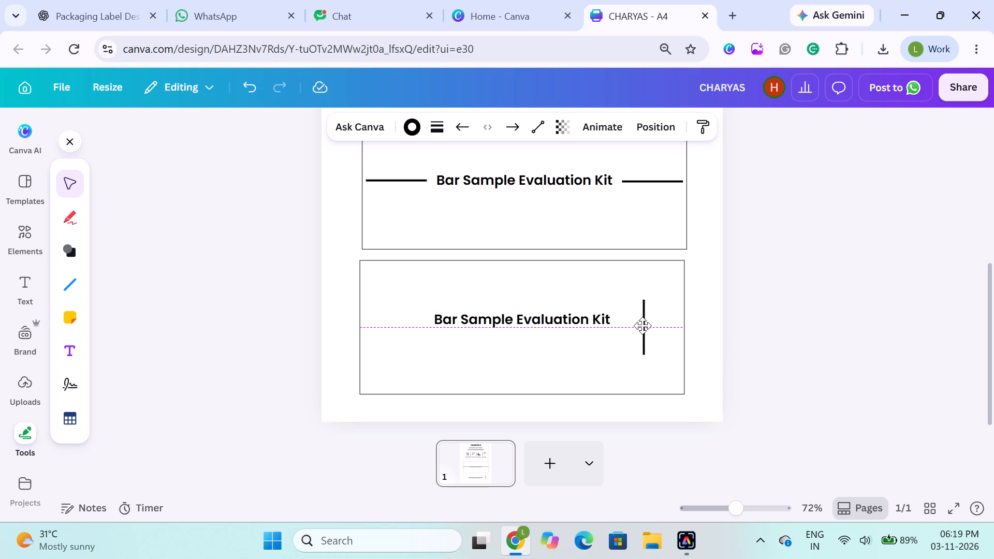
pyautogui.moveTo(642, 326); pyautogui.dragTo(620, 325)
# Replace the copied heading text in the lower frame with "INNOVATION" in capitals.
pyautogui.click(543, 321)
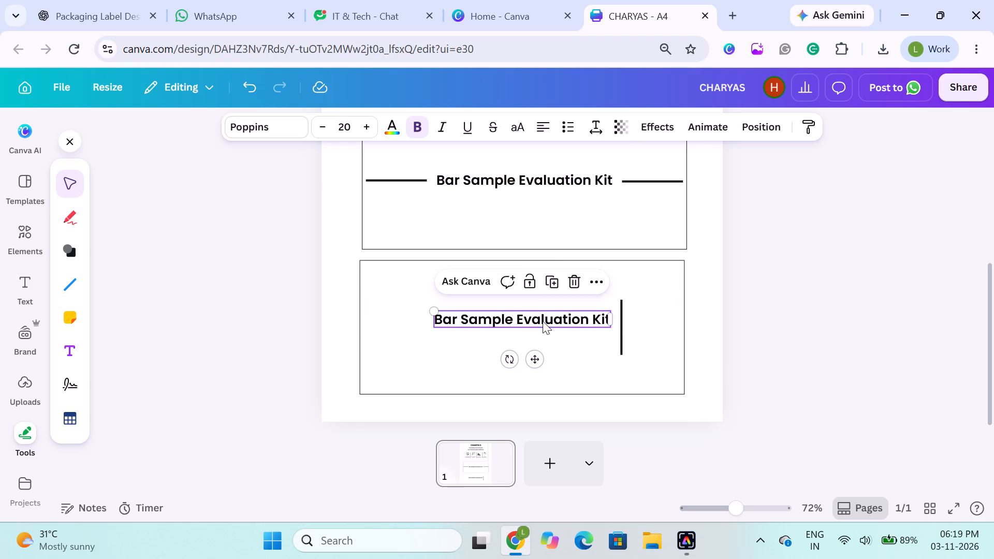
pyautogui.doubleClick(543, 321)
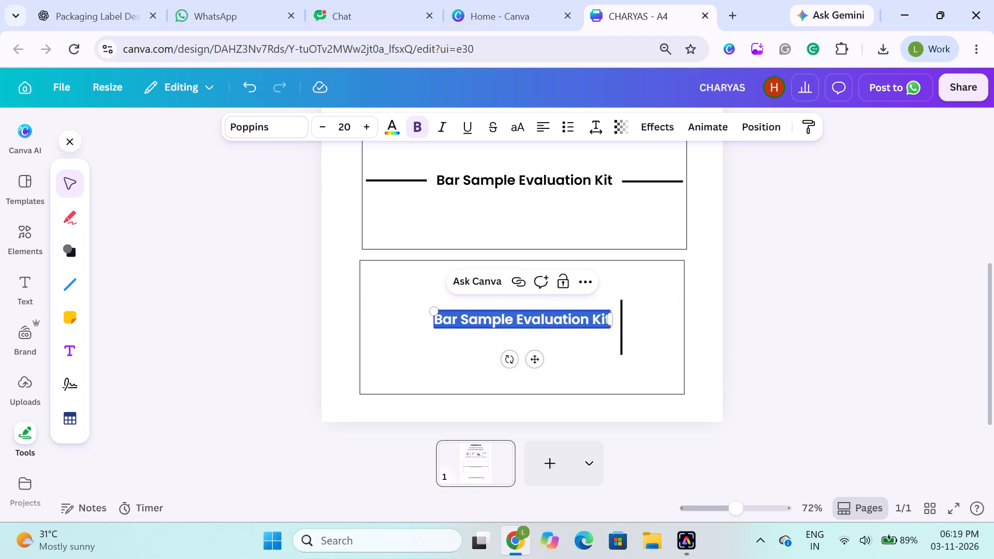
pyautogui.press('i')
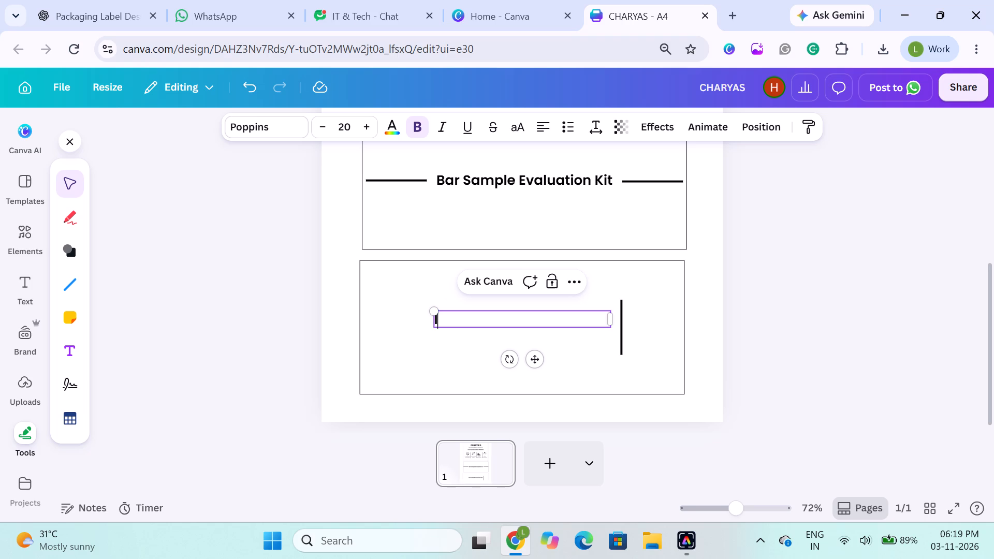
pyautogui.write('nnovation')
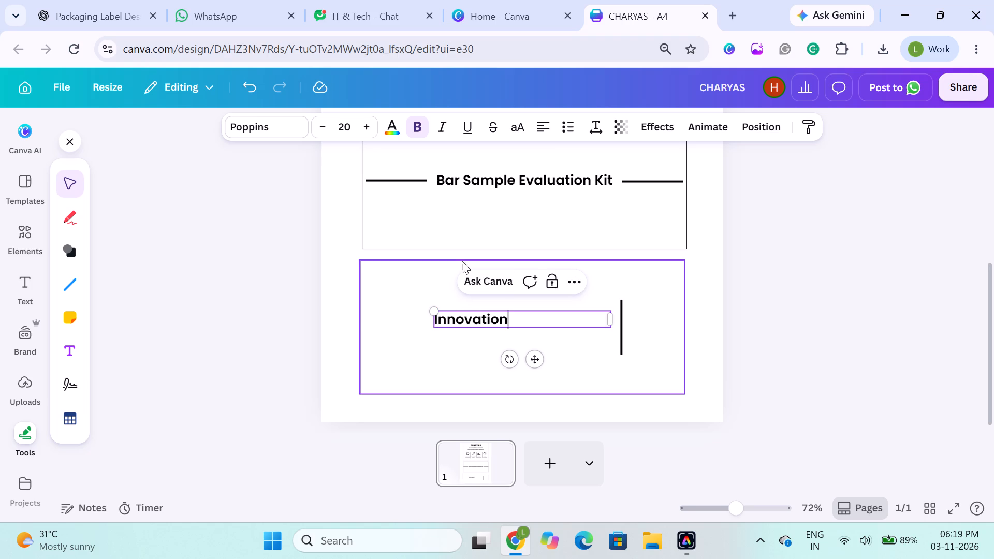
pyautogui.press('BackSpace')
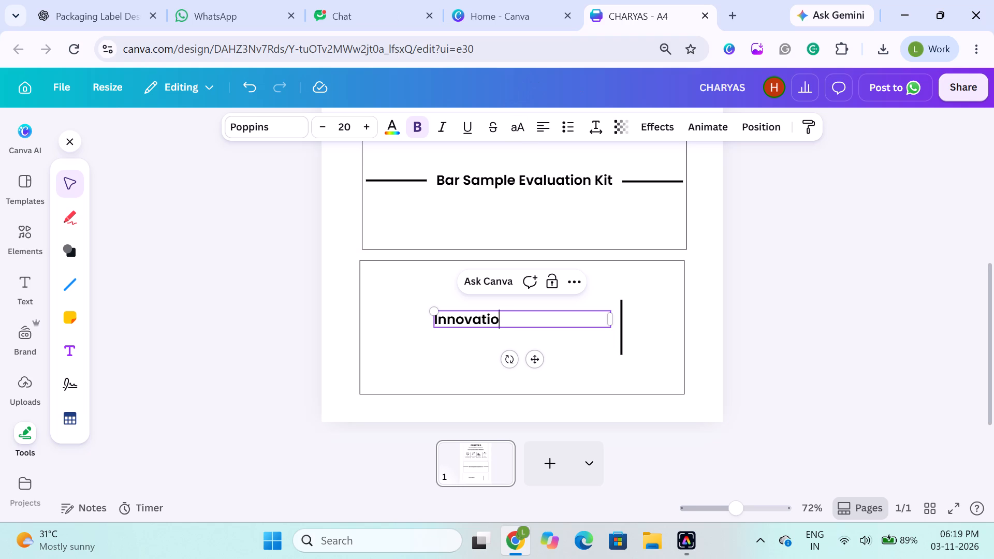
pyautogui.press('BackSpace')
pyautogui.press('BackSpace')
pyautogui.press('BackSpace')
pyautogui.press('BackSpace')
pyautogui.press('BackSpace')
pyautogui.press('BackSpace')
pyautogui.press('BackSpace')
pyautogui.press('BackSpace')
pyautogui.press('BackSpace')
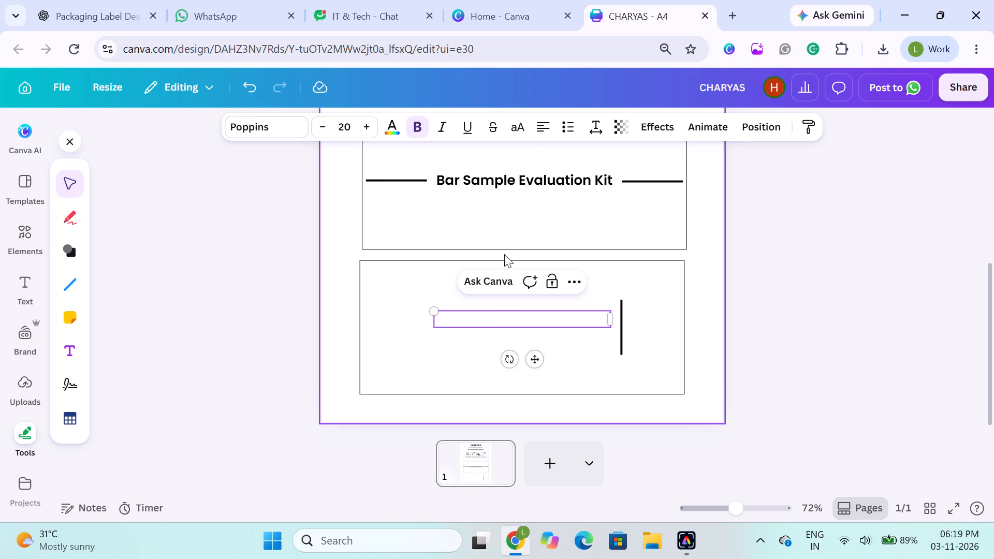
pyautogui.write('INNOVATION')
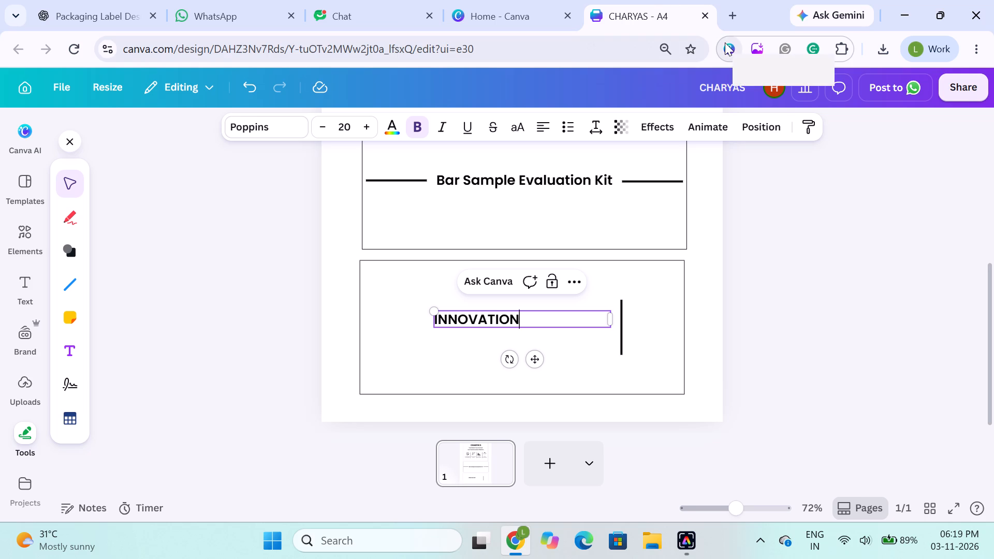
# Narrow the INNOVATION text box so it fits tightly around the word on one line.
pyautogui.scroll(4, 598, 318)
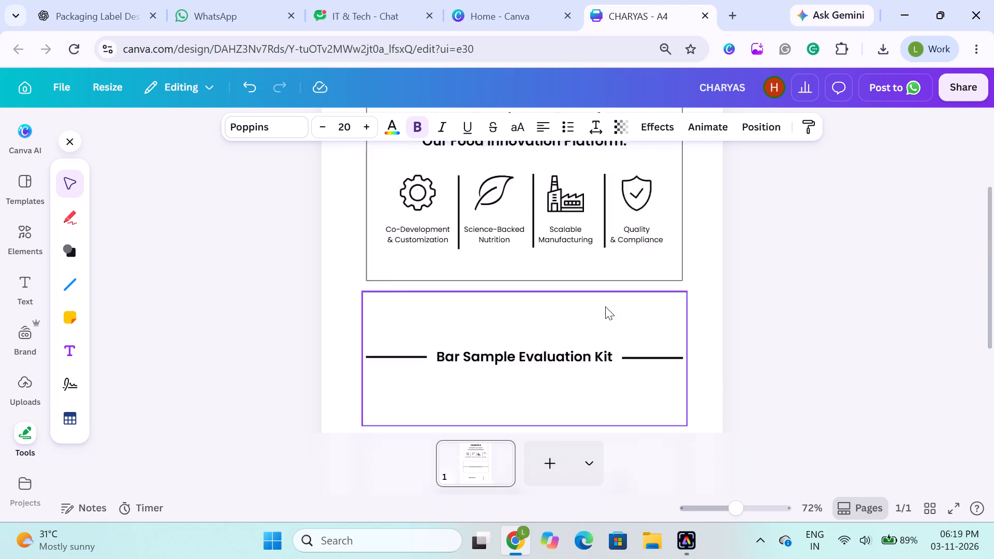
pyautogui.scroll(1, 605, 306)
pyautogui.scroll(-3, 591, 363)
pyautogui.keyDown('ctrl'); pyautogui.scroll(4, 593, 388); pyautogui.keyUp('ctrl')
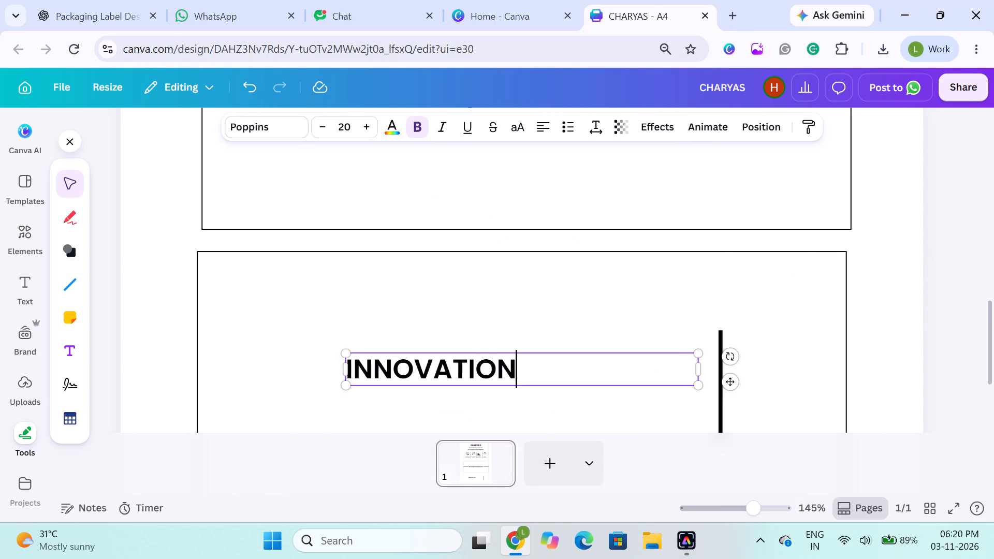
pyautogui.moveTo(699, 372); pyautogui.dragTo(527, 378)
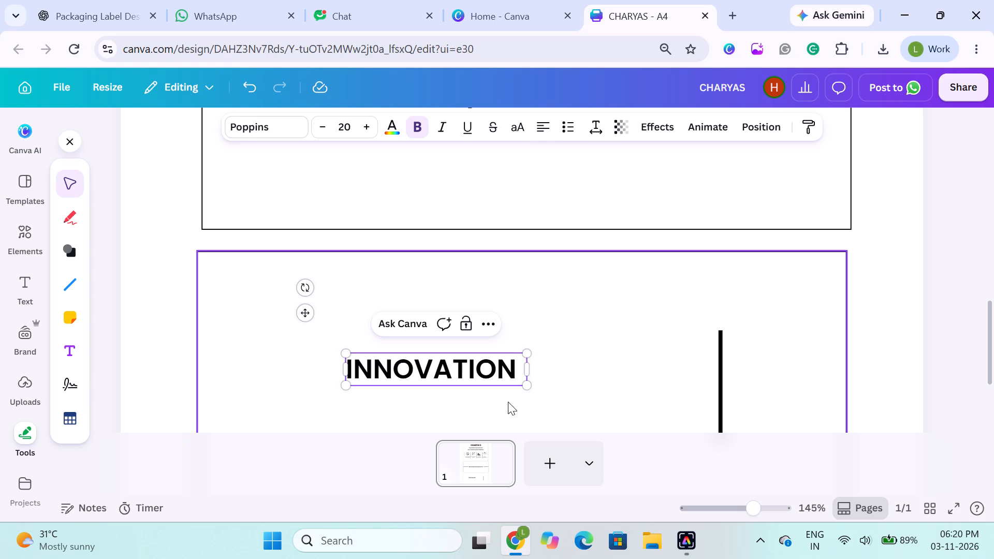
pyautogui.moveTo(530, 374); pyautogui.dragTo(520, 375)
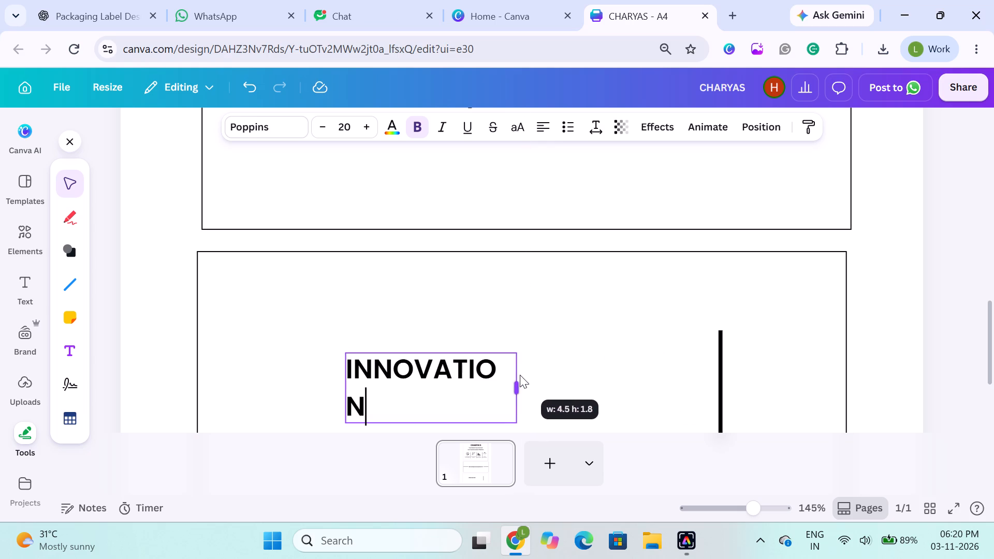
pyautogui.moveTo(520, 375); pyautogui.dragTo(520, 375)
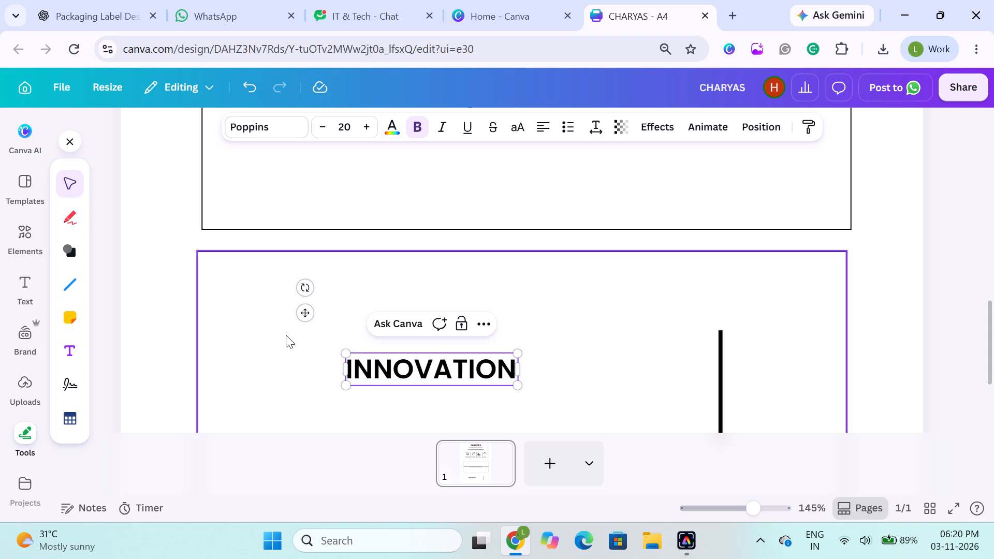
pyautogui.click(880, 313)
# Move INNOVATION to the lower frame's left edge and place the vertical line just after it.
pyautogui.moveTo(456, 361); pyautogui.dragTo(382, 370)
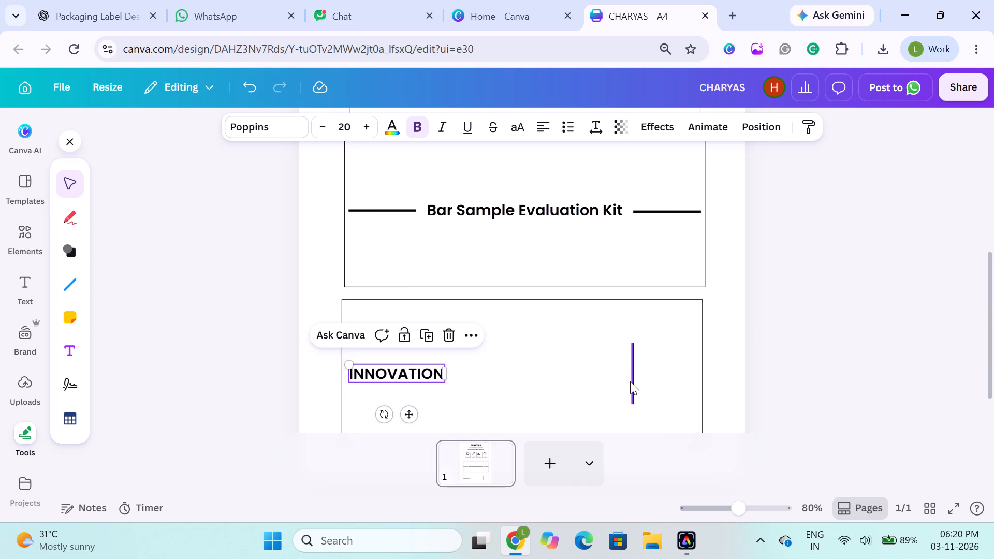
pyautogui.moveTo(630, 381); pyautogui.dragTo(454, 381)
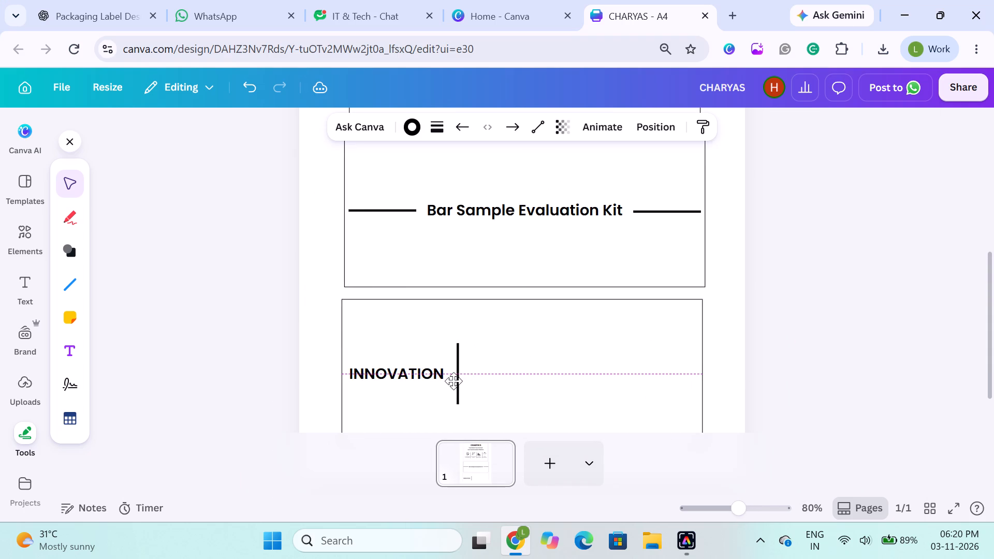
pyautogui.moveTo(454, 381); pyautogui.dragTo(452, 381)
# Duplicate INNOVATION after the vertical line, change the copy to "FORMULATION", and widen its box to fit one line.
pyautogui.click(395, 371)
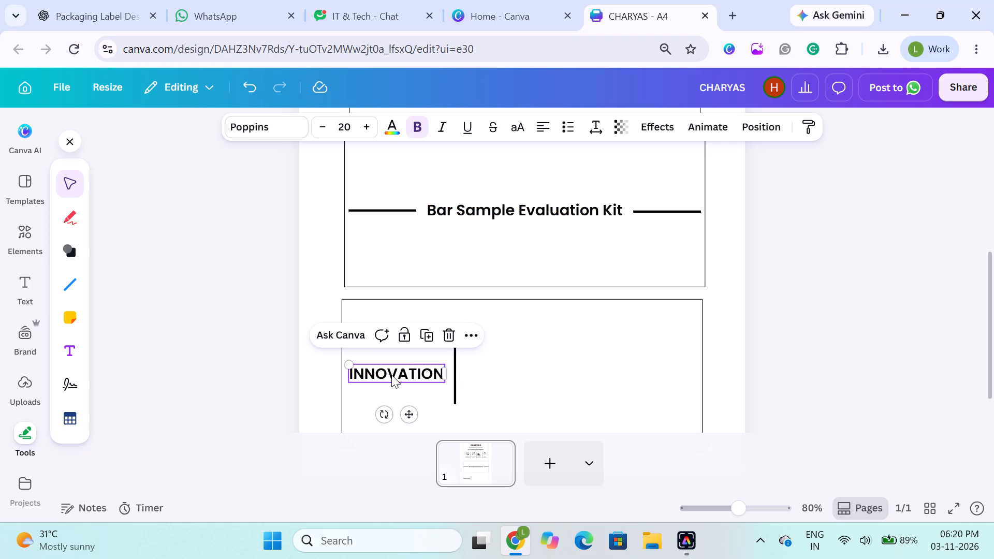
pyautogui.hotkey('ctrl', 'd')
pyautogui.moveTo(409, 378); pyautogui.dragTo(515, 372)
pyautogui.doubleClick(514, 372)
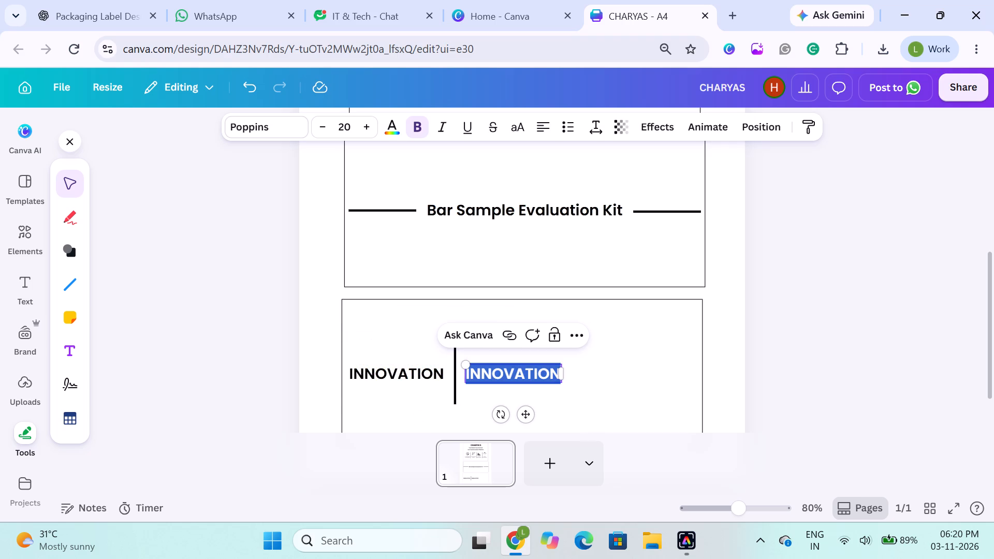
pyautogui.press('f')
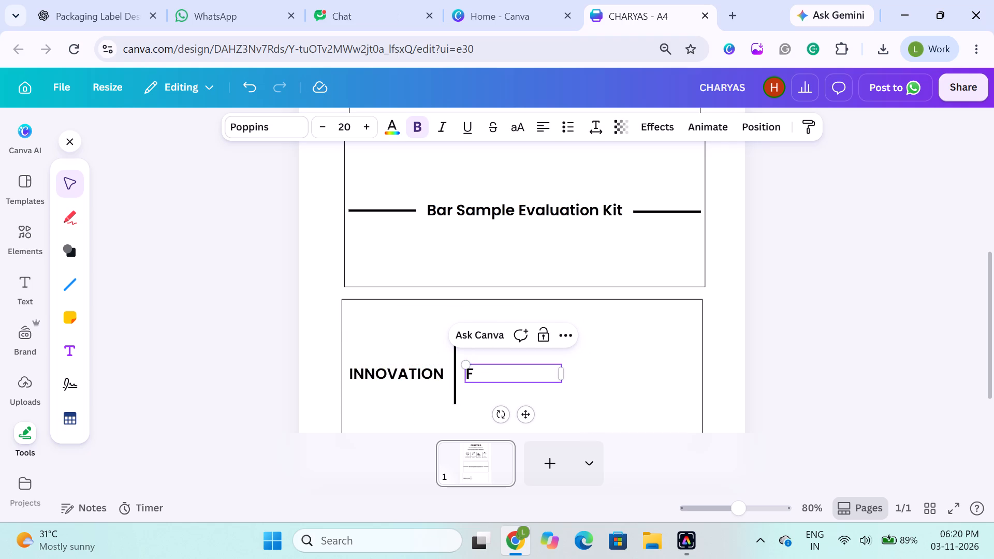
pyautogui.press('o')
pyautogui.write('RM')
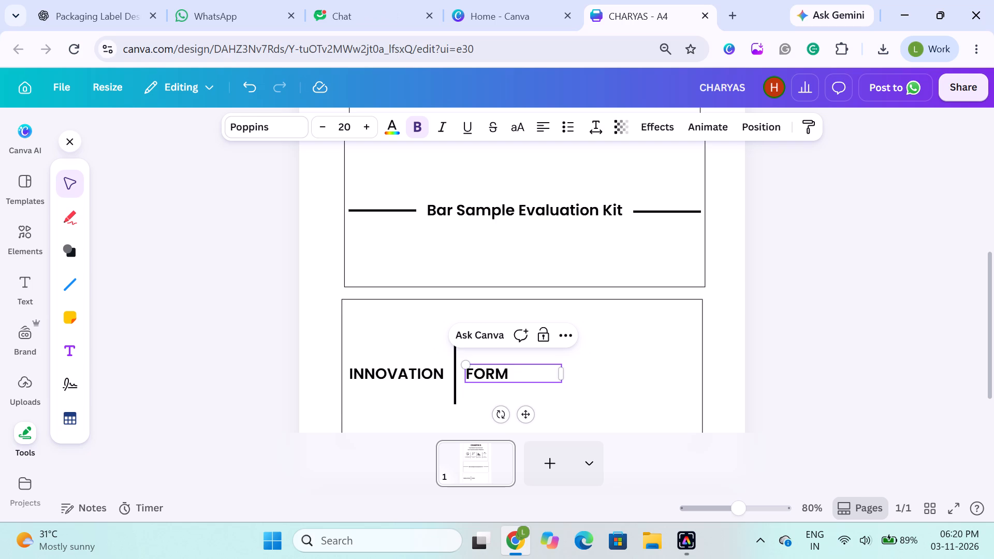
pyautogui.press('u')
pyautogui.write('LATION')
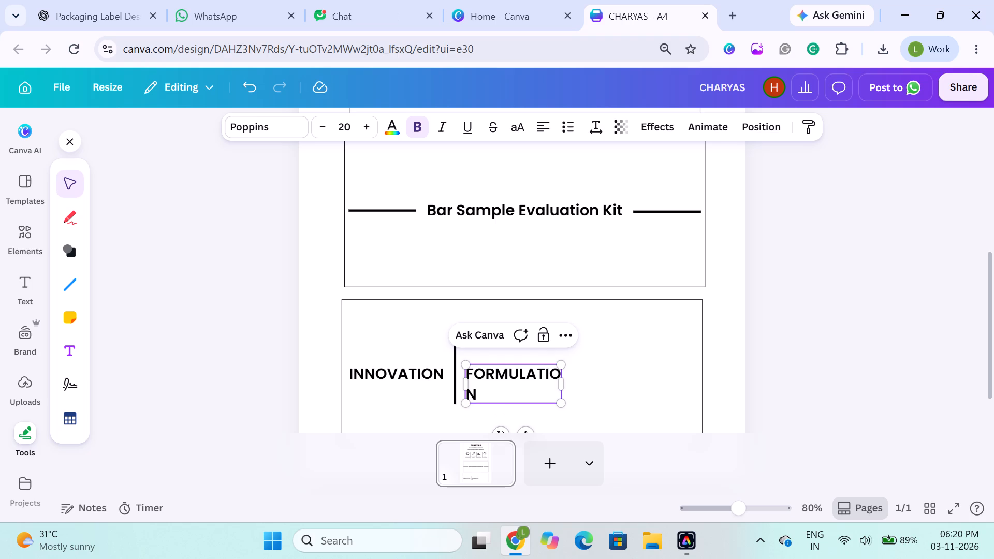
pyautogui.moveTo(563, 383); pyautogui.dragTo(575, 380)
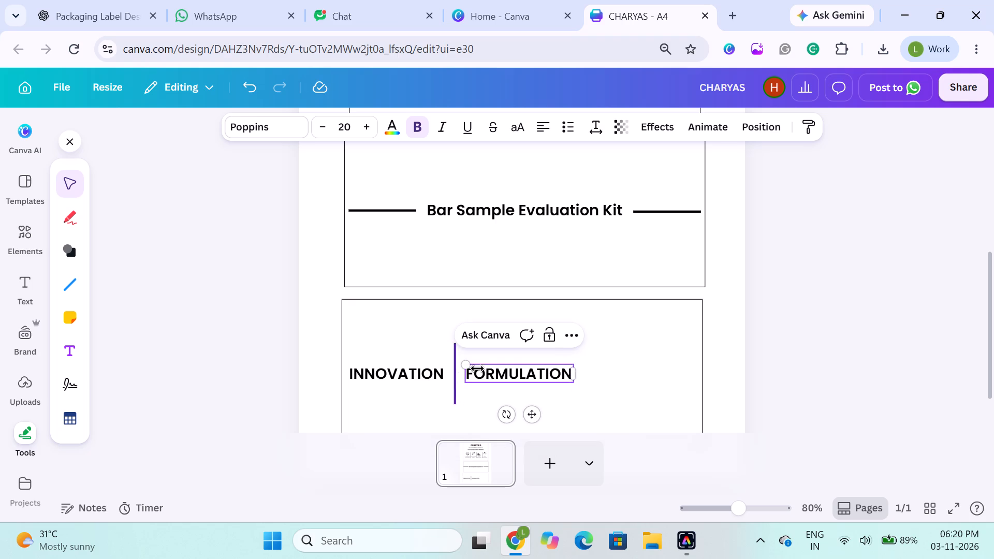
pyautogui.click(830, 330)
# Duplicate the vertical line and place the copy just after FORMULATION, level with the first line.
pyautogui.click(450, 378)
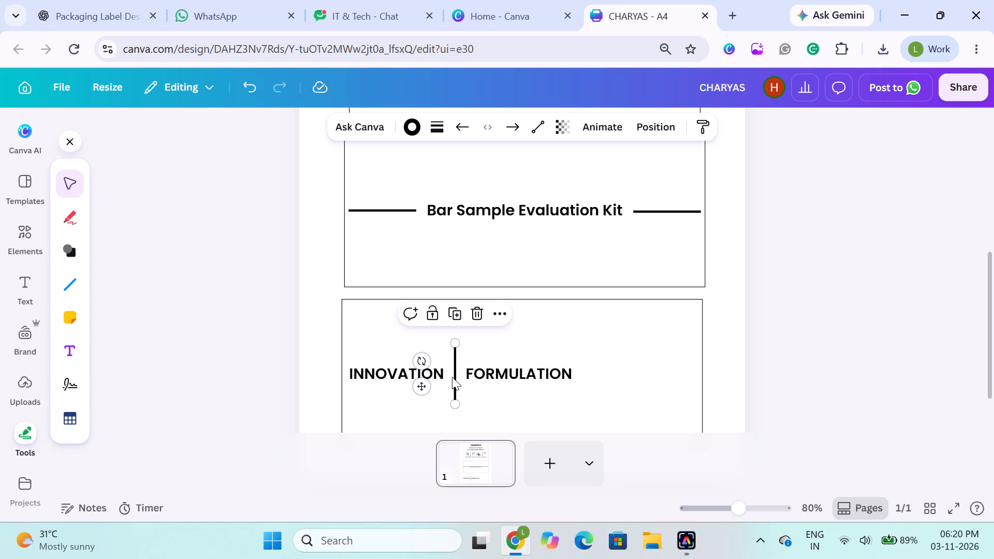
pyautogui.hotkey('ctrl', 'd')
pyautogui.moveTo(463, 388); pyautogui.dragTo(585, 384)
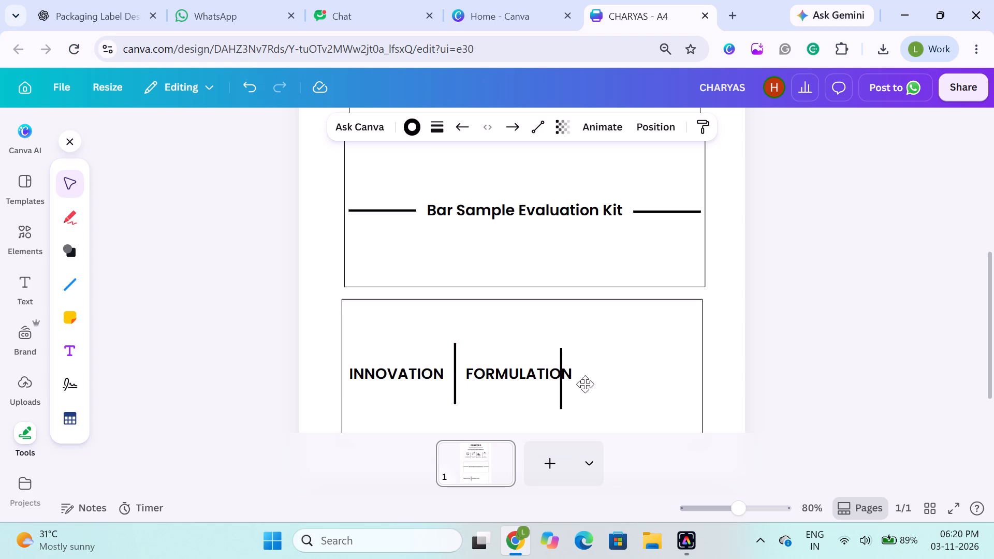
pyautogui.moveTo(585, 384); pyautogui.dragTo(581, 381)
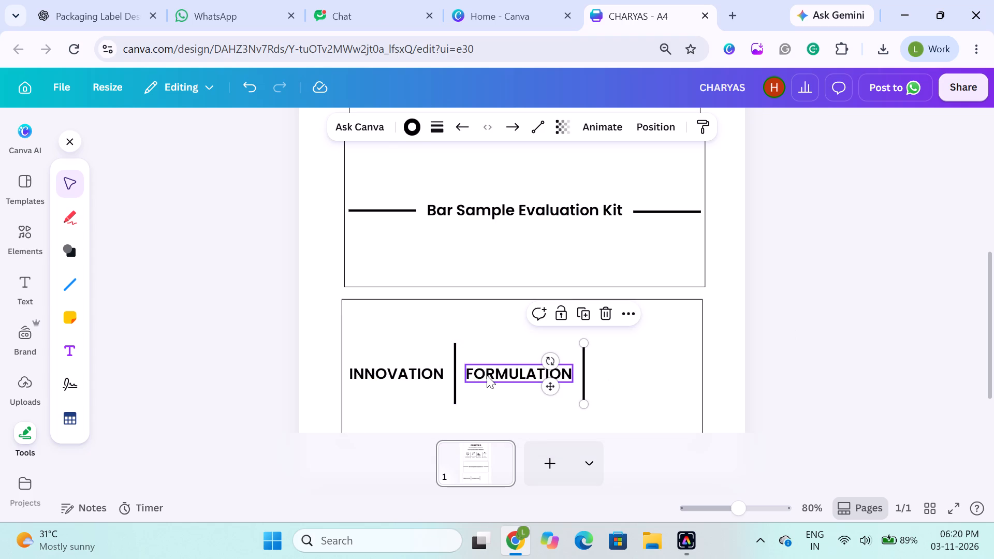
# Duplicate the FORMULATION text and place the copy after the second vertical line, aligned with the other words.
pyautogui.click(487, 375)
pyautogui.hotkey('ctrl', 'd')
pyautogui.moveTo(550, 384); pyautogui.dragTo(634, 382)
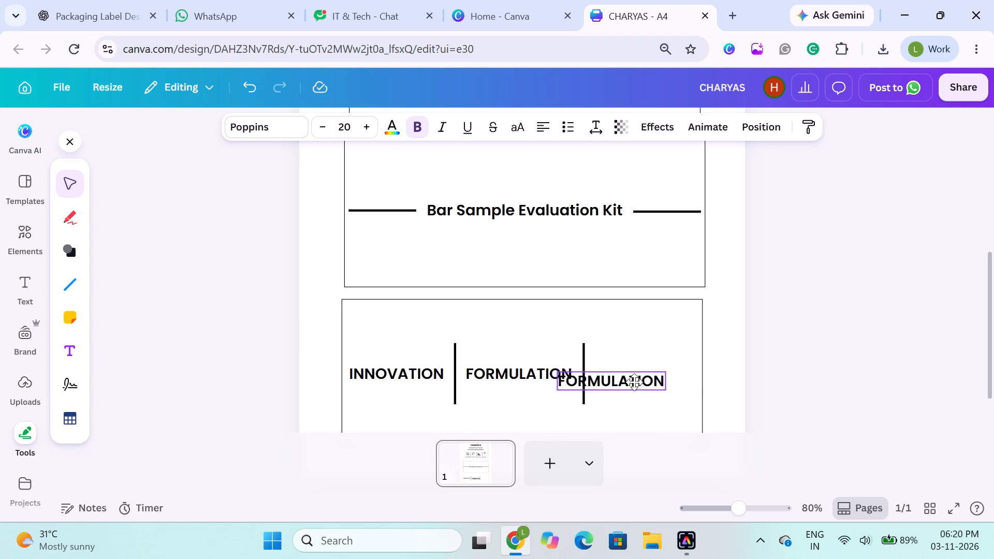
pyautogui.moveTo(634, 382); pyautogui.dragTo(666, 374)
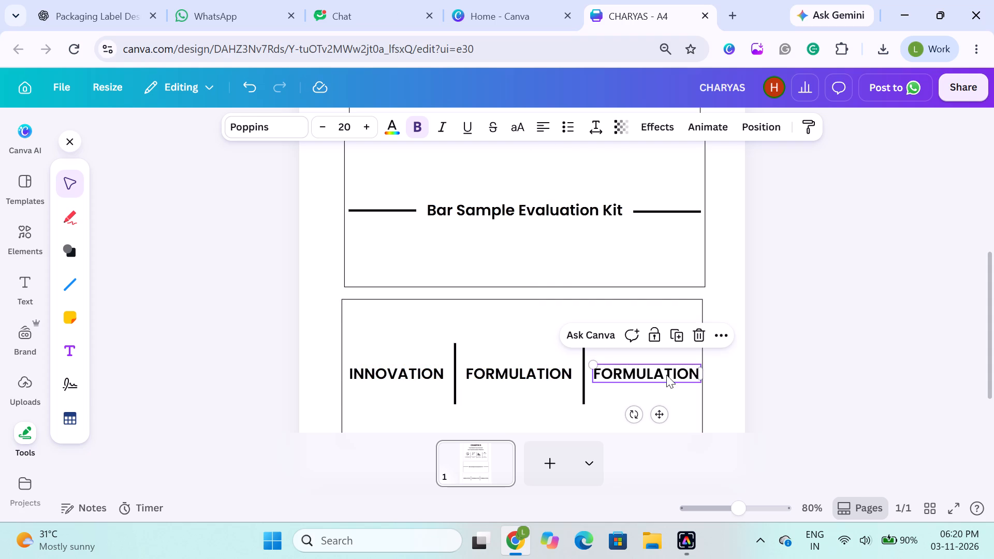
# Change the third word to "MANUFACTURING" and widen its text box to fit the word on one line.
pyautogui.doubleClick(649, 372)
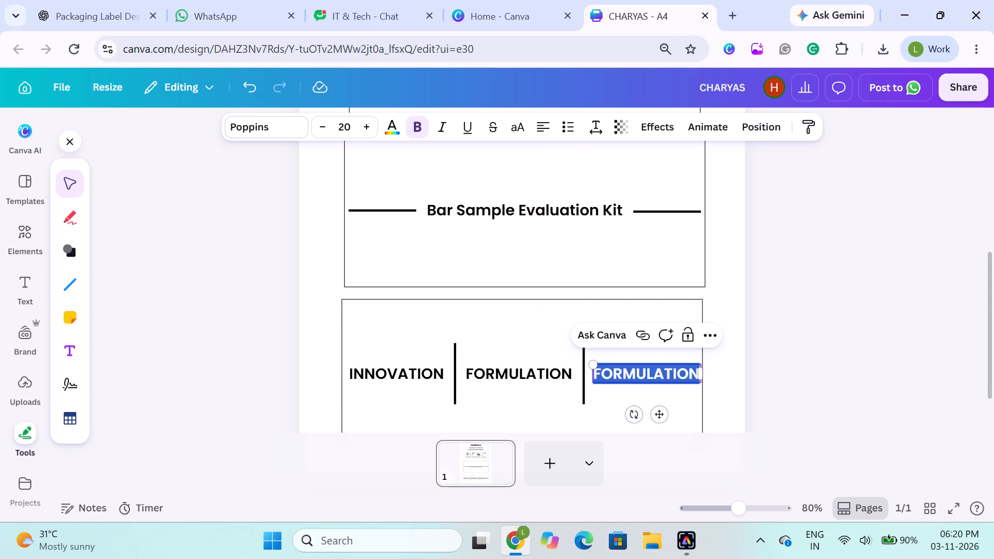
pyautogui.press('m')
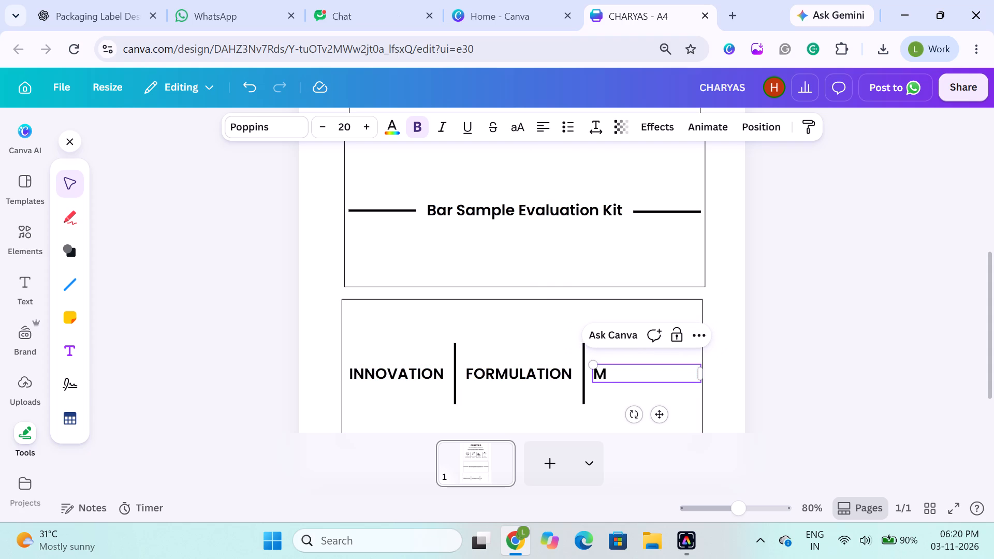
pyautogui.press('a')
pyautogui.write('NU')
pyautogui.write('FACT')
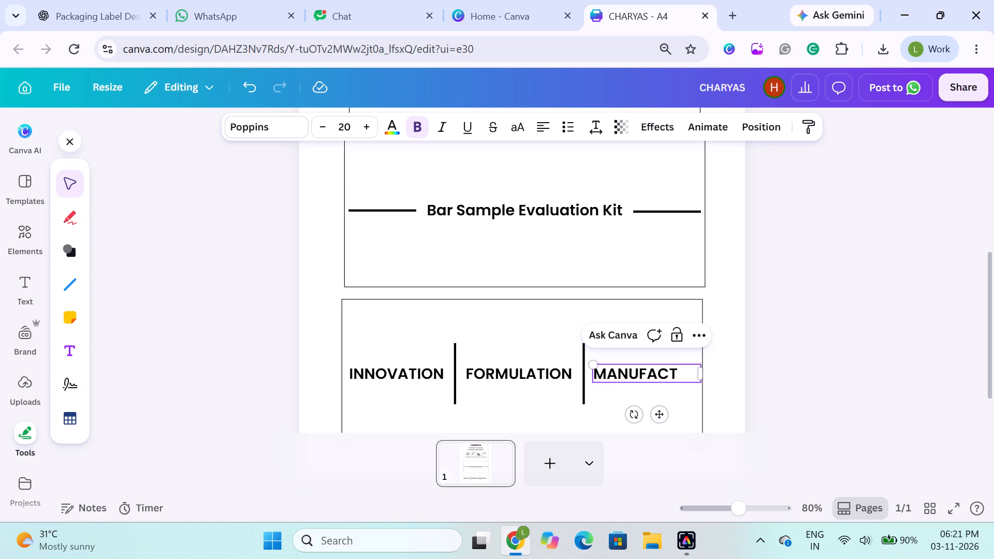
pyautogui.write('UR')
pyautogui.press('i')
pyautogui.write('NH')
pyautogui.press('BackSpace')
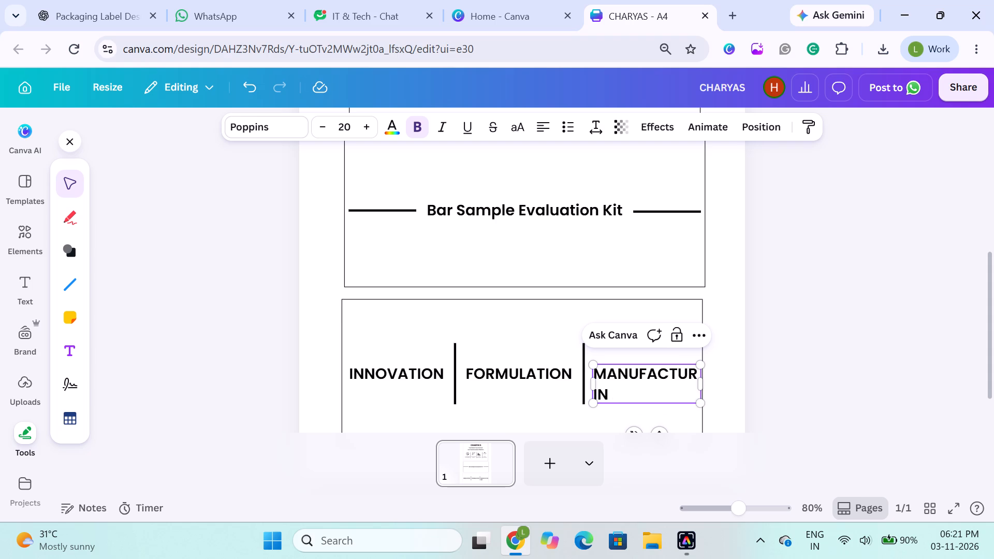
pyautogui.press('g')
pyautogui.moveTo(700, 385); pyautogui.dragTo(730, 384)
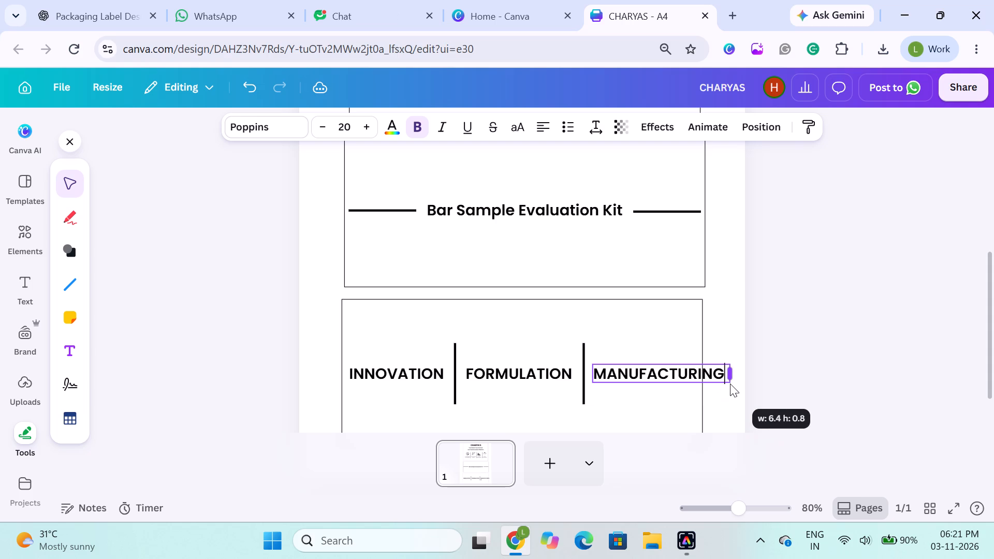
pyautogui.moveTo(730, 384); pyautogui.dragTo(725, 384)
pyautogui.click(793, 345)
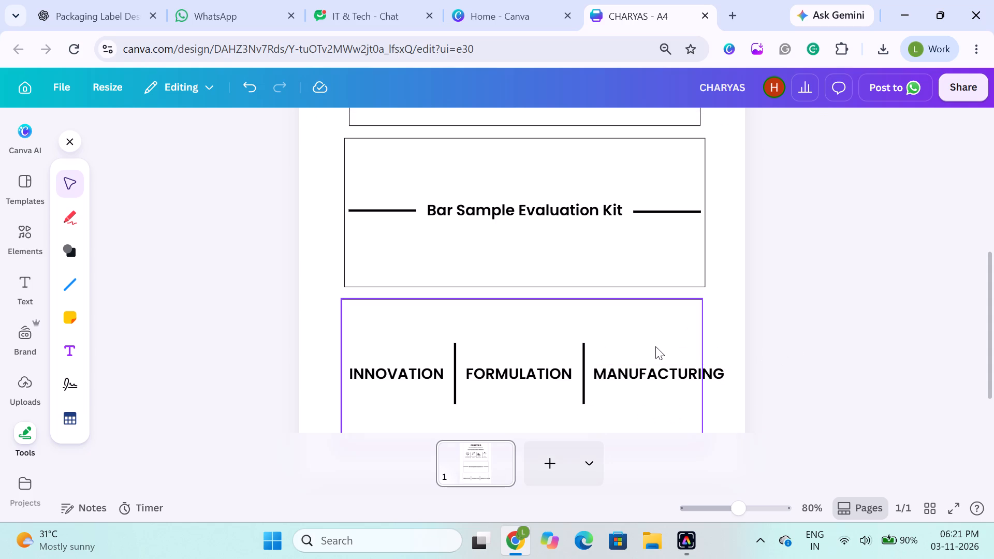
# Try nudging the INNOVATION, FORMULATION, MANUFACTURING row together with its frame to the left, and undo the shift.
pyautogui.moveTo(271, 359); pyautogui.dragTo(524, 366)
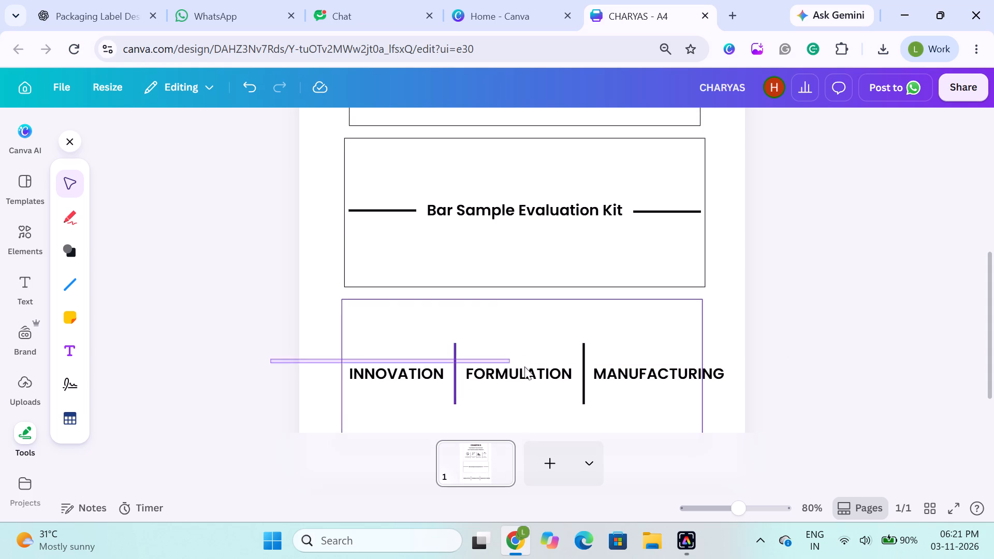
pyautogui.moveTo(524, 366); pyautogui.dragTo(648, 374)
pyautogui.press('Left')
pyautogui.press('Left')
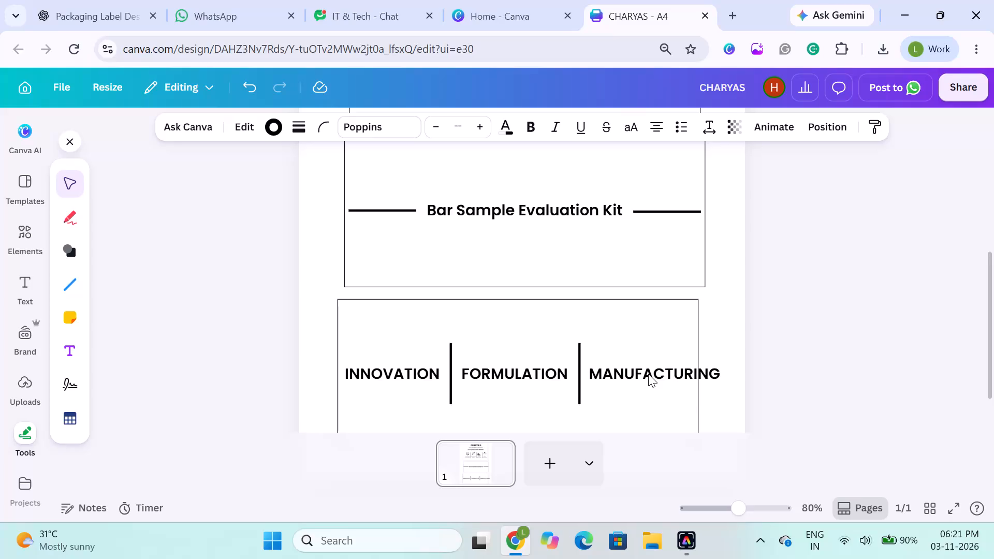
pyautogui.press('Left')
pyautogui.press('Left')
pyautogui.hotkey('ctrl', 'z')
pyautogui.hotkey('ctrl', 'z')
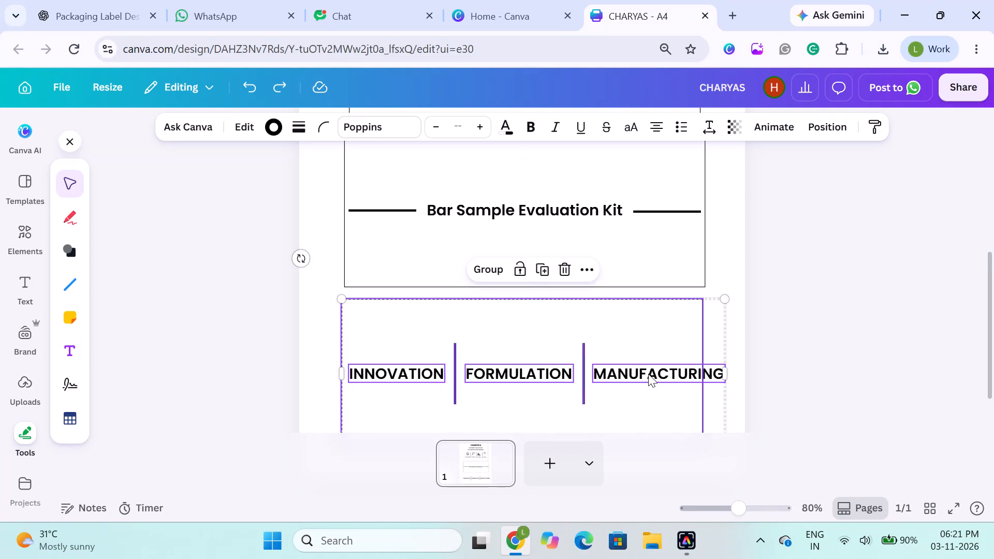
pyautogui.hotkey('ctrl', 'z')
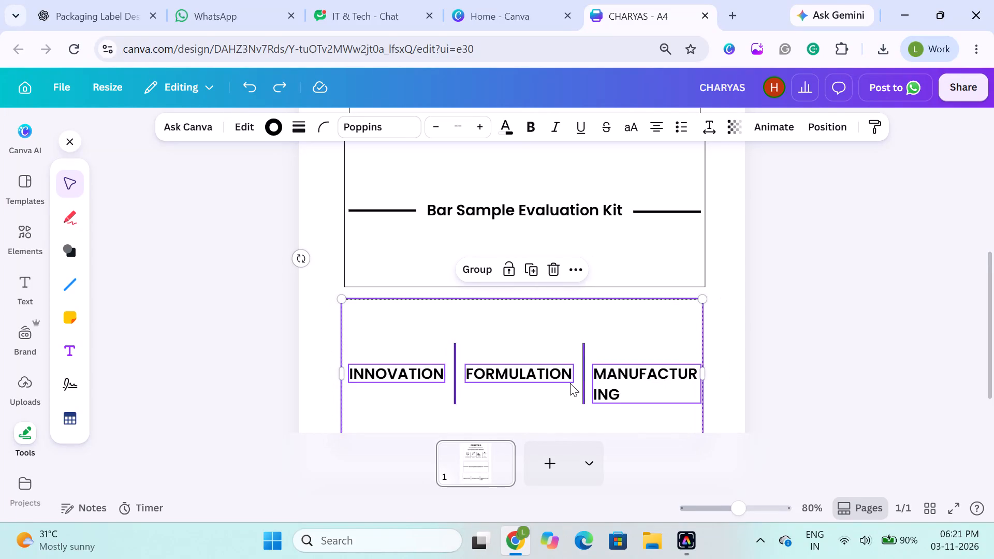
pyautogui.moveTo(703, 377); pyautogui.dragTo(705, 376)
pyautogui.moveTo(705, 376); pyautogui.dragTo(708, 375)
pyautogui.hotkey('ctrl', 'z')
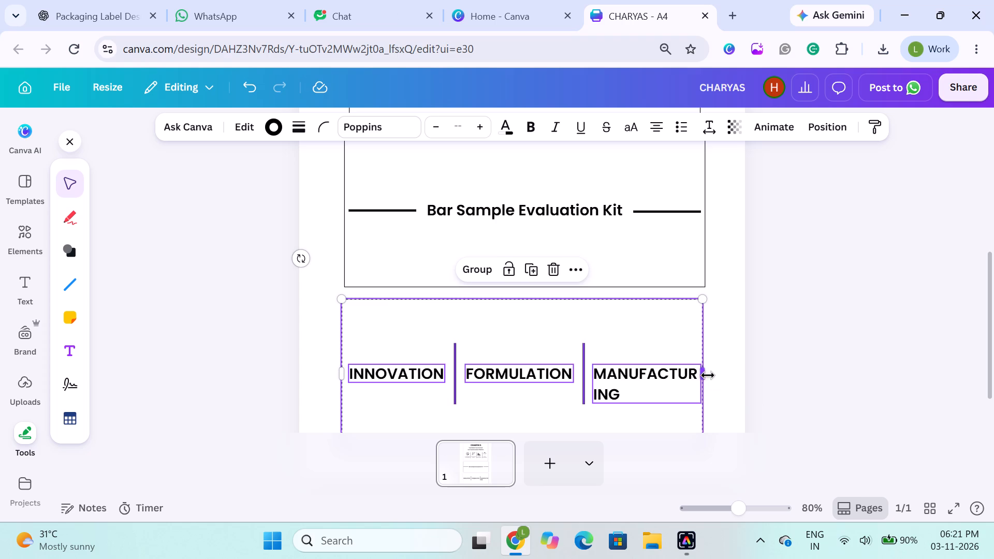
# Widen the MANUFACTURING text box until the whole word fits on one line.
pyautogui.click(784, 363)
pyautogui.click(668, 390)
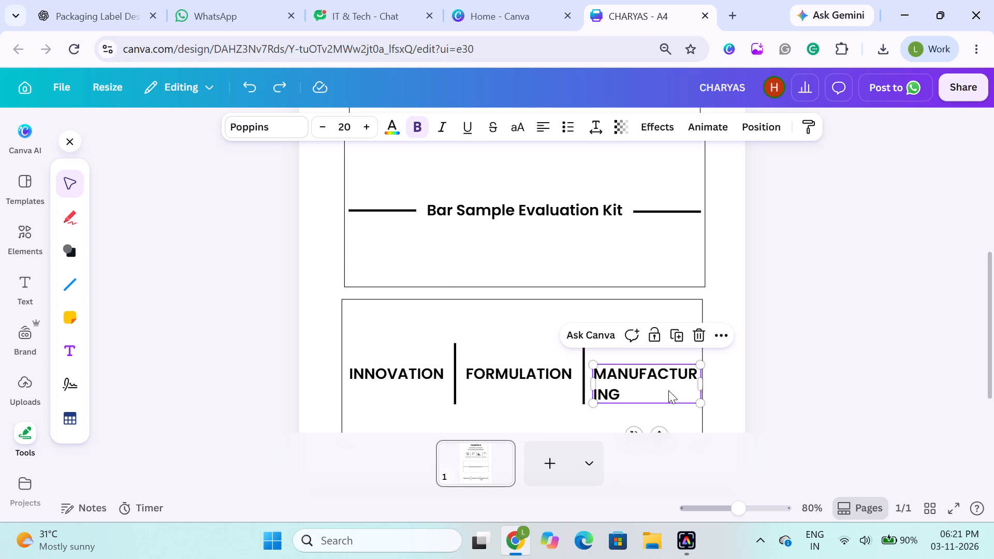
pyautogui.moveTo(701, 387); pyautogui.dragTo(712, 386)
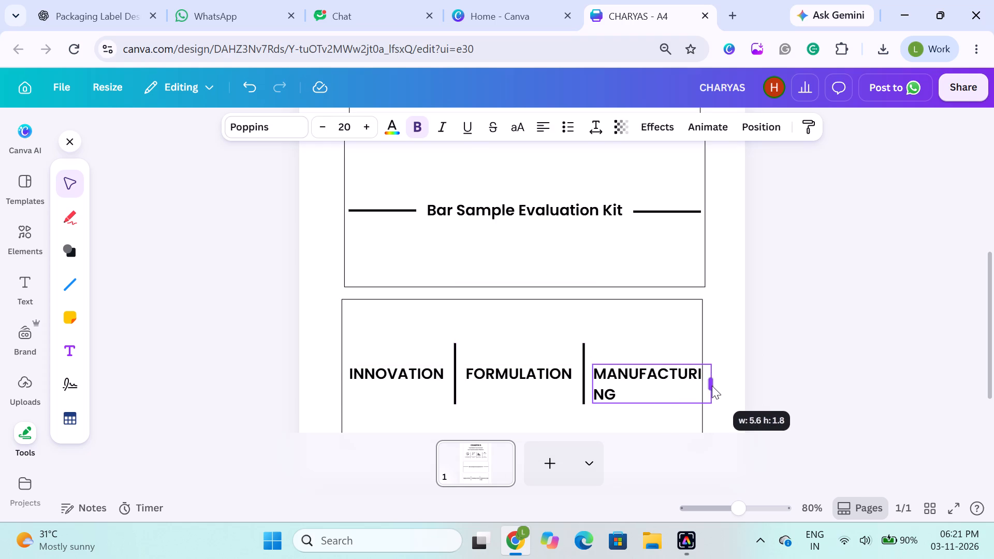
pyautogui.moveTo(712, 386); pyautogui.dragTo(722, 385)
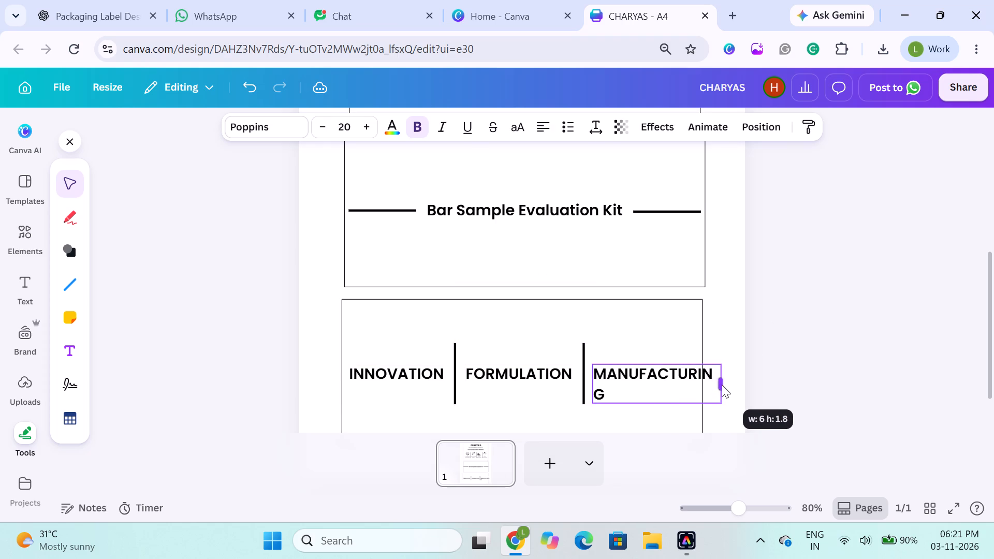
pyautogui.moveTo(722, 385); pyautogui.dragTo(722, 385)
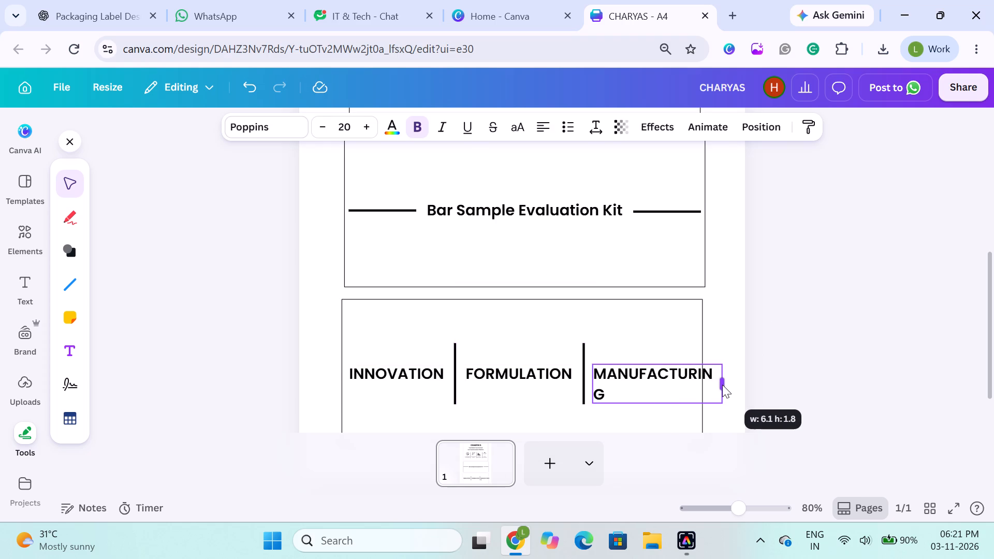
pyautogui.moveTo(722, 385); pyautogui.dragTo(723, 384)
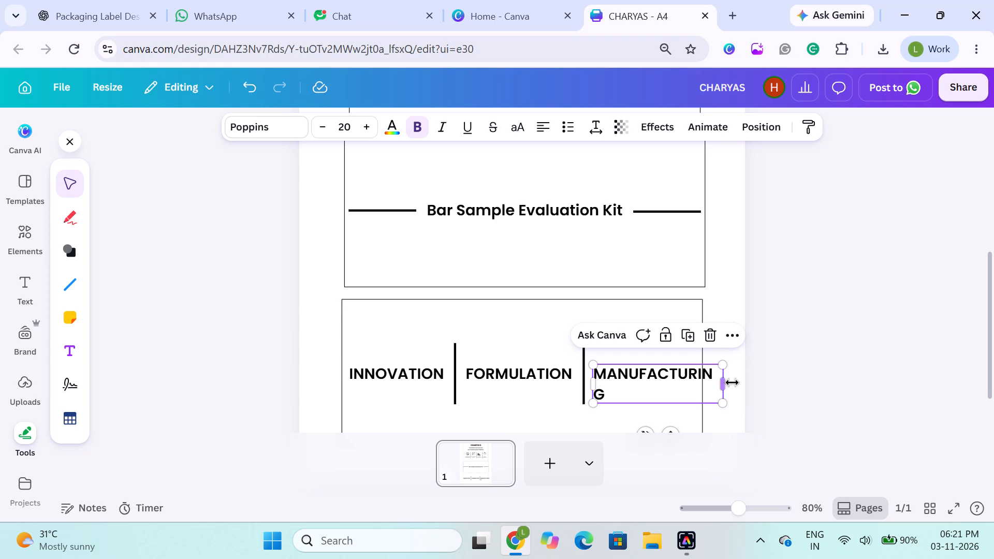
pyautogui.click(725, 383)
pyautogui.click(837, 370)
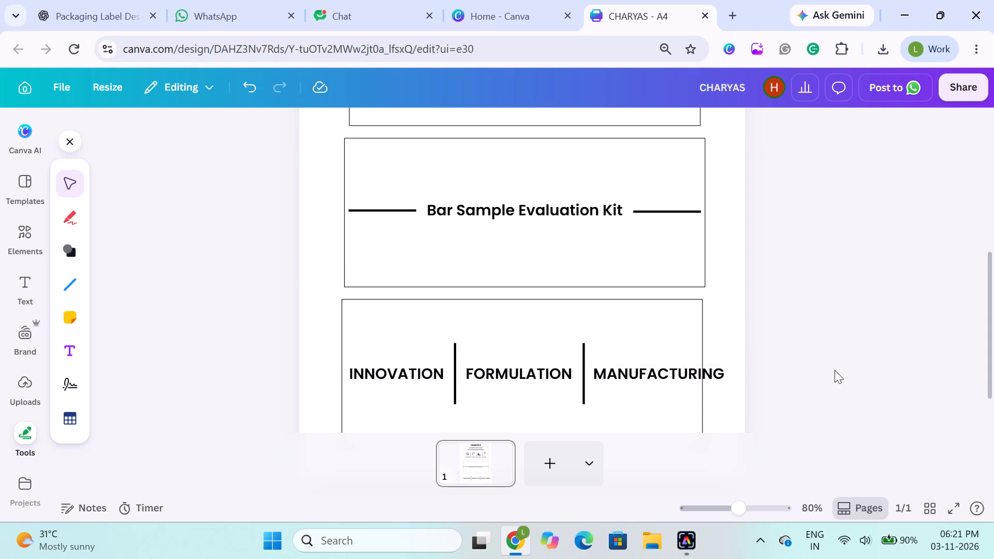
# Reduce the font size of INNOVATION, FORMULATION and MANUFACTURING together to 18.
pyautogui.click(372, 378)
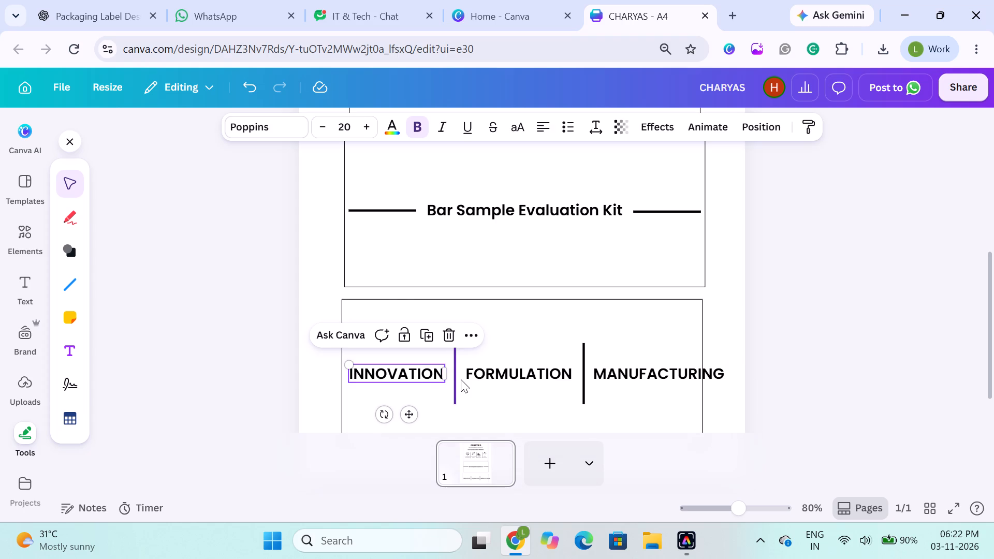
pyautogui.keyDown('shift'); pyautogui.click(459, 379); pyautogui.keyUp('shift')
pyautogui.keyDown('shift'); pyautogui.click(482, 372); pyautogui.keyUp('shift')
pyautogui.keyDown('shift'); pyautogui.click(584, 378); pyautogui.keyUp('shift')
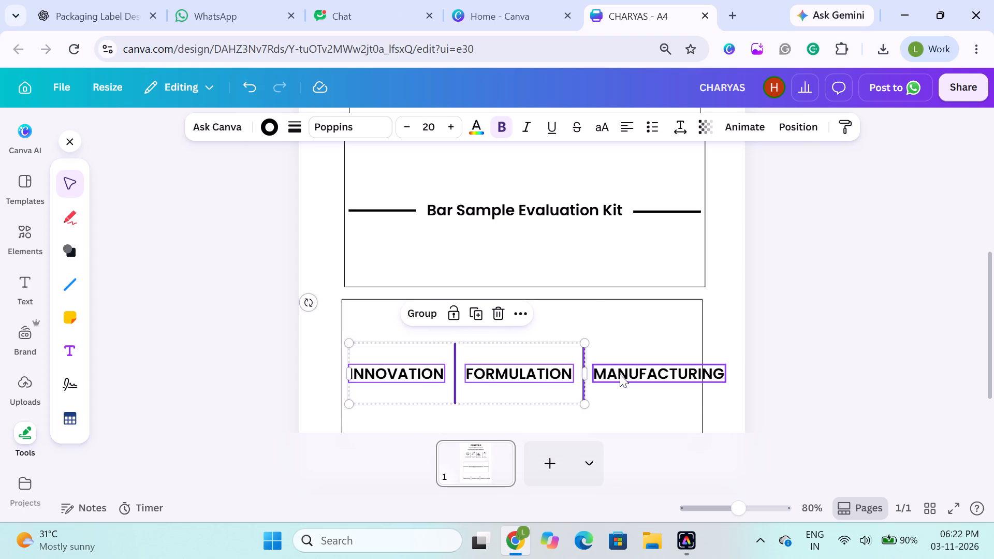
pyautogui.keyDown('shift'); pyautogui.click(620, 374); pyautogui.keyUp('shift')
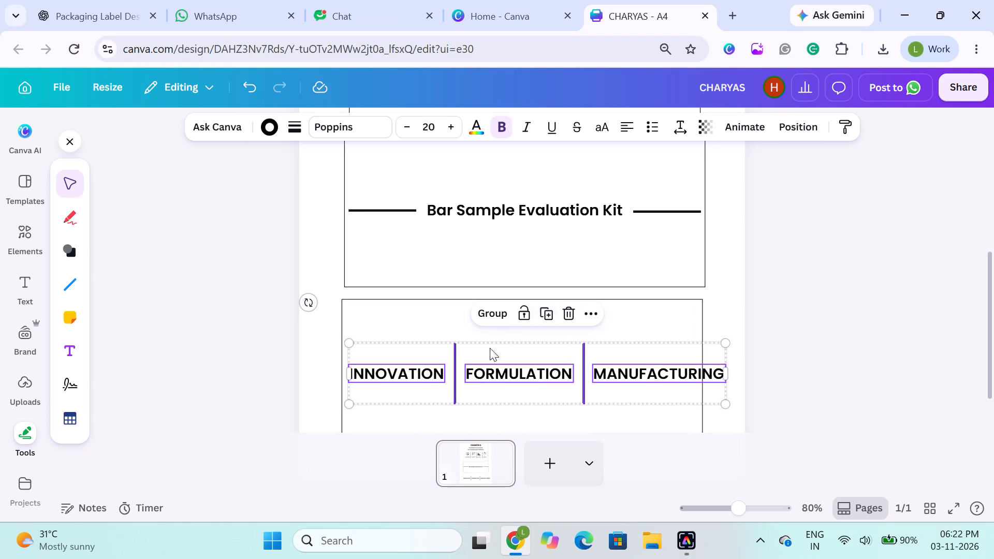
pyautogui.doubleClick(404, 123)
pyautogui.click(788, 357)
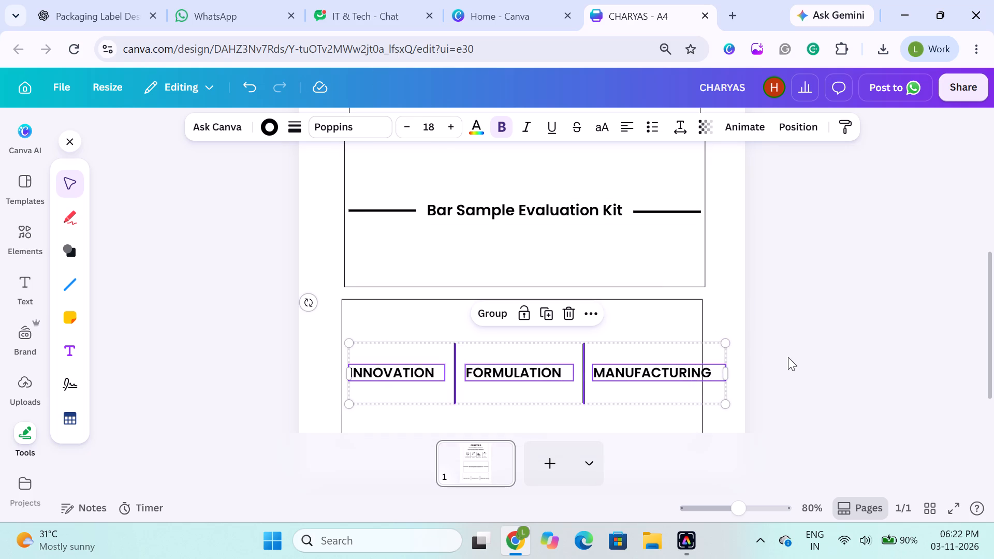
# Narrow the INNOVATION text box to hug its word and move the first vertical line in close after it.
pyautogui.click(408, 369)
pyautogui.moveTo(447, 370); pyautogui.dragTo(441, 373)
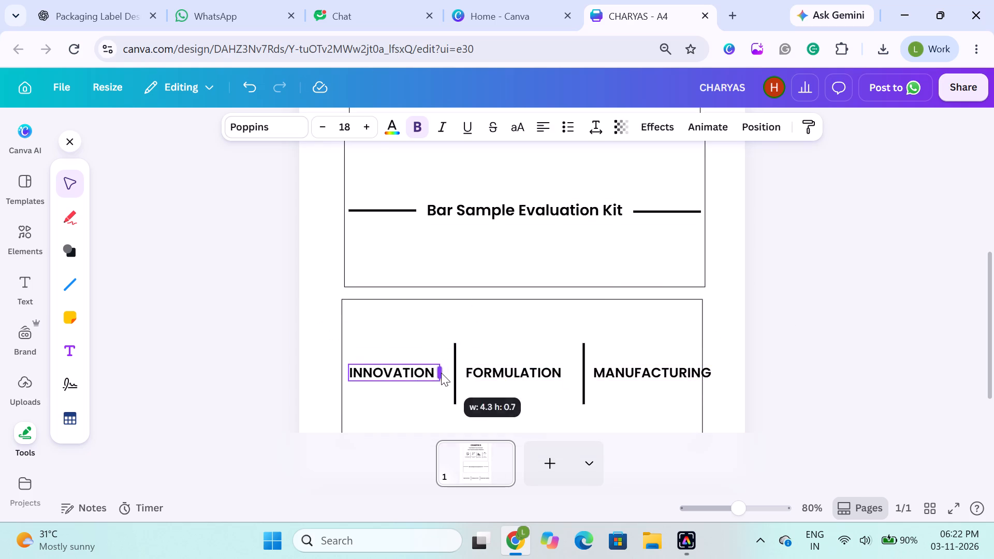
pyautogui.moveTo(441, 373); pyautogui.dragTo(440, 373)
pyautogui.moveTo(454, 369); pyautogui.dragTo(446, 372)
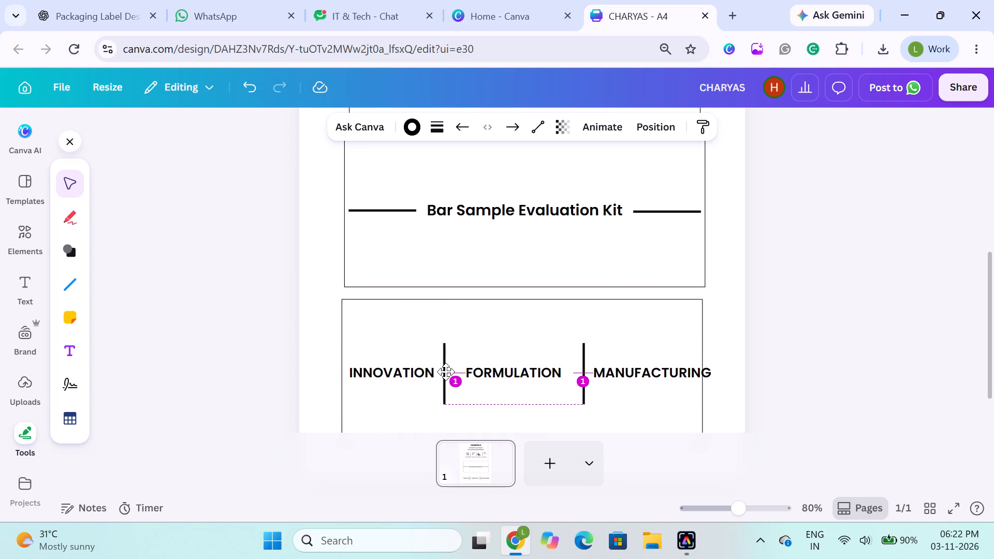
pyautogui.moveTo(446, 372); pyautogui.dragTo(446, 372)
# Move FORMULATION close after the first vertical line and narrow its text box to the word on one line.
pyautogui.moveTo(471, 374); pyautogui.dragTo(479, 374)
pyautogui.moveTo(493, 372); pyautogui.dragTo(486, 372)
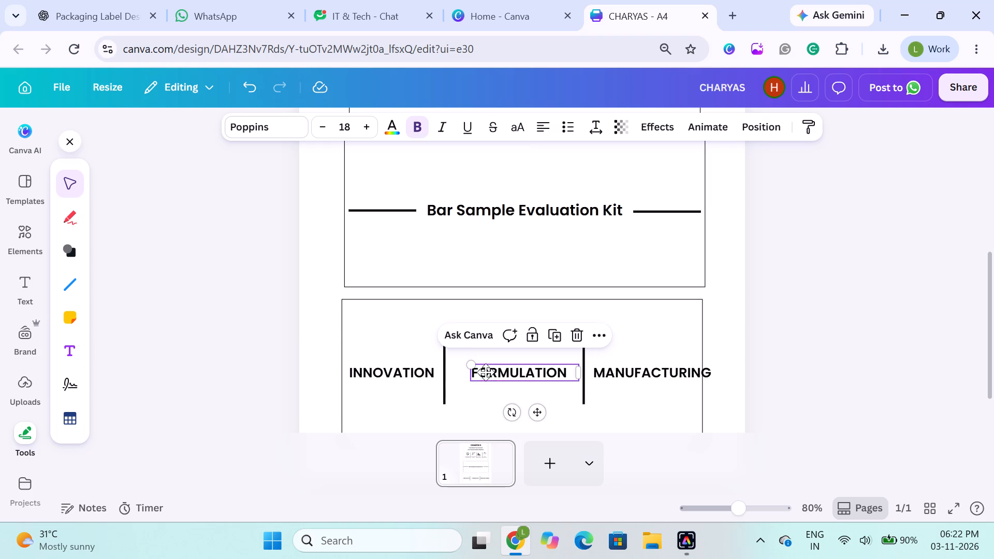
pyautogui.moveTo(486, 372); pyautogui.dragTo(476, 371)
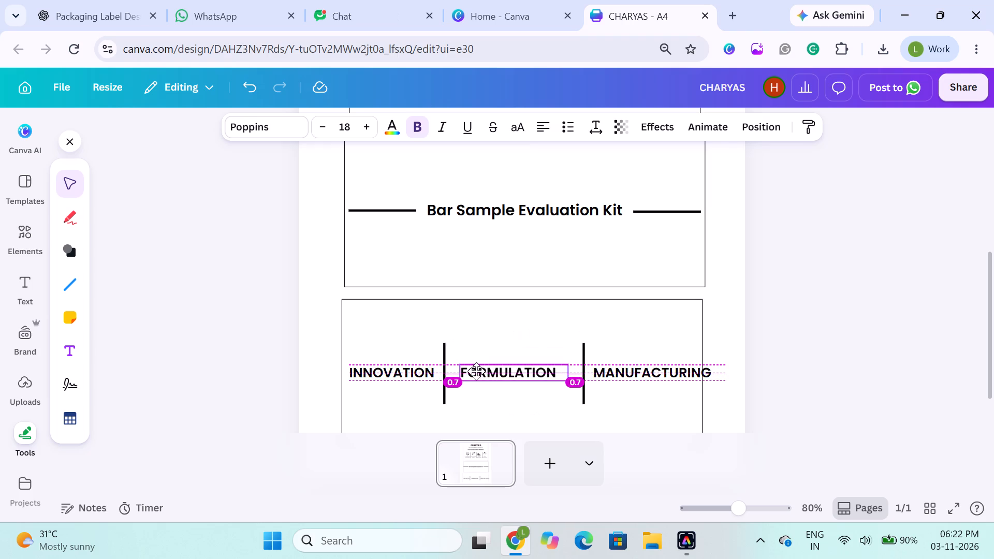
pyautogui.moveTo(476, 371); pyautogui.dragTo(476, 373)
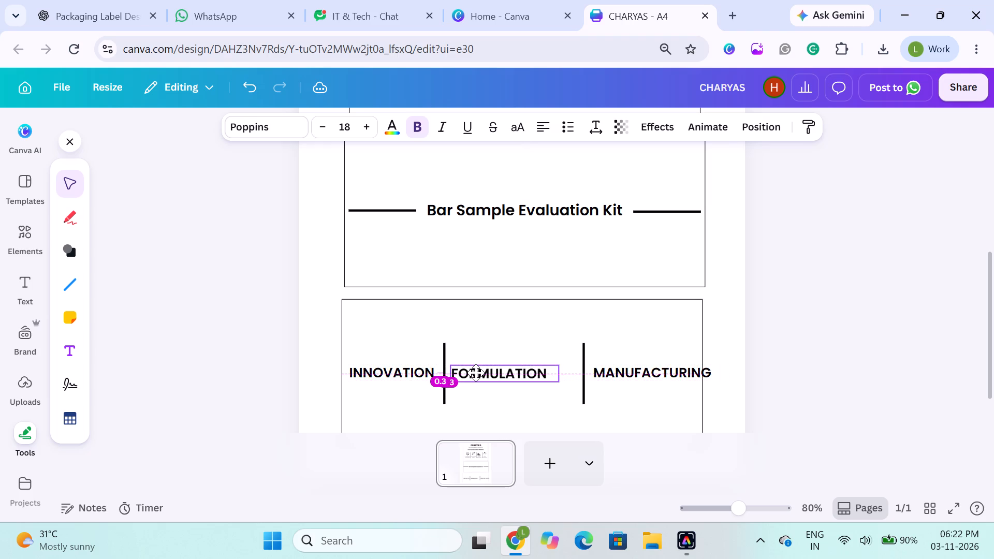
pyautogui.moveTo(476, 373); pyautogui.dragTo(474, 373)
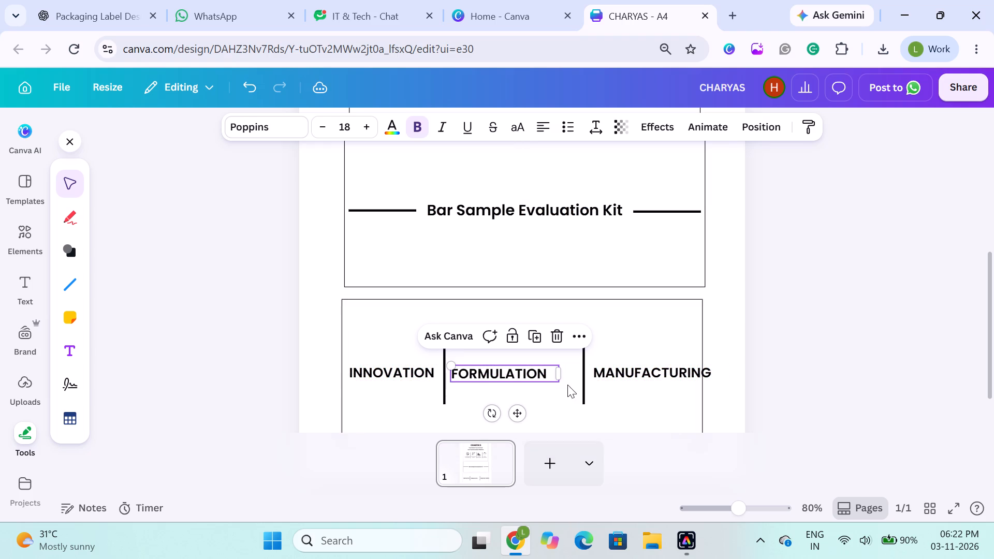
pyautogui.moveTo(559, 374); pyautogui.dragTo(547, 374)
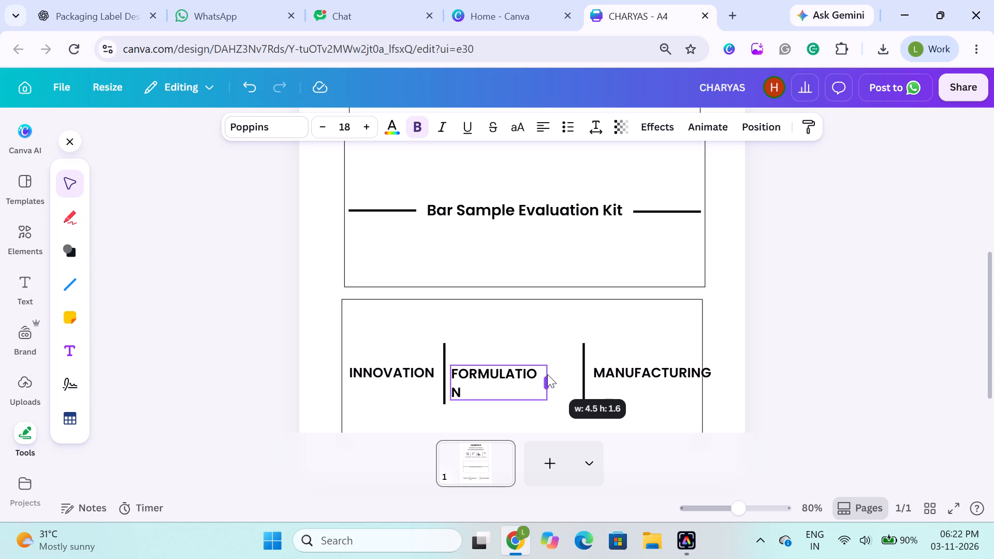
pyautogui.moveTo(547, 374); pyautogui.dragTo(548, 374)
# Move the second vertical line in close after FORMULATION, level with the first line.
pyautogui.moveTo(581, 375); pyautogui.dragTo(557, 376)
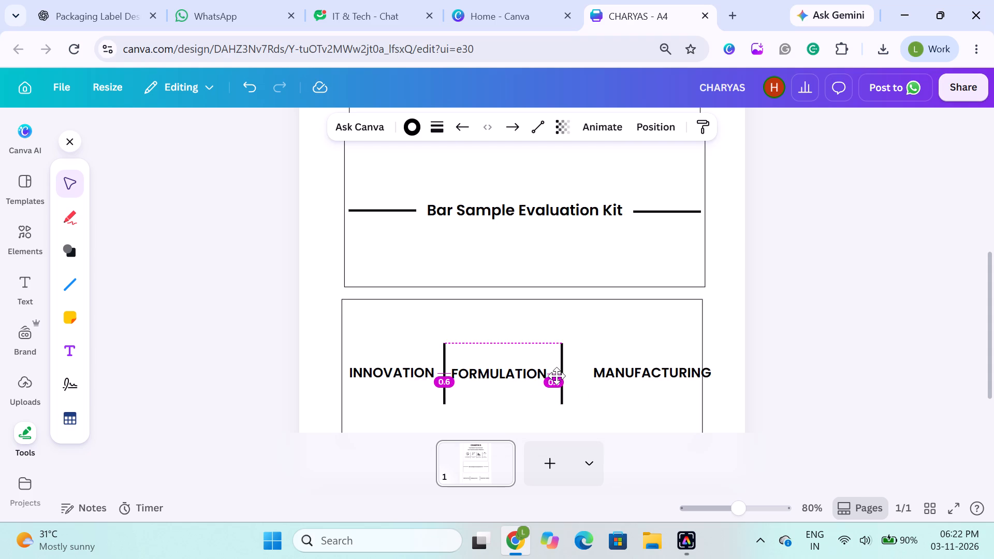
pyautogui.moveTo(557, 376); pyautogui.dragTo(558, 375)
pyautogui.moveTo(561, 369); pyautogui.dragTo(557, 369)
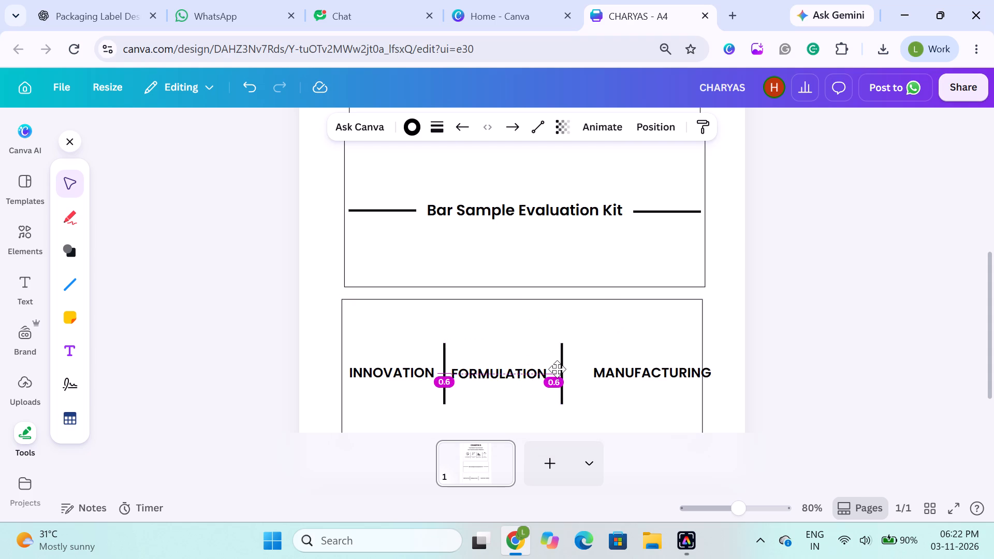
pyautogui.moveTo(557, 369); pyautogui.dragTo(556, 369)
# Move MANUFACTURING close after the second vertical line and narrow its text box to fit the word.
pyautogui.moveTo(625, 371); pyautogui.dragTo(622, 371)
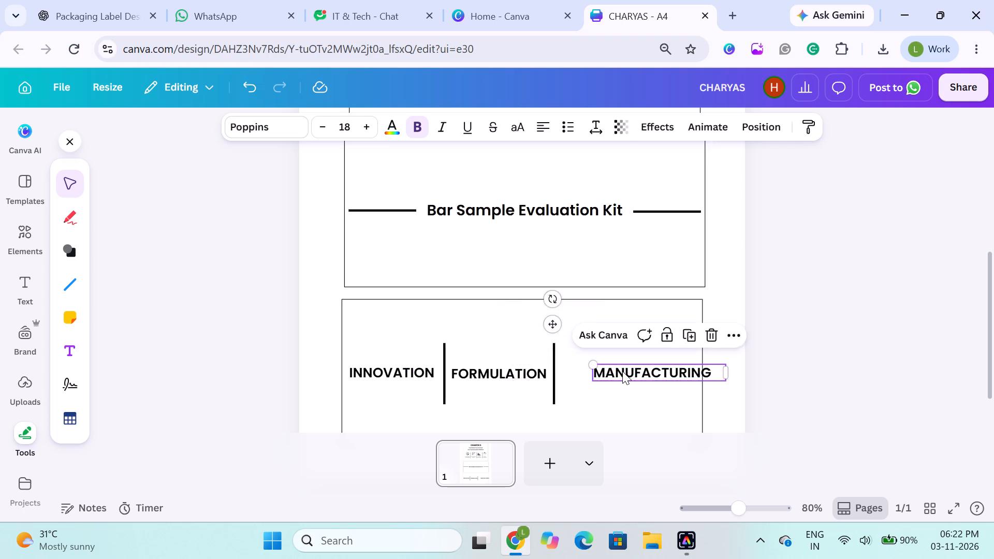
pyautogui.moveTo(622, 371); pyautogui.dragTo(594, 371)
pyautogui.moveTo(695, 372); pyautogui.dragTo(685, 373)
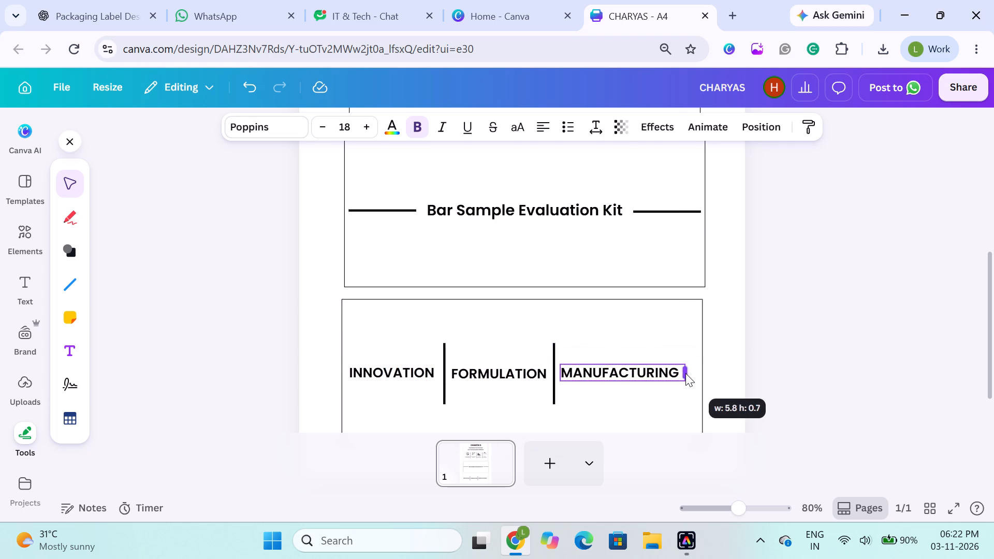
pyautogui.moveTo(685, 373); pyautogui.dragTo(684, 372)
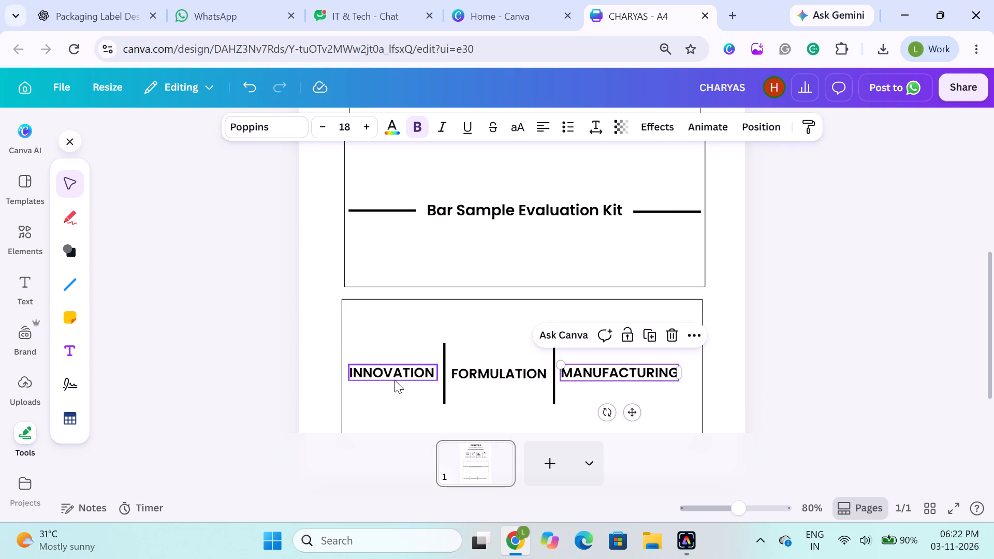
# Group INNOVATION, FORMULATION, MANUFACTURING and the two vertical lines into one object.
pyautogui.click(403, 376)
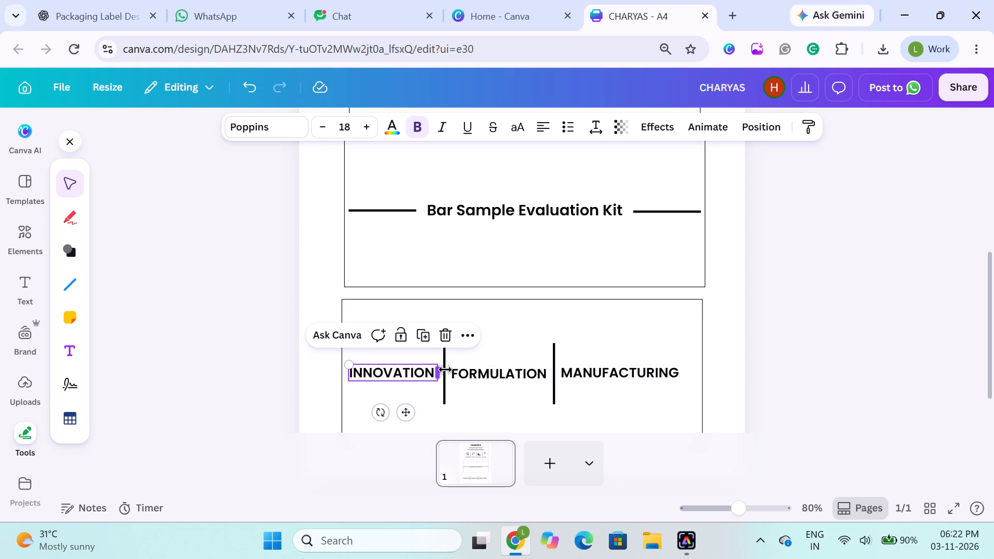
pyautogui.keyDown('shift'); pyautogui.click(446, 354); pyautogui.keyUp('shift')
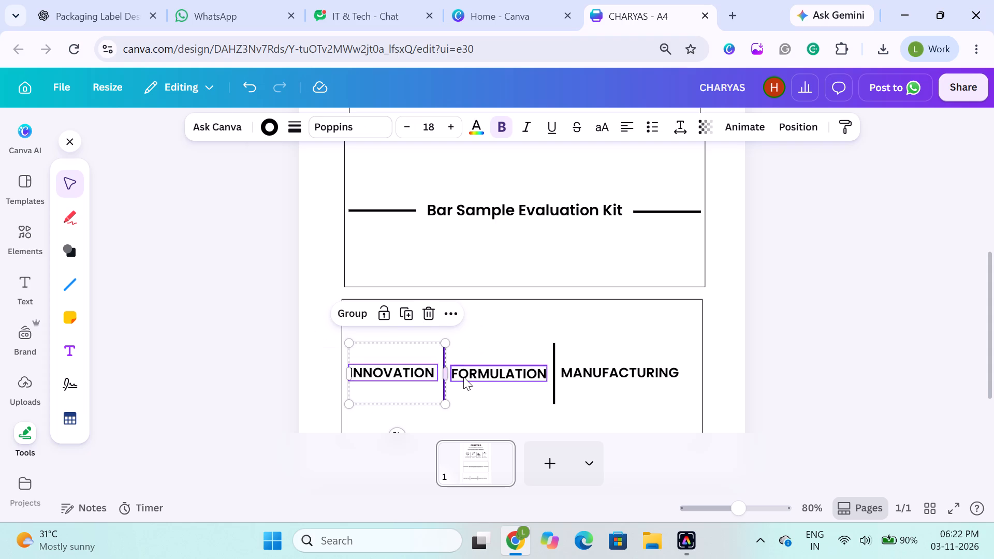
pyautogui.keyDown('shift'); pyautogui.click(464, 377); pyautogui.keyUp('shift')
pyautogui.keyDown('shift'); pyautogui.click(556, 369); pyautogui.keyUp('shift')
pyautogui.keyDown('shift'); pyautogui.click(579, 369); pyautogui.keyUp('shift')
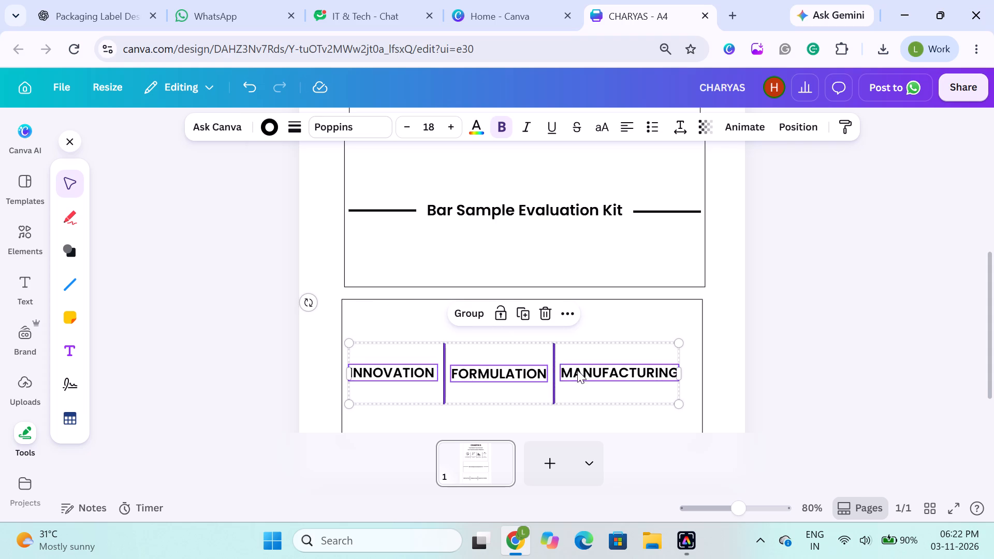
pyautogui.click(470, 313)
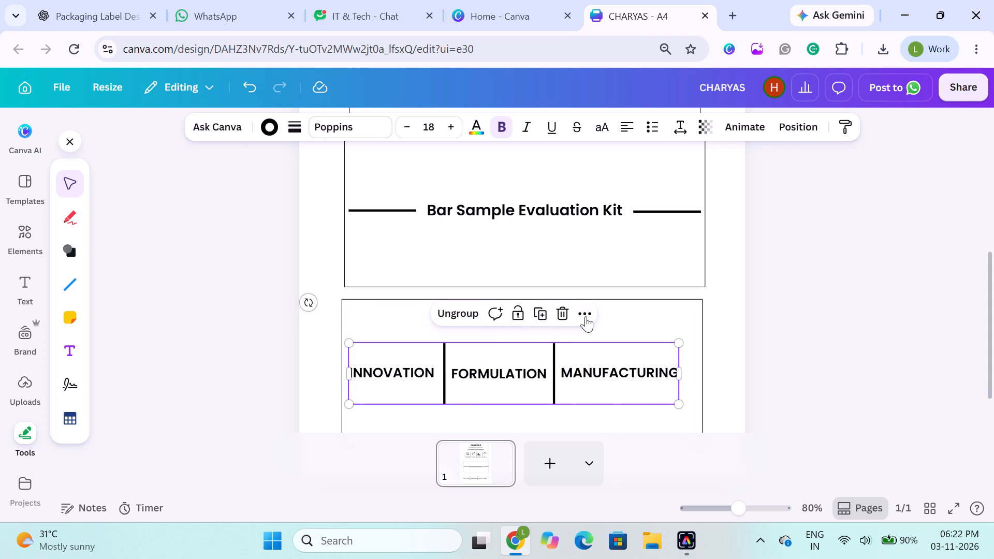
# Align the grouped row and its surrounding frame to each other's horizontal centre.
pyautogui.keyDown('shift'); pyautogui.click(670, 320); pyautogui.keyUp('shift')
pyautogui.click(823, 129)
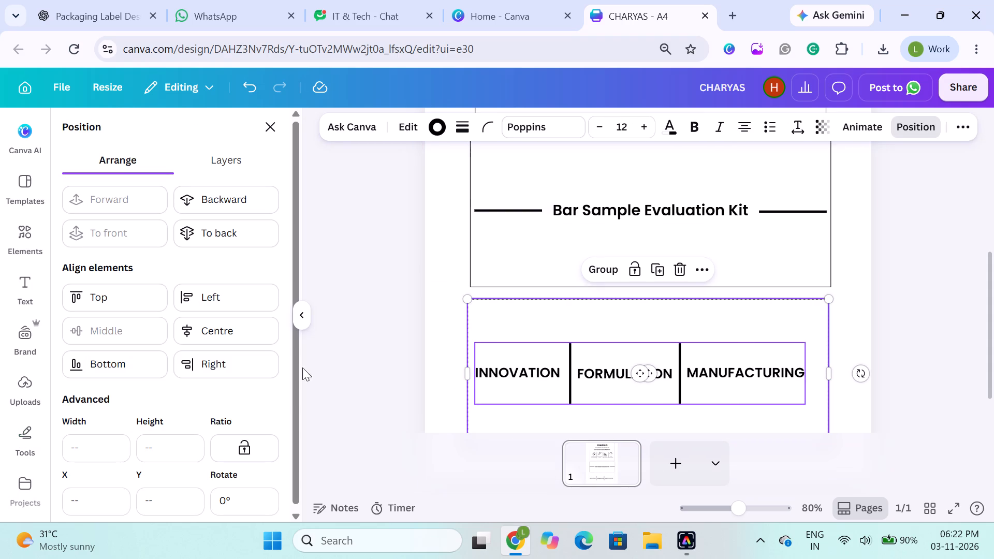
pyautogui.click(251, 334)
pyautogui.click(358, 317)
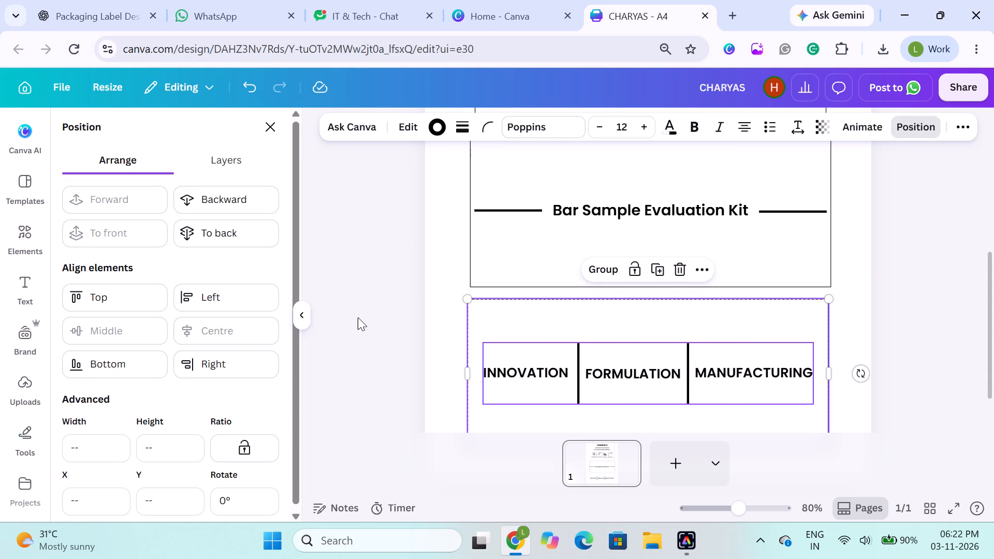
pyautogui.click(847, 334)
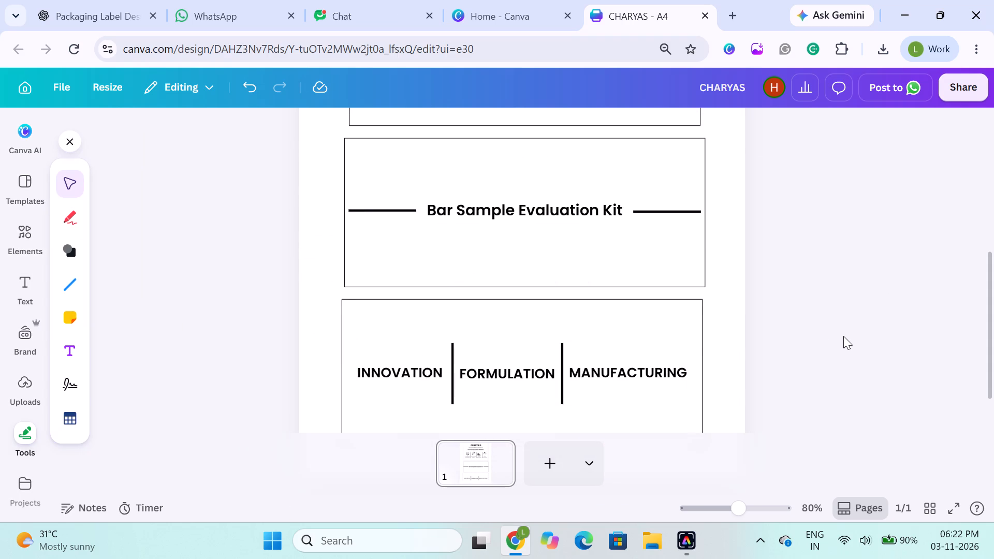
# Ungroup the INNOVATION, FORMULATION, MANUFACTURING row so its words and vertical lines are separate objects.
pyautogui.click(251, 368)
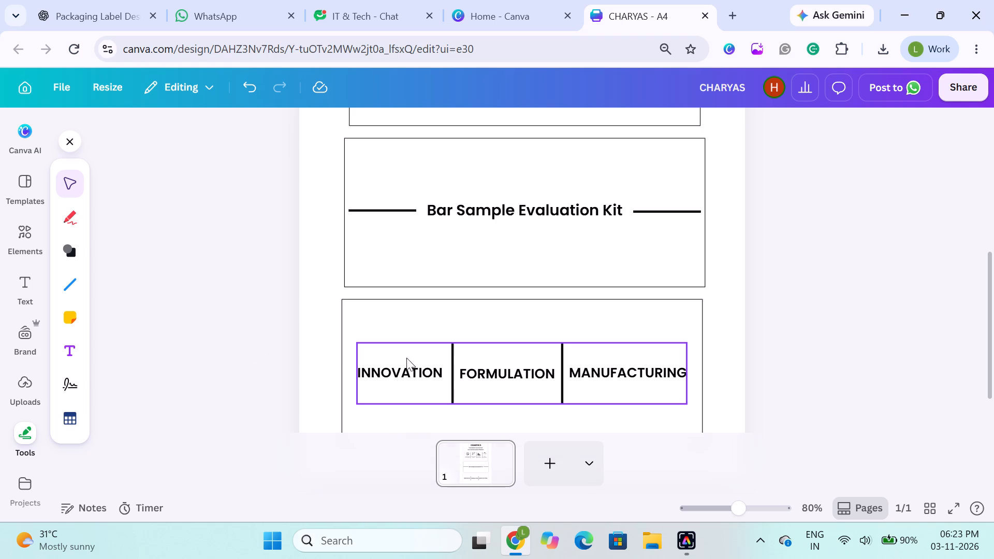
pyautogui.click(454, 381)
pyautogui.click(472, 310)
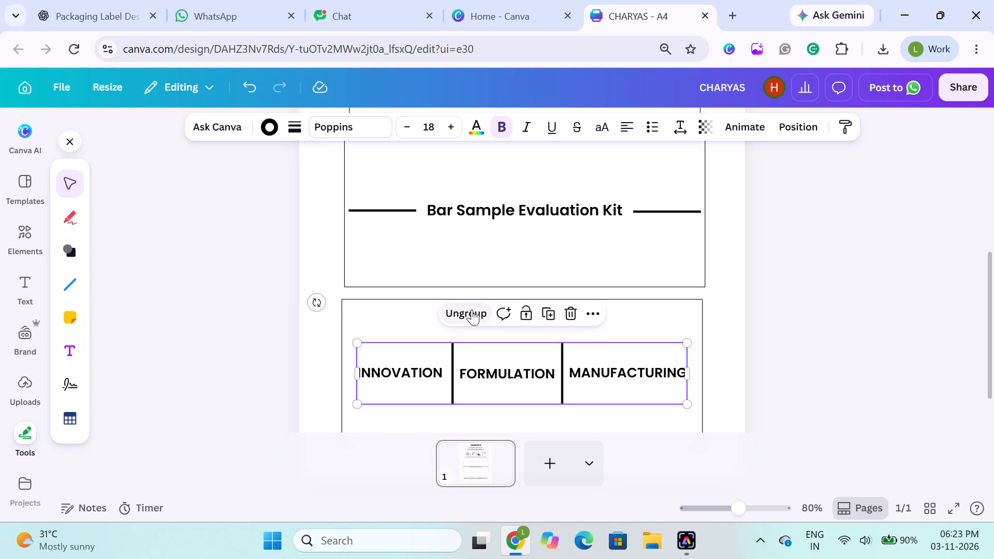
pyautogui.click(247, 378)
# Shorten both vertical lines beside FORMULATION together from each end to about 1.1 high, keeping them centred on the text.
pyautogui.click(453, 373)
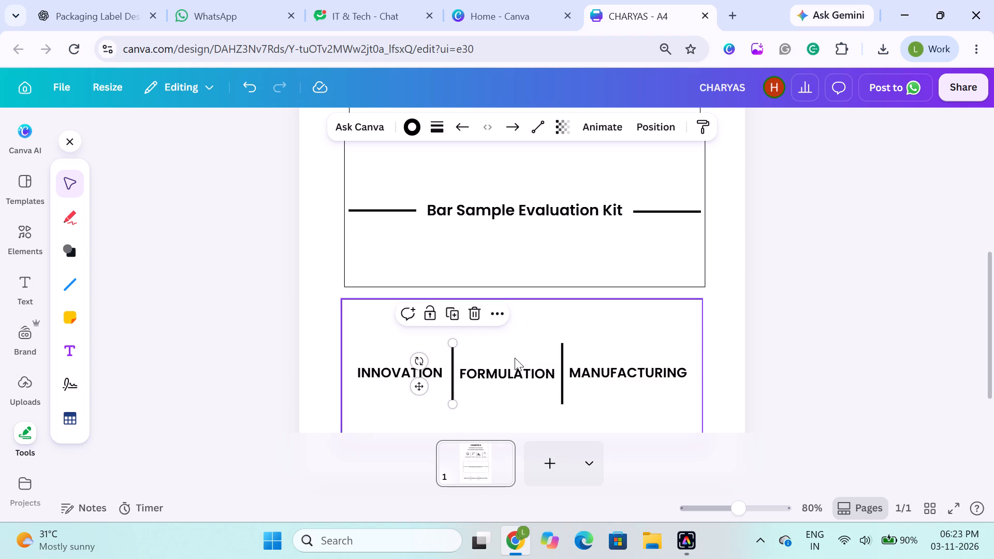
pyautogui.keyDown('shift'); pyautogui.click(559, 357); pyautogui.keyUp('shift')
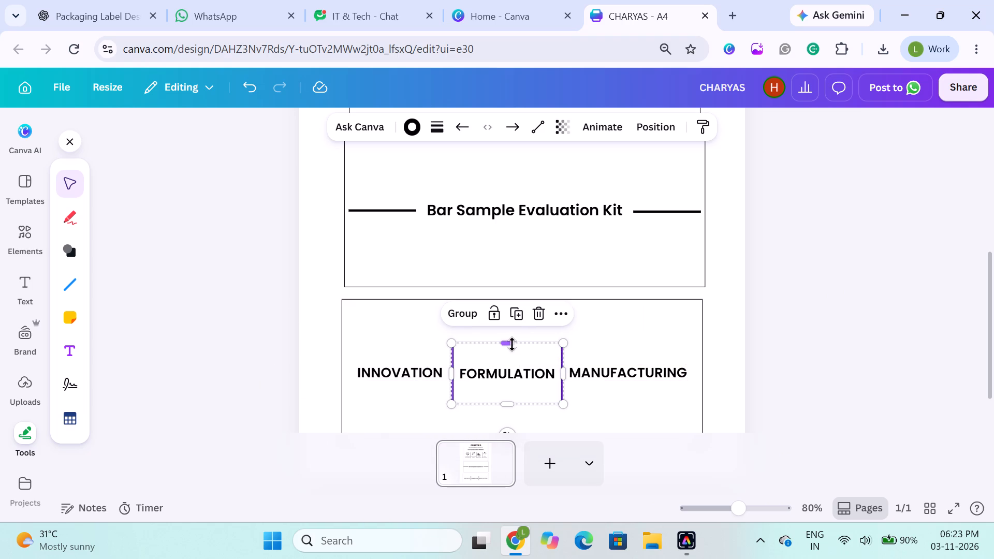
pyautogui.moveTo(509, 344); pyautogui.dragTo(507, 364)
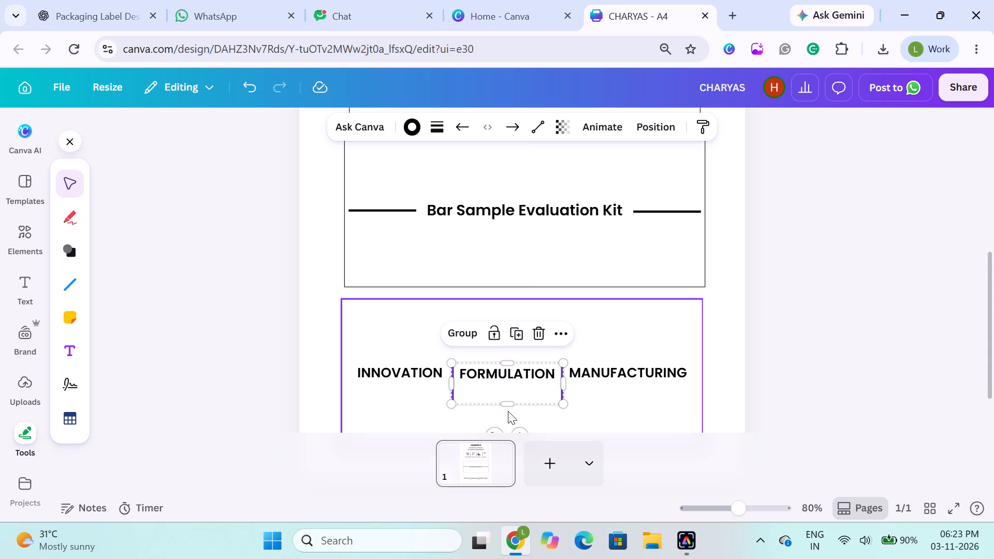
pyautogui.moveTo(509, 405); pyautogui.dragTo(508, 386)
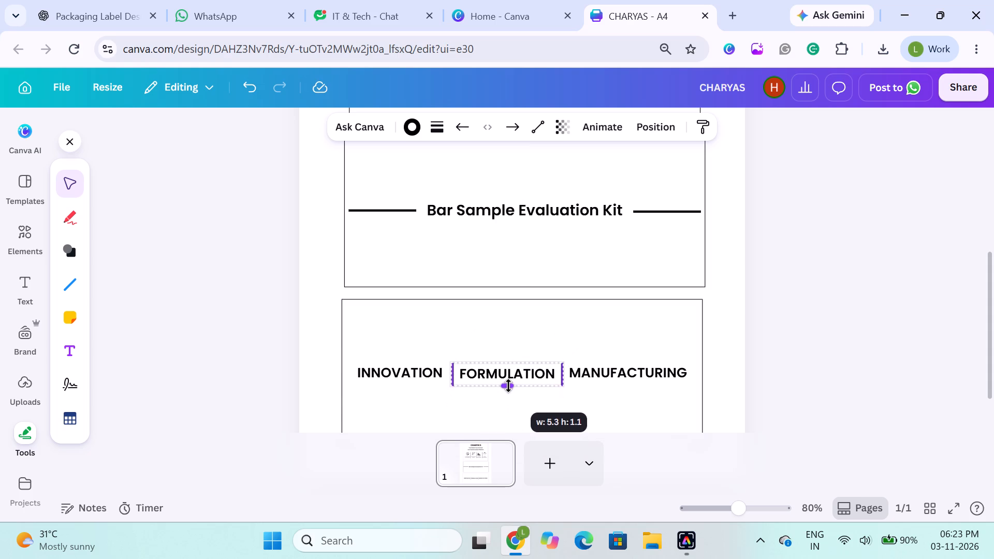
pyautogui.moveTo(508, 386); pyautogui.dragTo(508, 387)
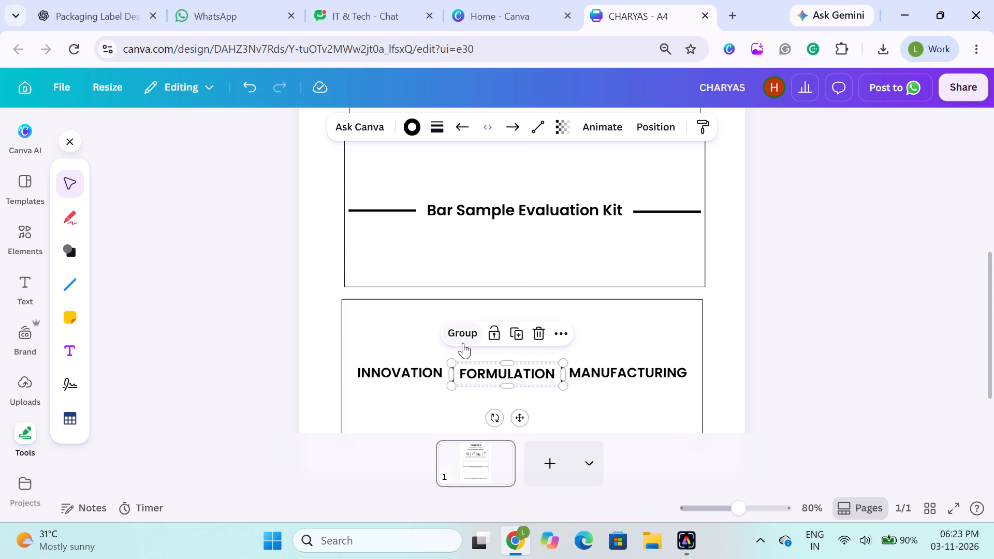
pyautogui.click(236, 332)
# Examine the spacing of the INNOVATION, FORMULATION, MANUFACTURING row and the overall layout of the three framed sections.
pyautogui.scroll(-1, 298, 364)
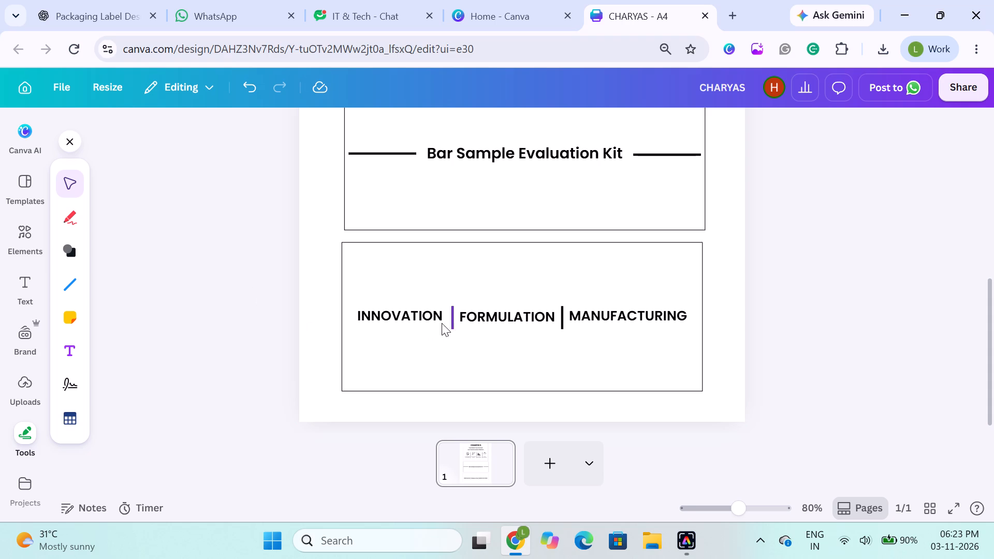
pyautogui.click(392, 317)
pyautogui.keyDown('shift'); pyautogui.click(479, 317); pyautogui.keyUp('shift')
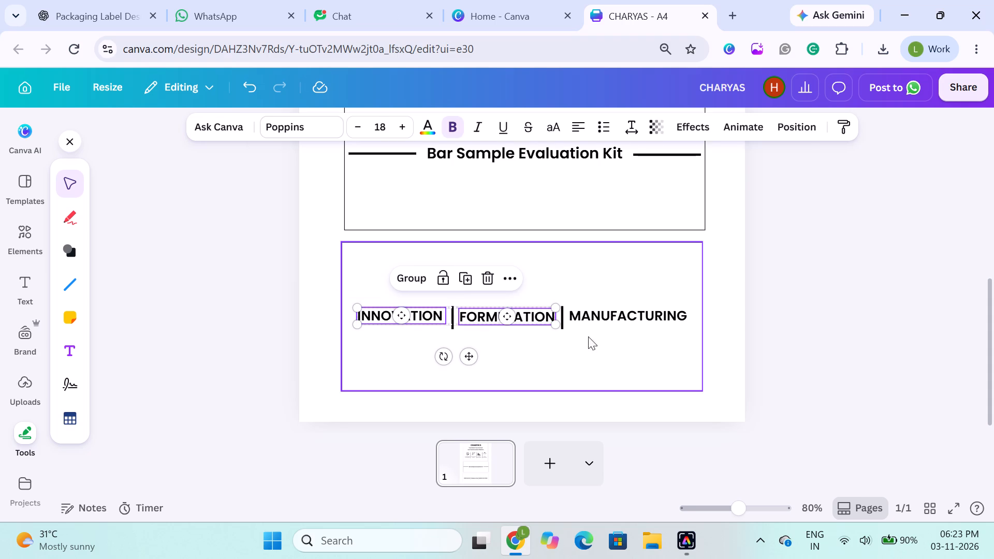
pyautogui.click(242, 332)
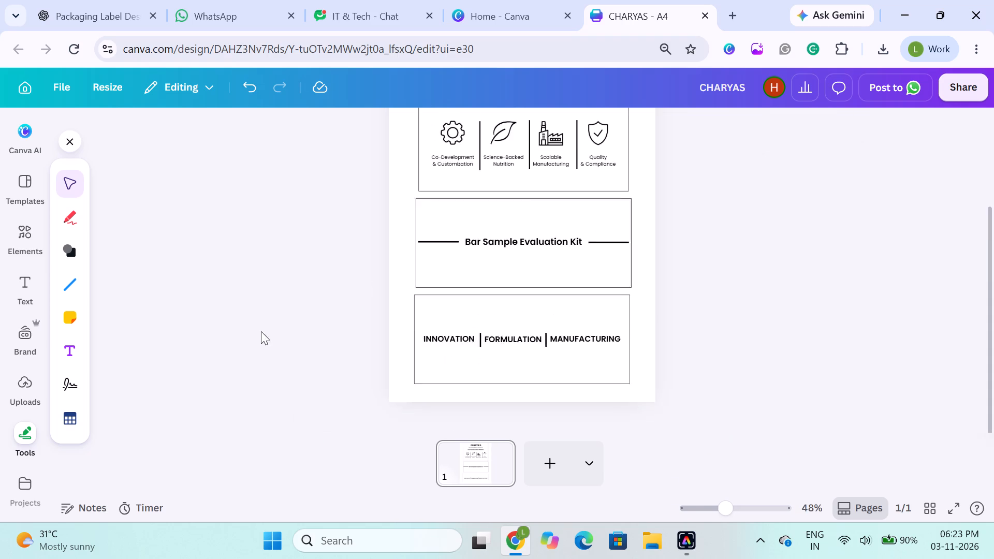
pyautogui.scroll(2, 311, 344)
pyautogui.scroll(1, 391, 360)
pyautogui.click(299, 290)
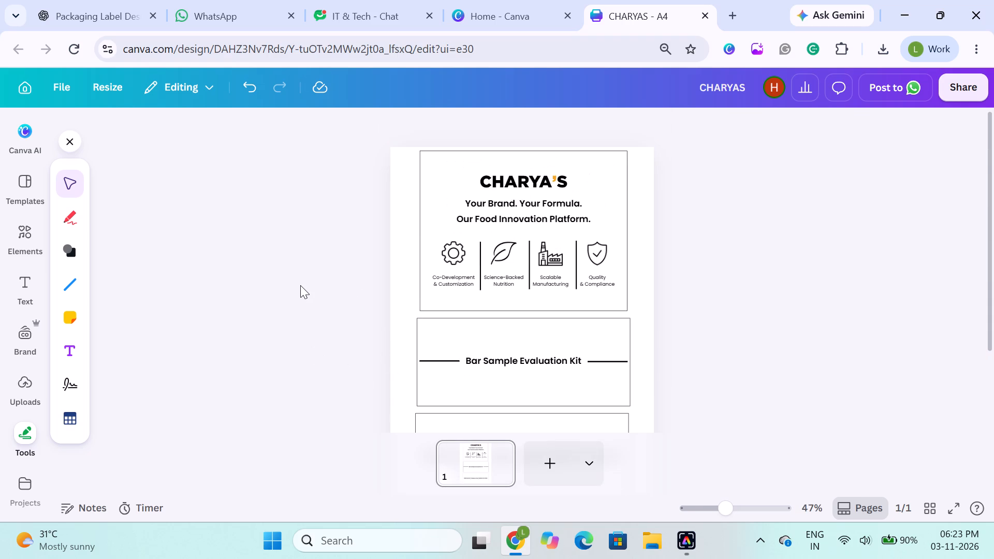
pyautogui.scroll(-1, 300, 285)
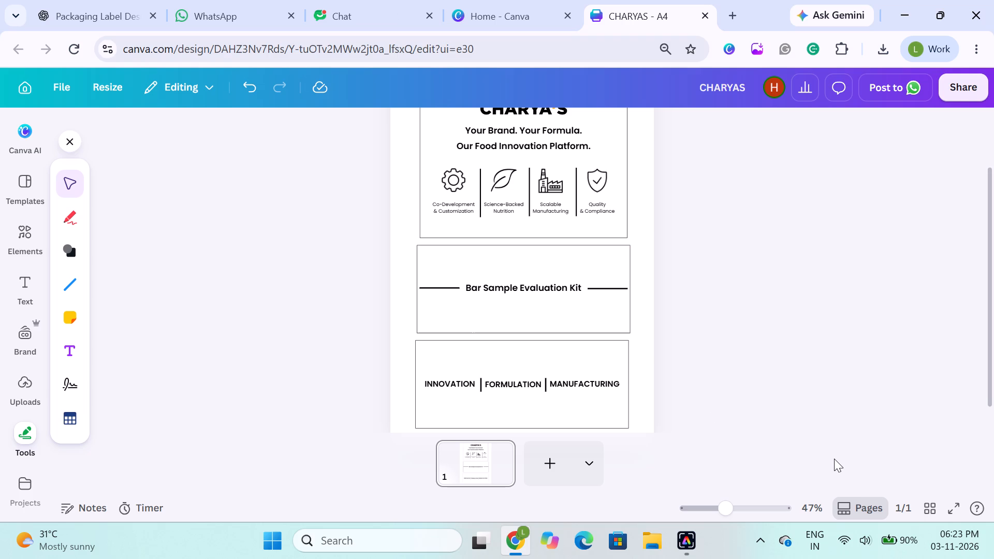
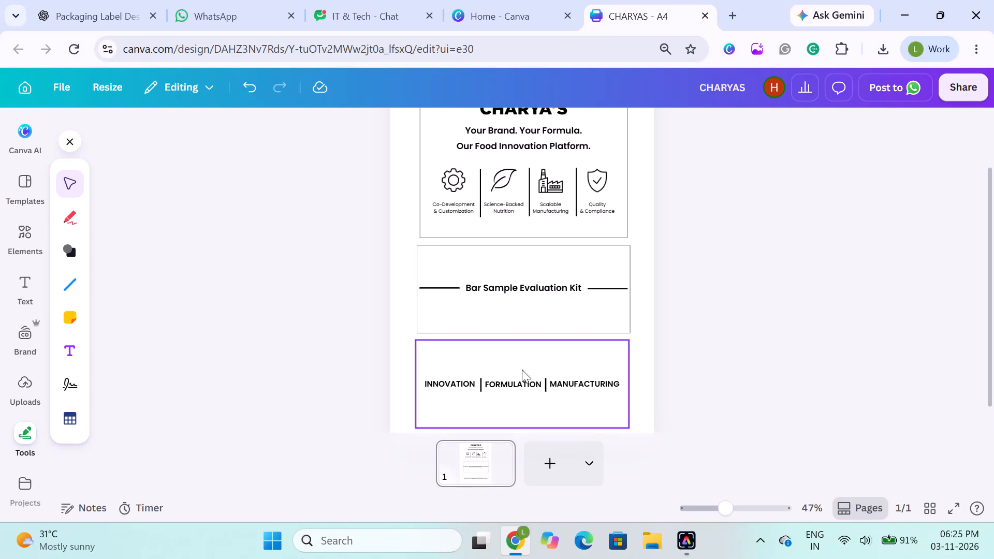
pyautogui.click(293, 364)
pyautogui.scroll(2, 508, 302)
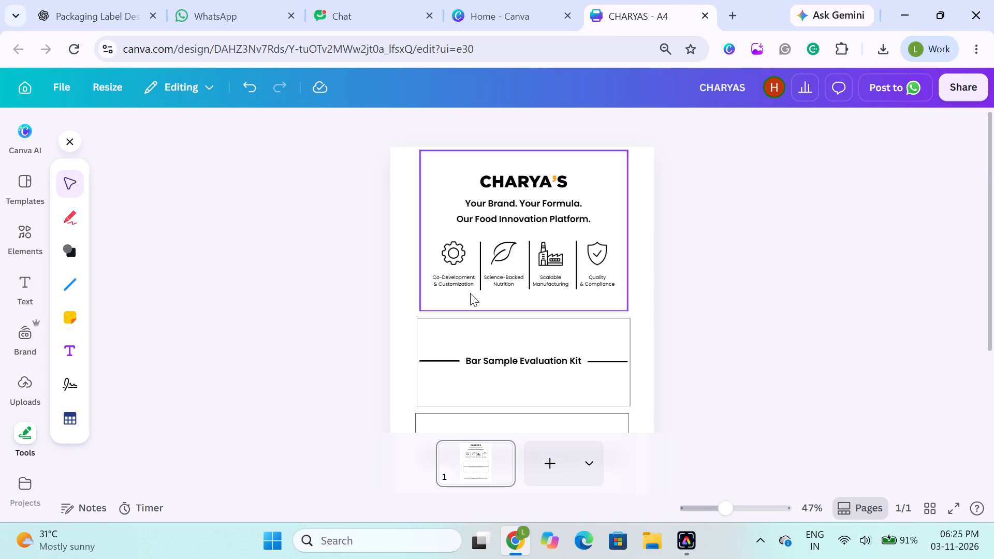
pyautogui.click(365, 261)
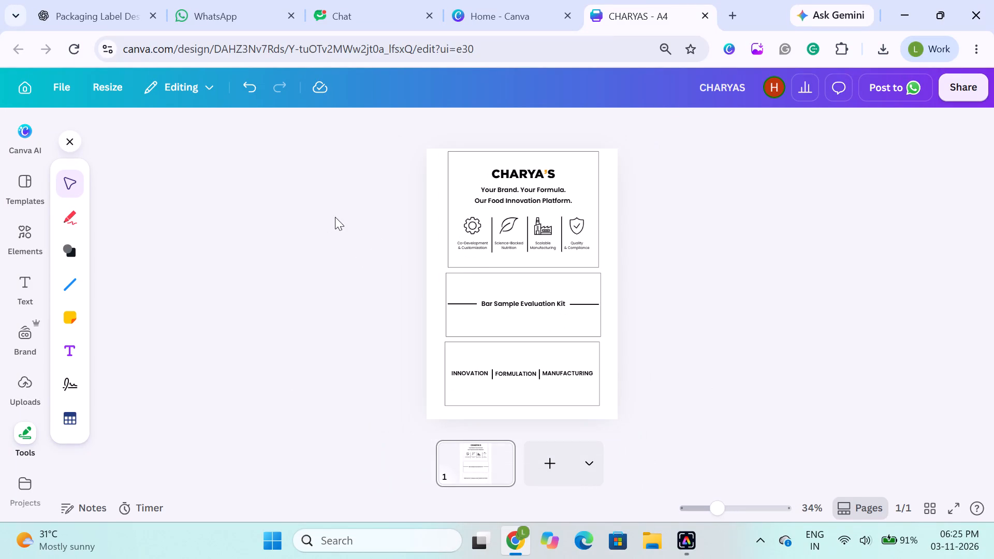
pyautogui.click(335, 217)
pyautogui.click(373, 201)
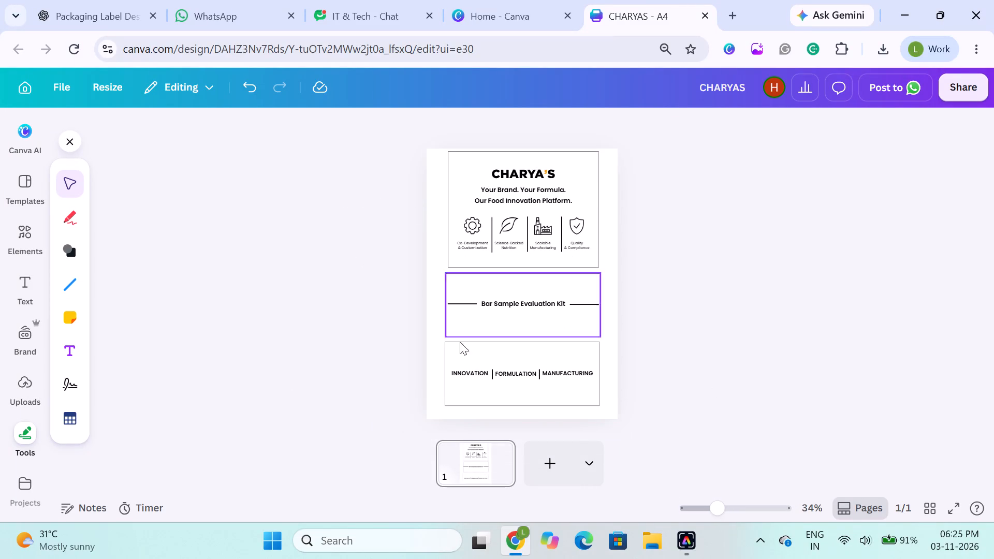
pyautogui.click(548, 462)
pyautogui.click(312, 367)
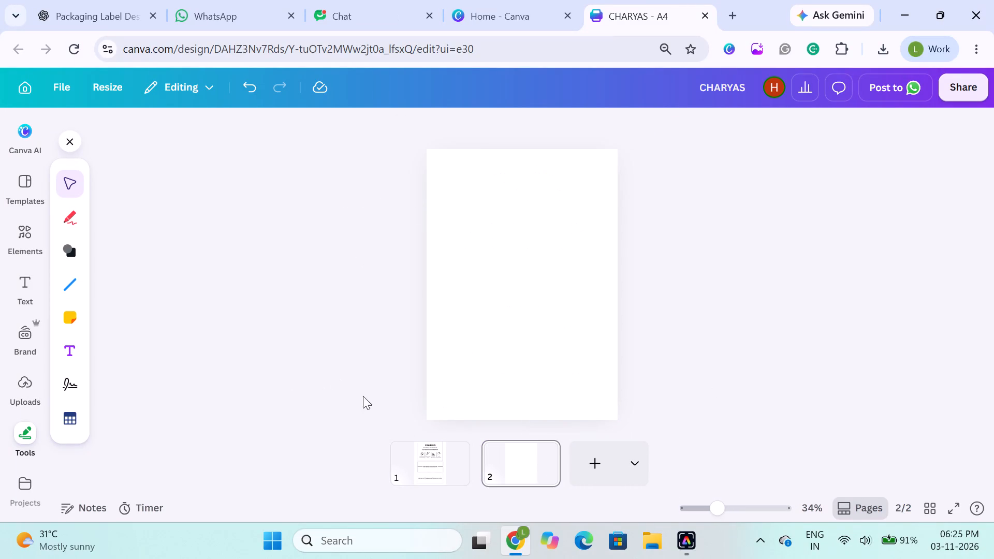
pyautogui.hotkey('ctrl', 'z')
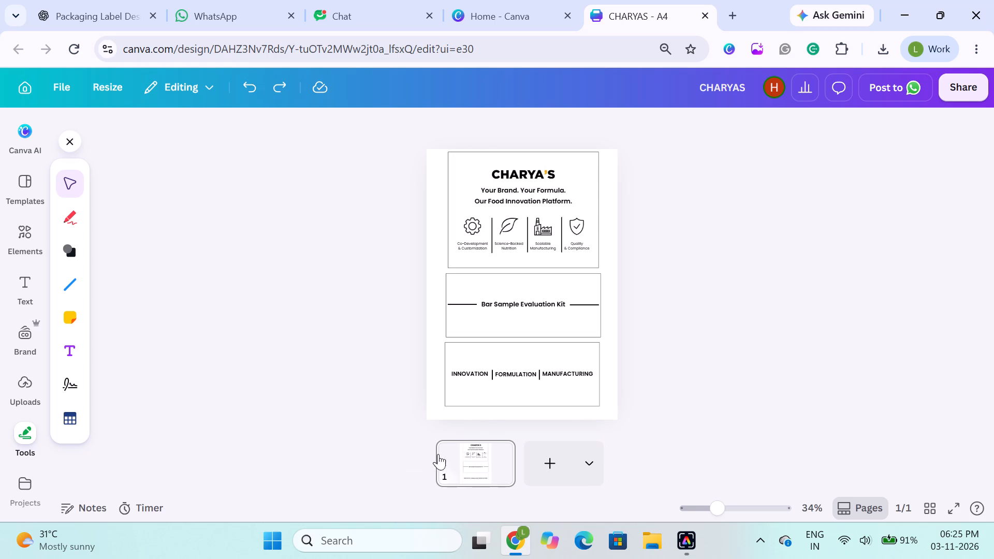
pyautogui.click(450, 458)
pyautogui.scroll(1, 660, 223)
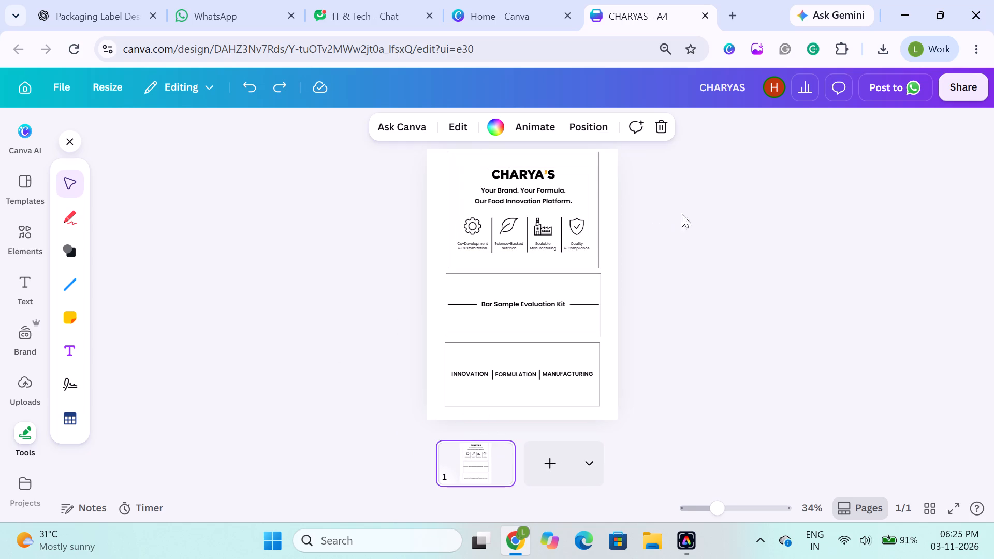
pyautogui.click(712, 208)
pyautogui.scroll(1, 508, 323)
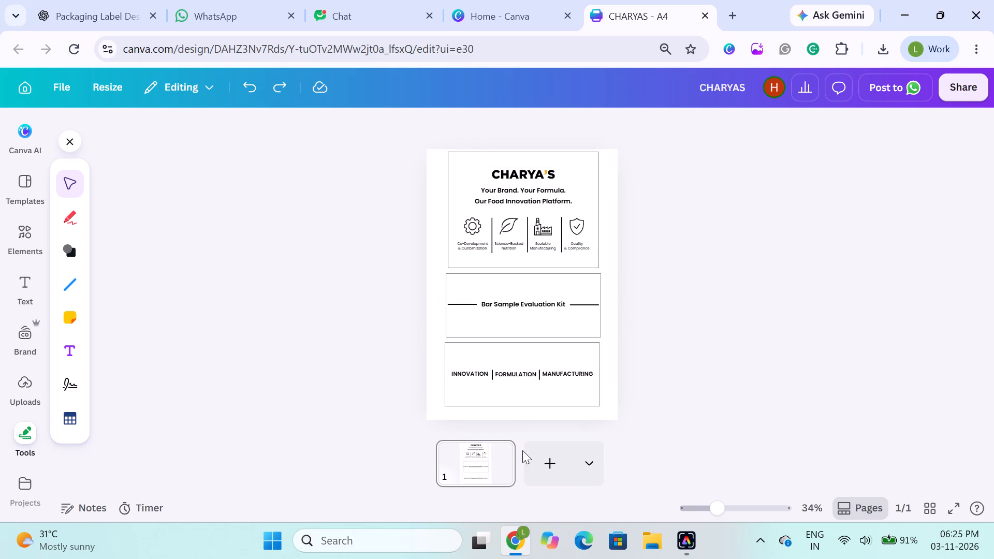
# Add a blank second page after the finished label page.
pyautogui.click(498, 449)
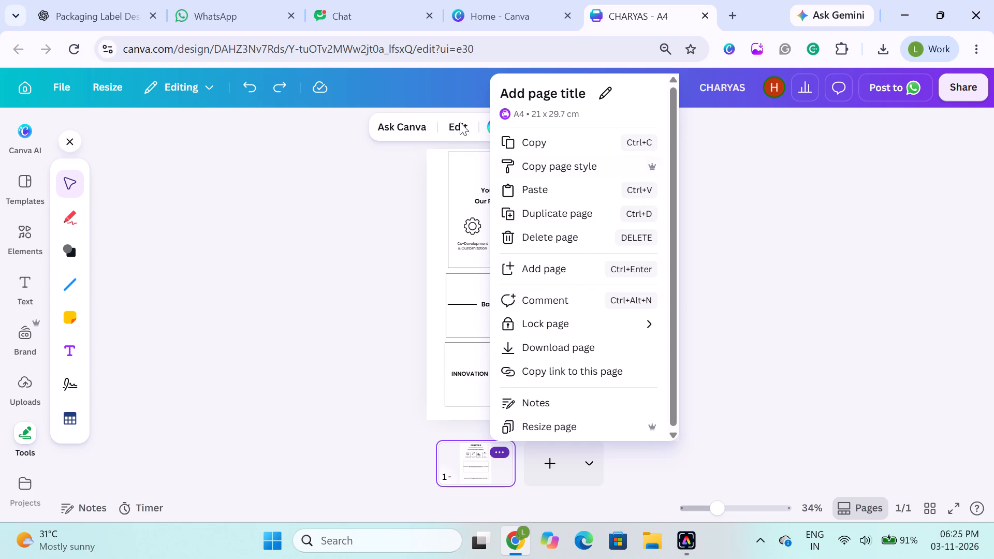
pyautogui.click(544, 266)
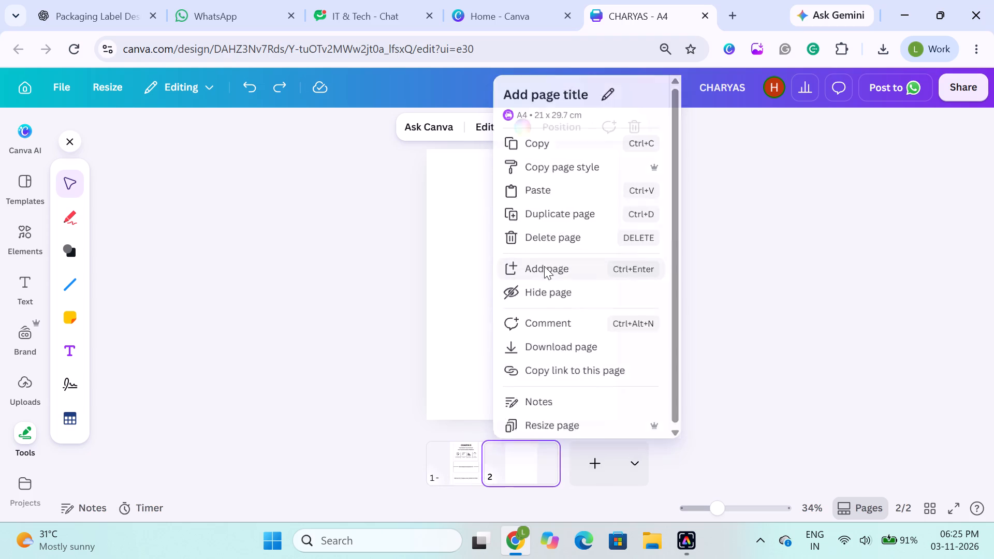
pyautogui.click(394, 369)
# Copy the framed CHARYA'S section with its taglines and icon row from page 1 onto page 2.
pyautogui.click(427, 472)
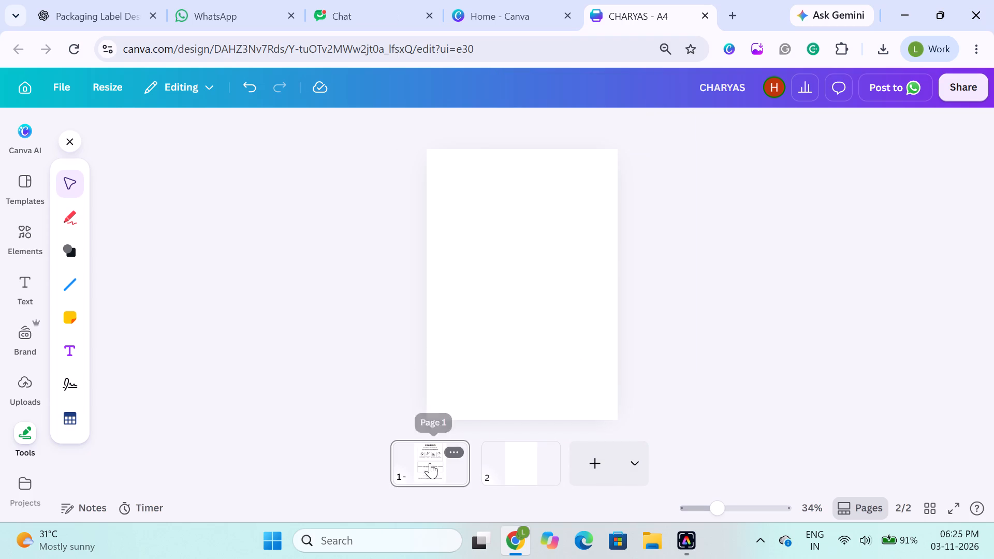
pyautogui.moveTo(400, 151); pyautogui.dragTo(593, 262)
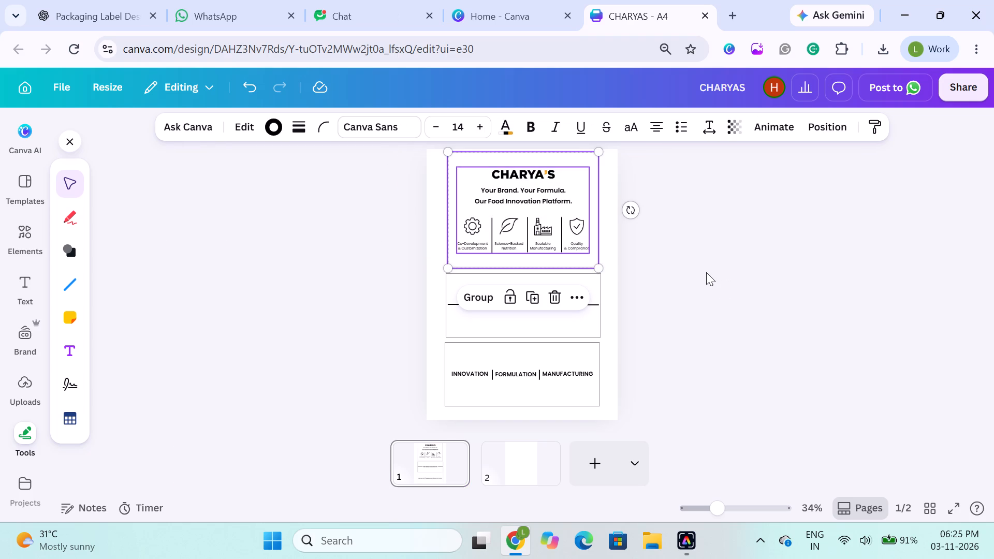
pyautogui.click(721, 323)
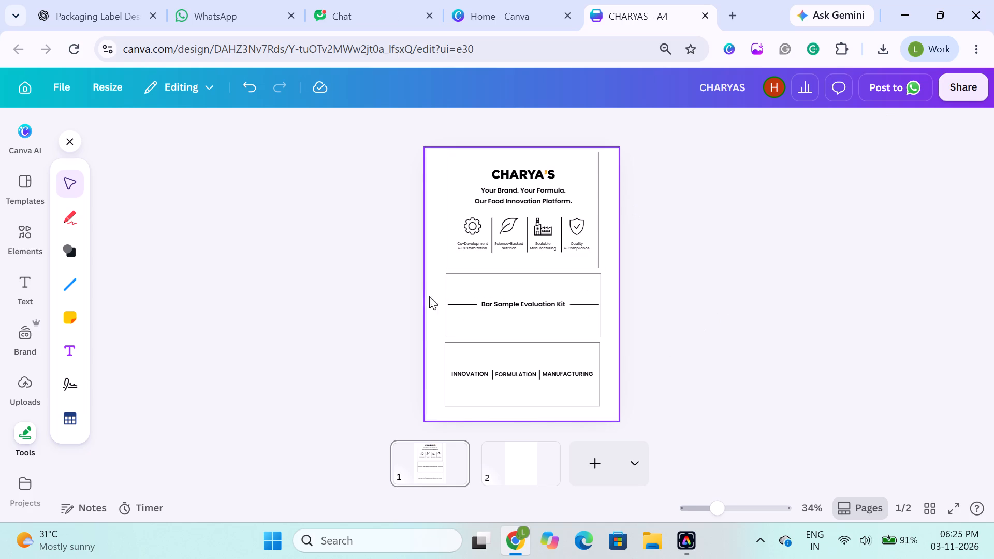
pyautogui.moveTo(368, 165); pyautogui.dragTo(576, 255)
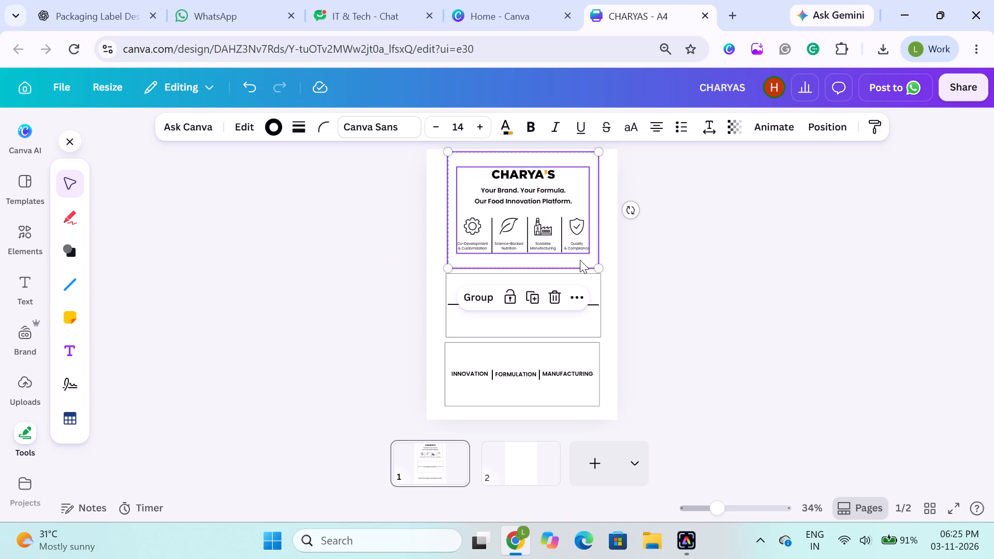
pyautogui.hotkey('ctrl', 'c')
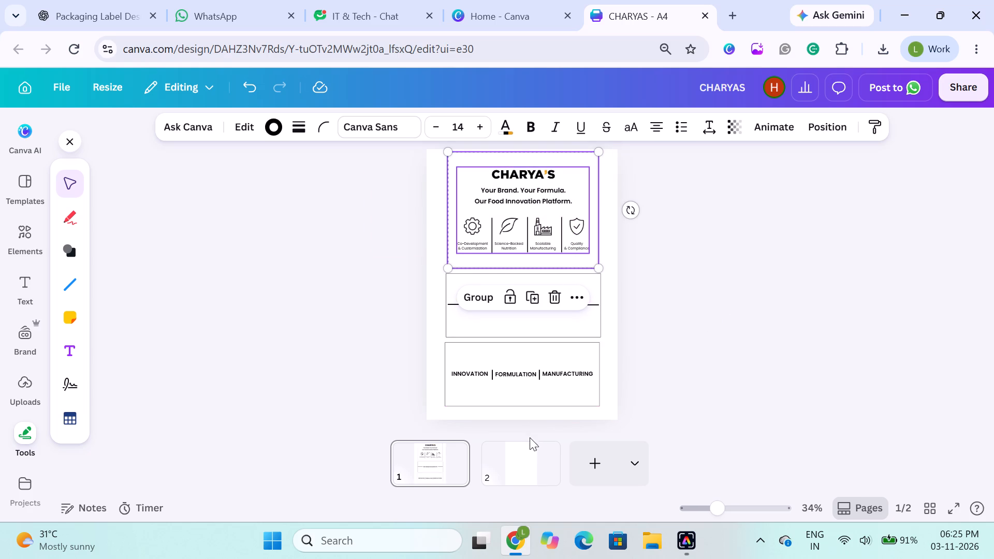
pyautogui.click(527, 447)
pyautogui.hotkey('ctrl', 'v')
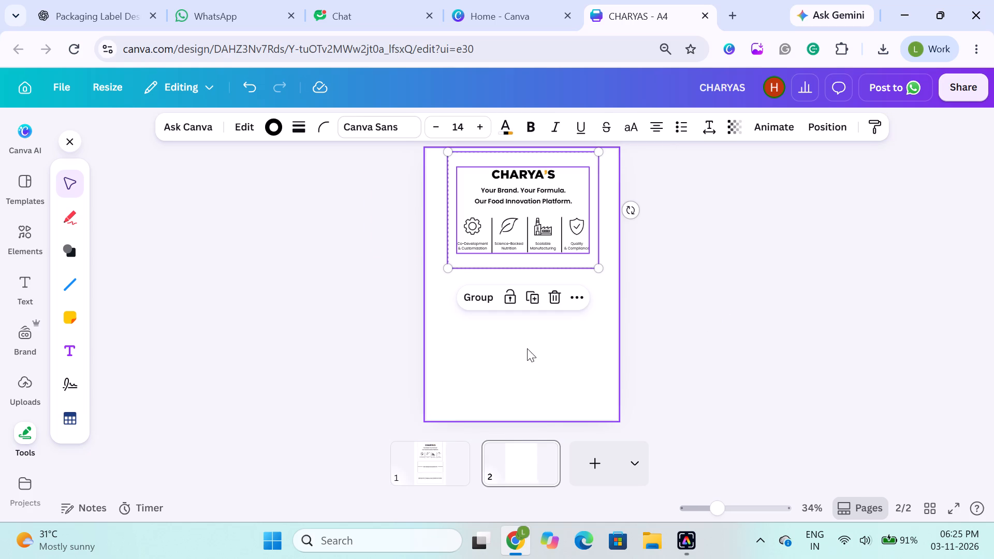
pyautogui.click(329, 314)
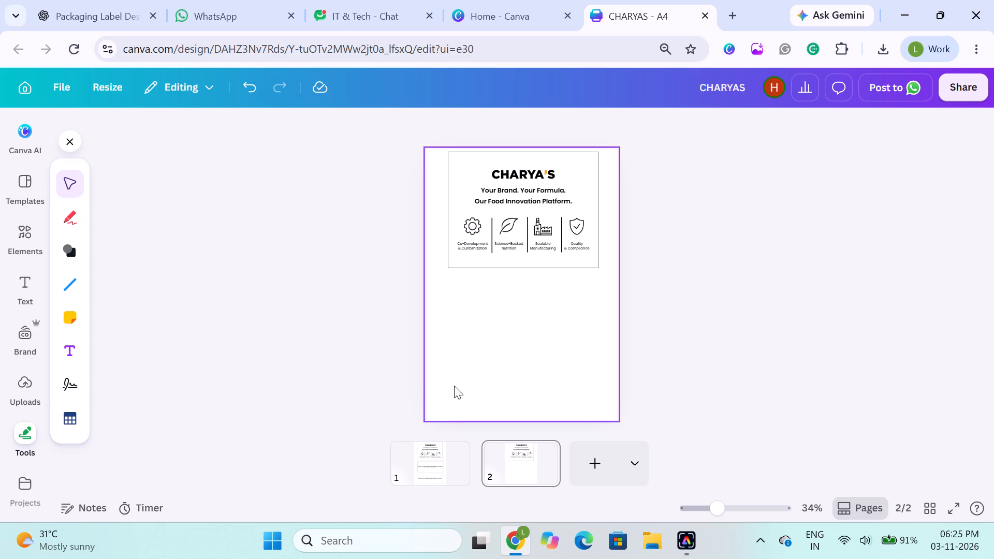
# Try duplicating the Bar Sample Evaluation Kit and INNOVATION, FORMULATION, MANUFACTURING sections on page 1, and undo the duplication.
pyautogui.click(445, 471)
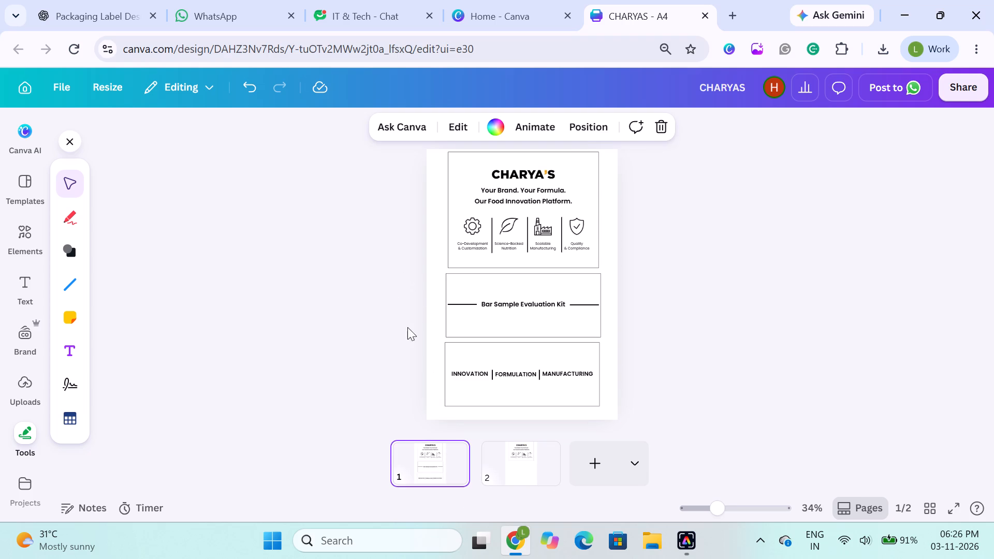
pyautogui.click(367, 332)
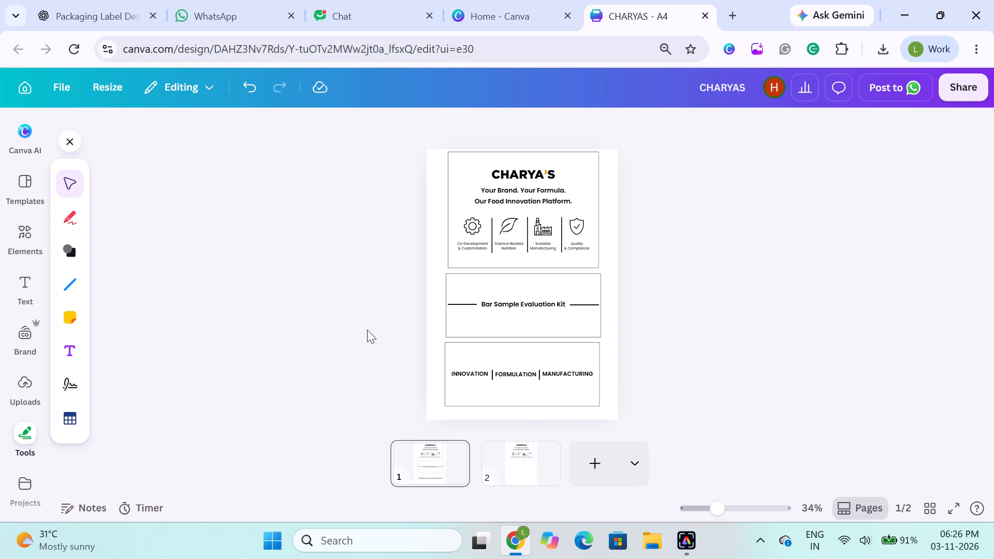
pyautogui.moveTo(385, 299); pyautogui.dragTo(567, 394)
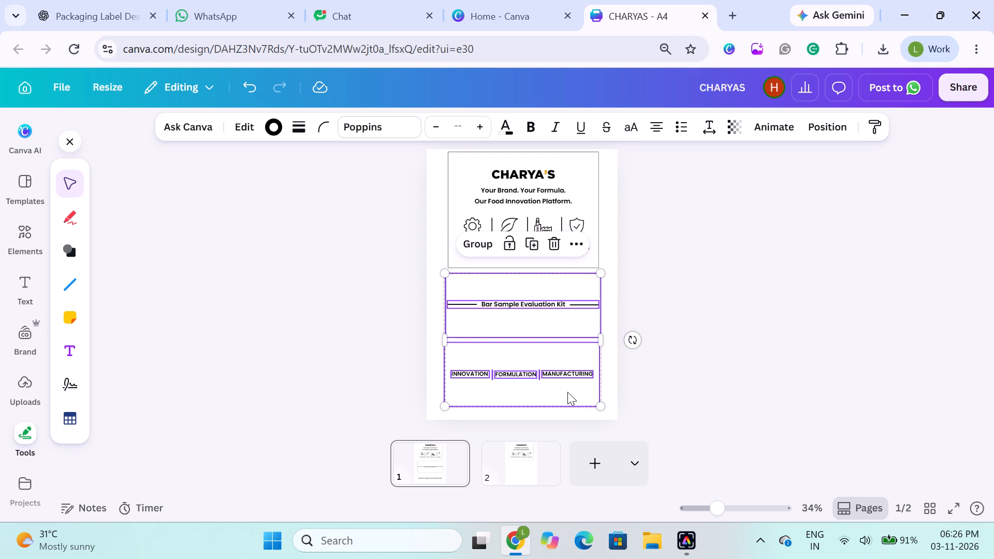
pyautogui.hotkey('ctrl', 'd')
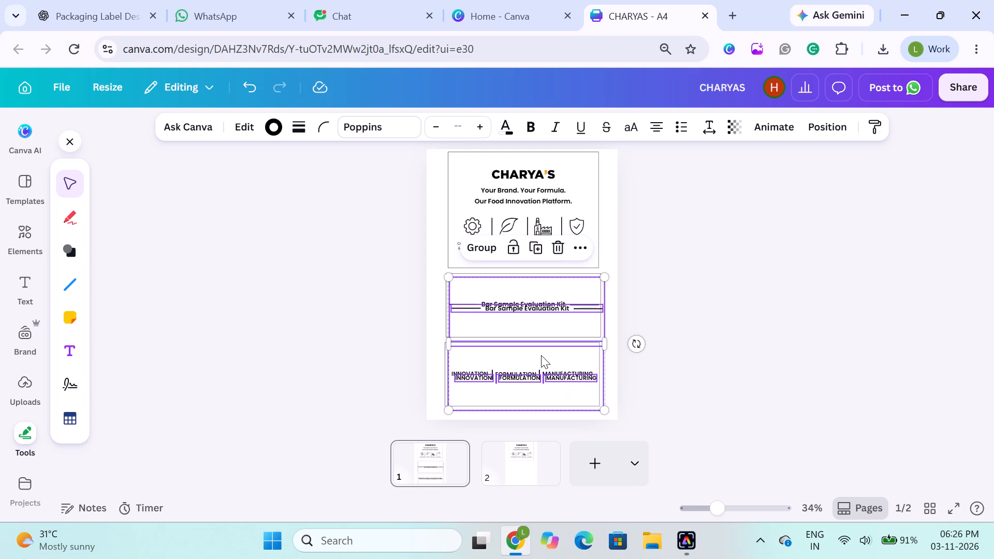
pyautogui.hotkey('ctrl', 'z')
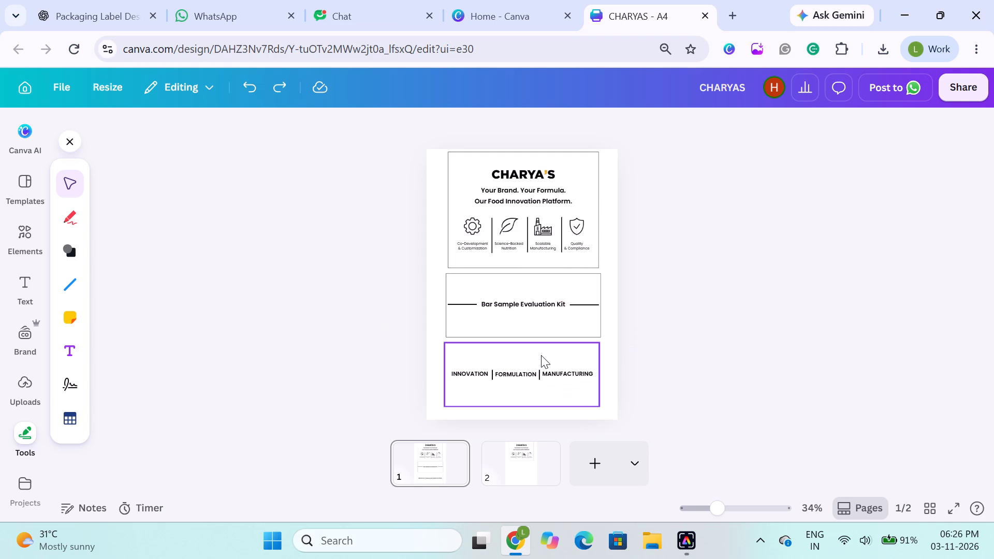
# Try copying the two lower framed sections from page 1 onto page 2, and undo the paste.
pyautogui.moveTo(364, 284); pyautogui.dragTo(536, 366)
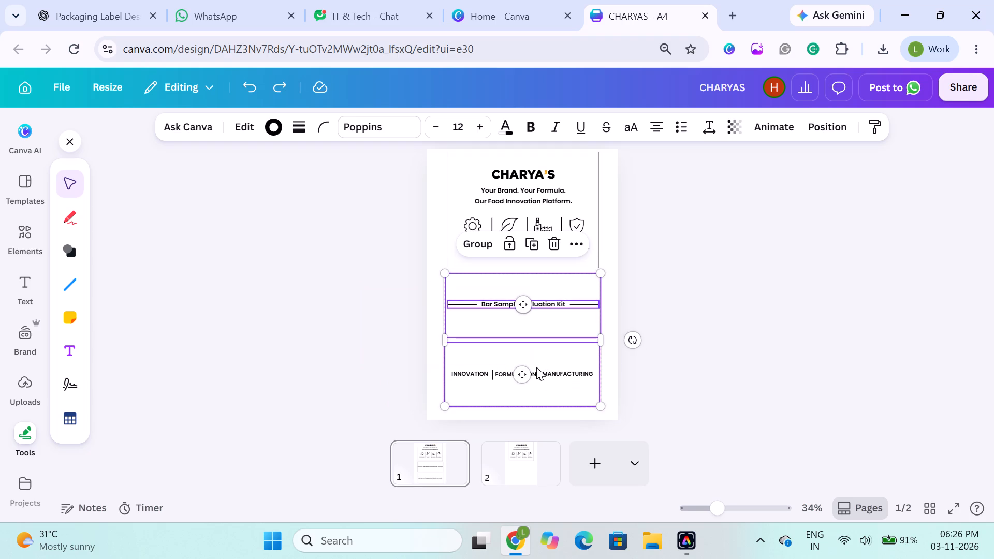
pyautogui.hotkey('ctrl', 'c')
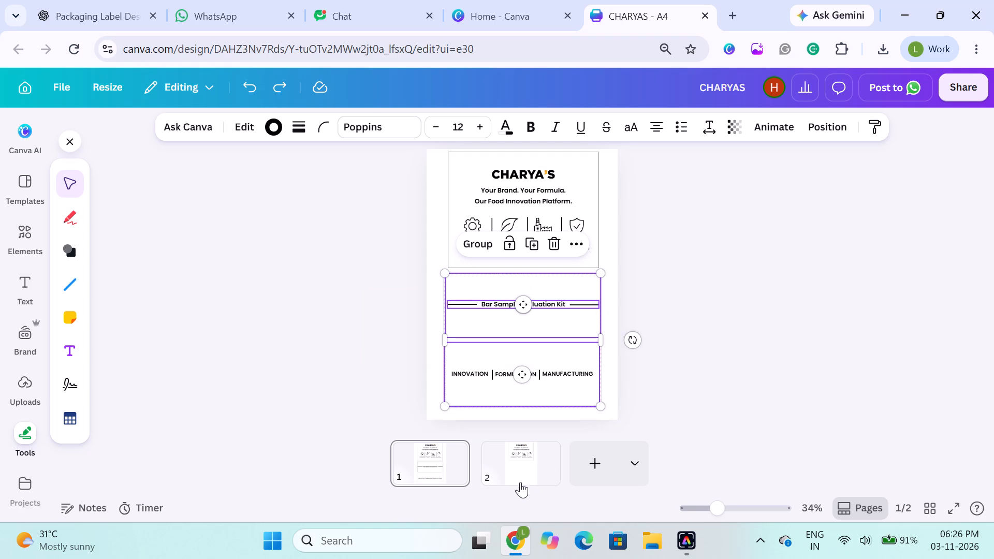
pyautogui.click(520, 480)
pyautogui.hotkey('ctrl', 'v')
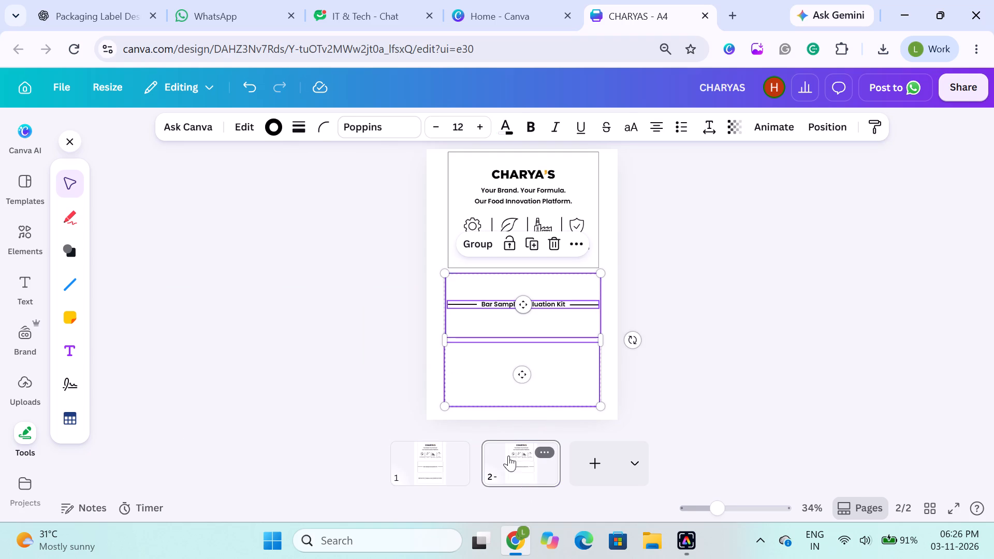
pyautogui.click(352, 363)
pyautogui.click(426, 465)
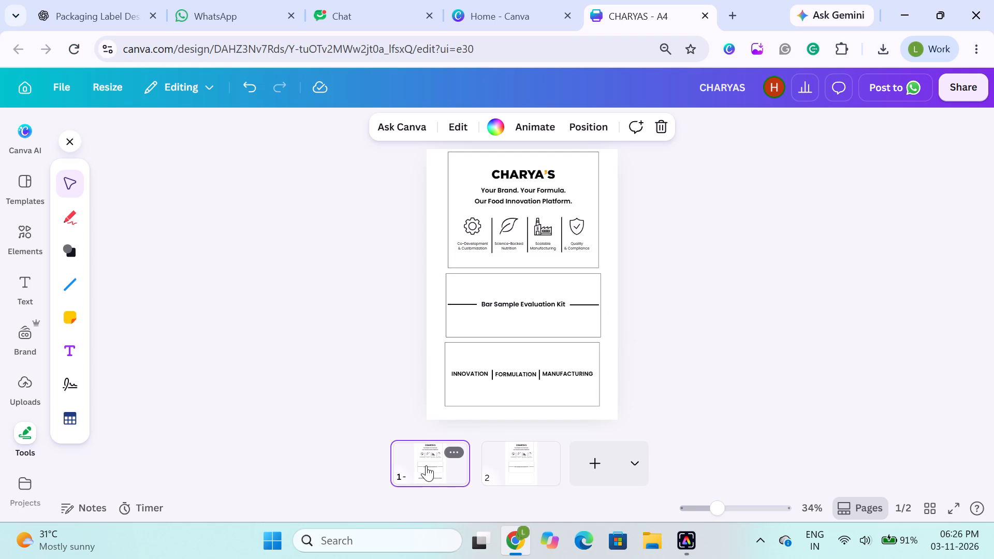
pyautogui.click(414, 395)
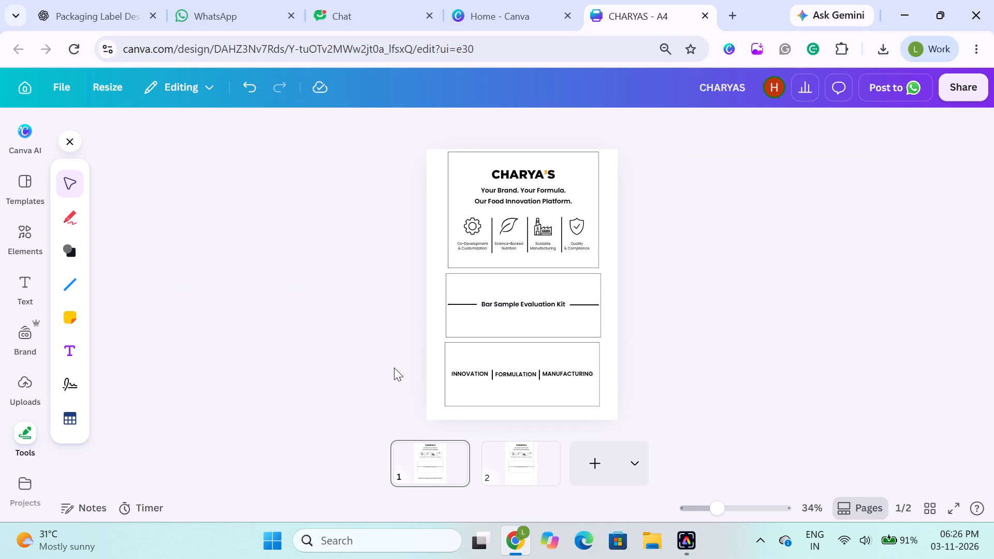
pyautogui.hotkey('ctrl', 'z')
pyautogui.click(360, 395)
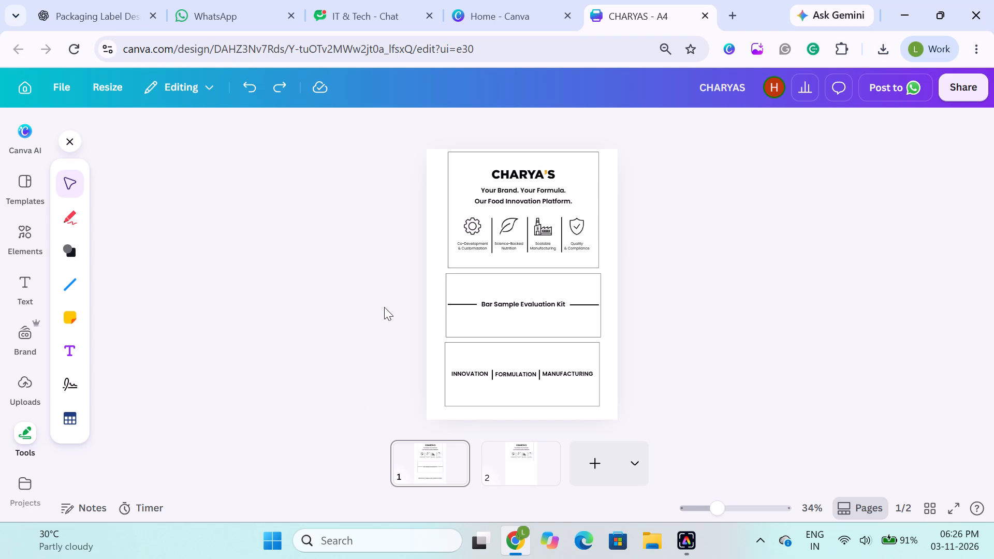
# Copy both lower framed sections, including all INNOVATION, FORMULATION, MANUFACTURING words and divider lines, from page 1 onto page 2.
pyautogui.moveTo(385, 307); pyautogui.dragTo(616, 370)
pyautogui.click(339, 335)
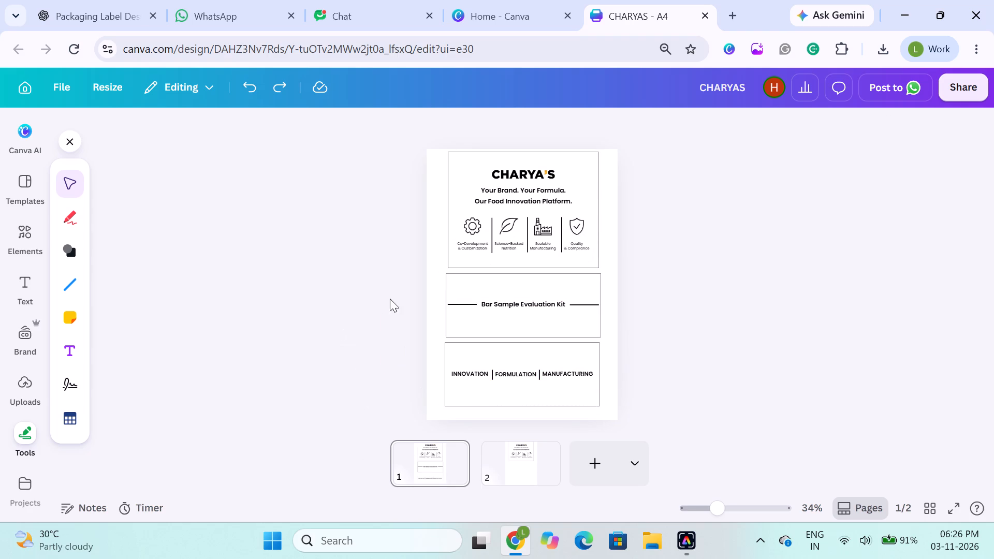
pyautogui.moveTo(395, 292); pyautogui.dragTo(620, 398)
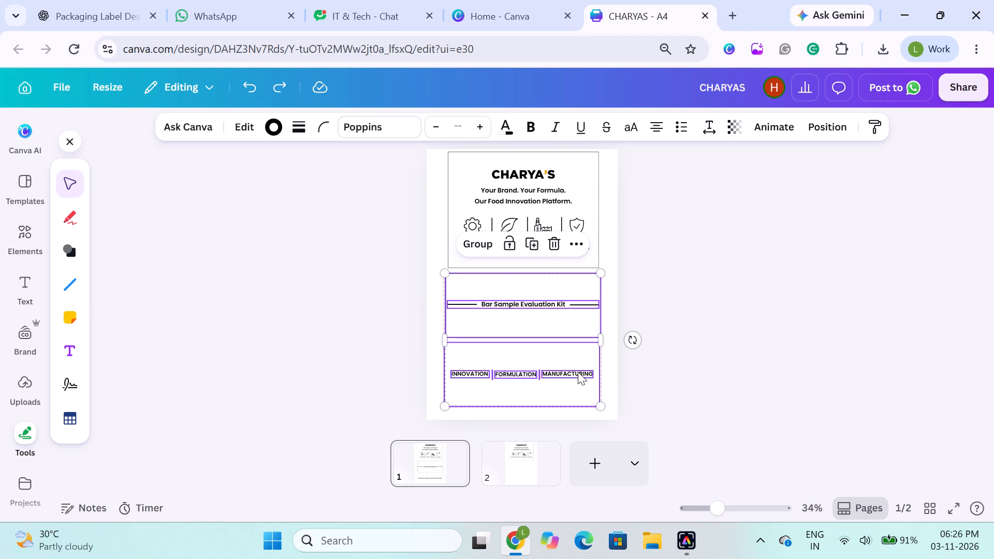
pyautogui.hotkey('ctrl', 'c')
pyautogui.click(534, 468)
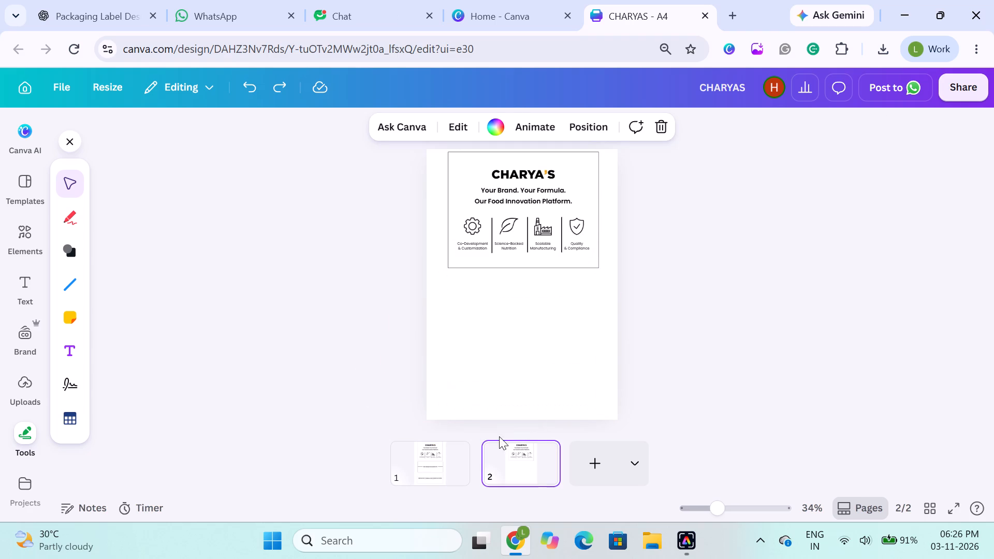
pyautogui.hotkey('ctrl', 'v')
pyautogui.click(353, 370)
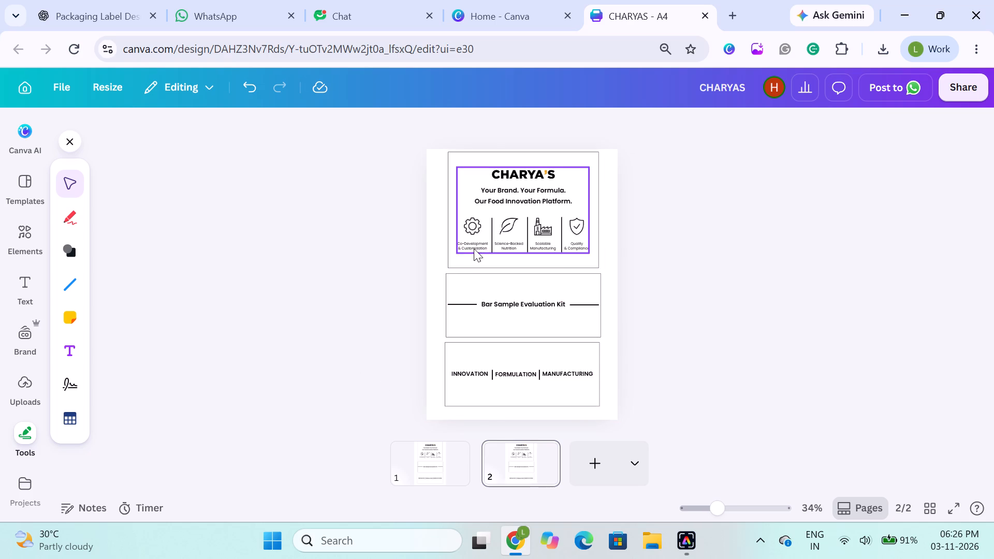
# Ungroup the CHARYA'S heading, tagline and icon block on page 2 into separate objects.
pyautogui.click(304, 255)
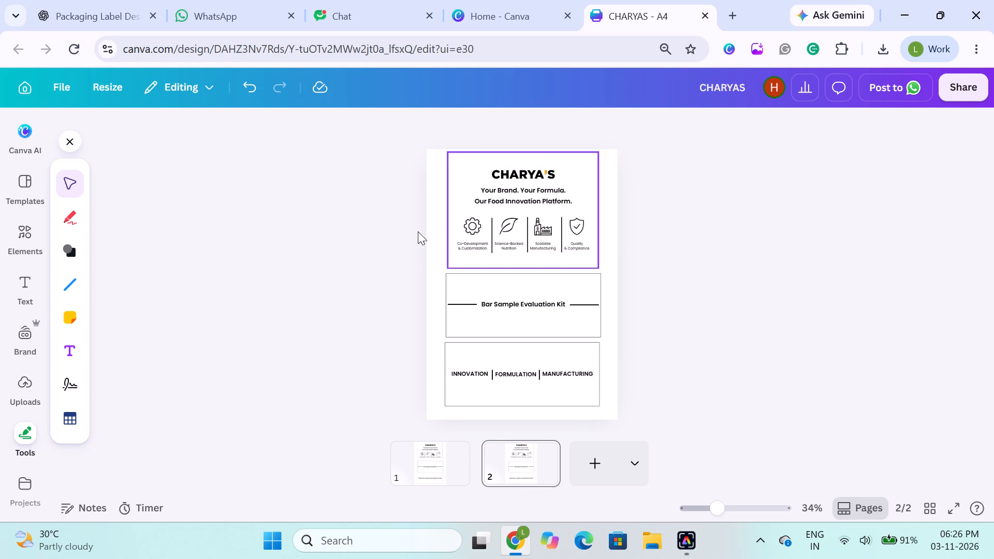
pyautogui.click(515, 197)
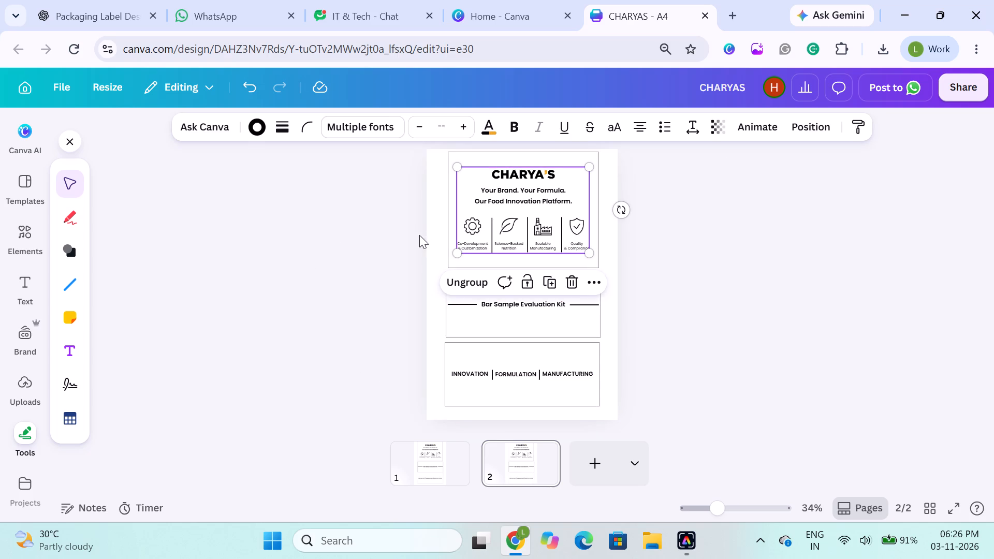
pyautogui.click(334, 237)
pyautogui.moveTo(407, 209); pyautogui.dragTo(530, 251)
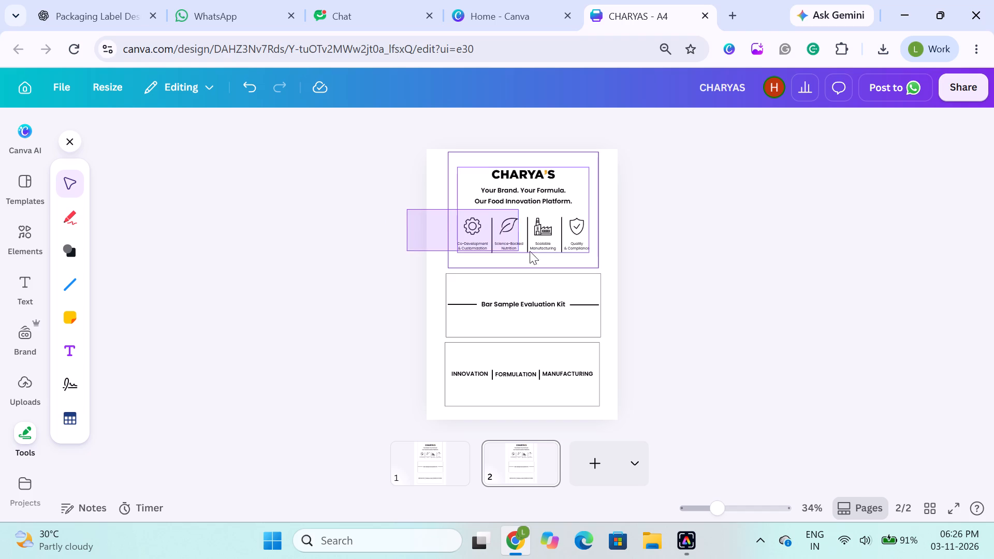
pyautogui.moveTo(530, 251); pyautogui.dragTo(558, 241)
pyautogui.click(377, 241)
pyautogui.click(494, 207)
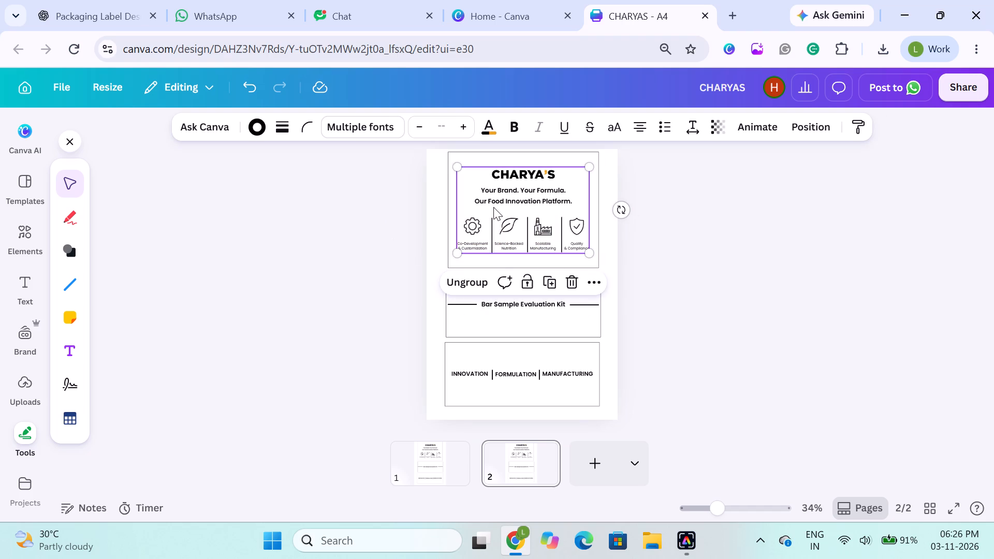
pyautogui.click(473, 282)
pyautogui.click(358, 247)
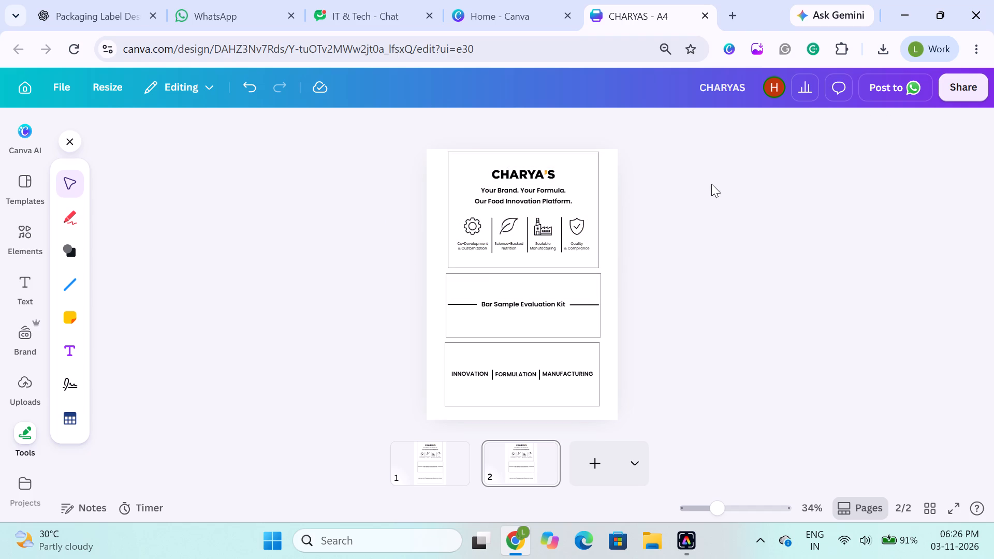
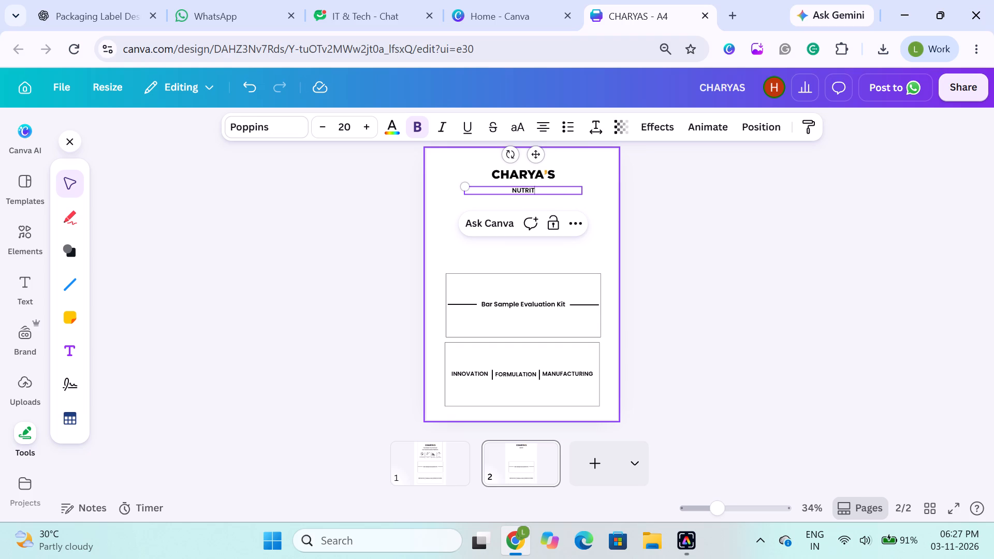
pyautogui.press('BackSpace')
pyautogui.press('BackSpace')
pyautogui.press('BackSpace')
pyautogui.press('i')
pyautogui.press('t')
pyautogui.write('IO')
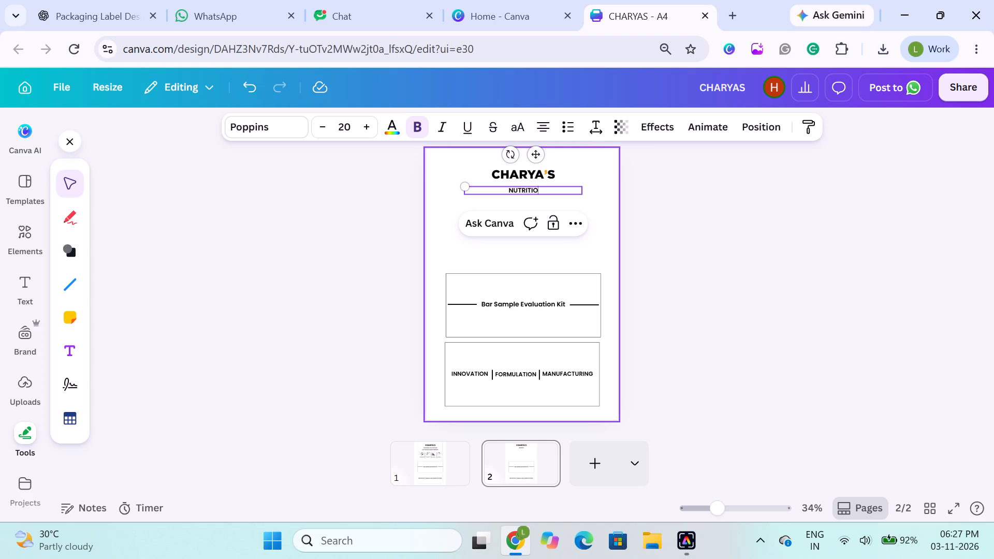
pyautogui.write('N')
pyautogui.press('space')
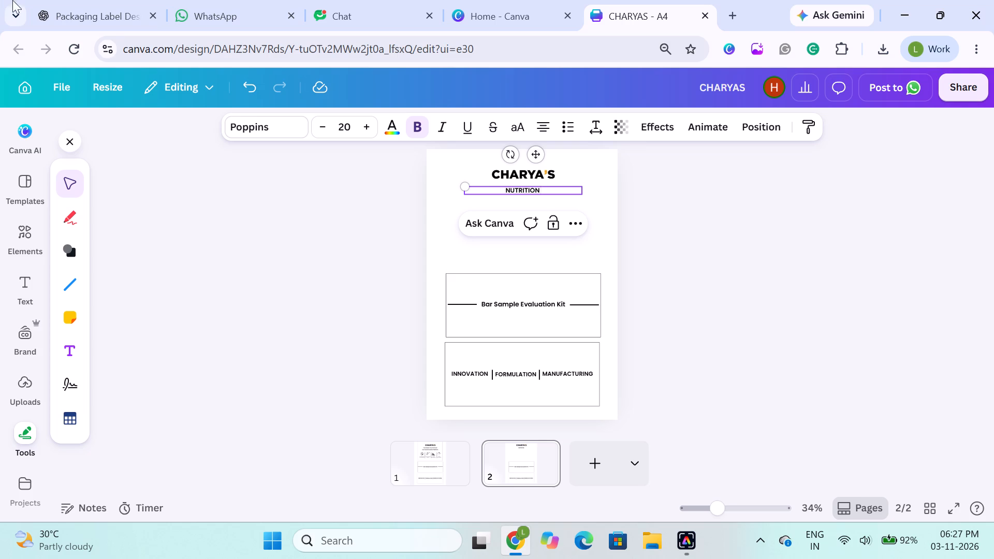
# Open the first PLMA STANDEE 3X6FT design from the home page and copy the CHARYA'S NUTRITION BARS logo from its page 2.
pyautogui.click(460, 11)
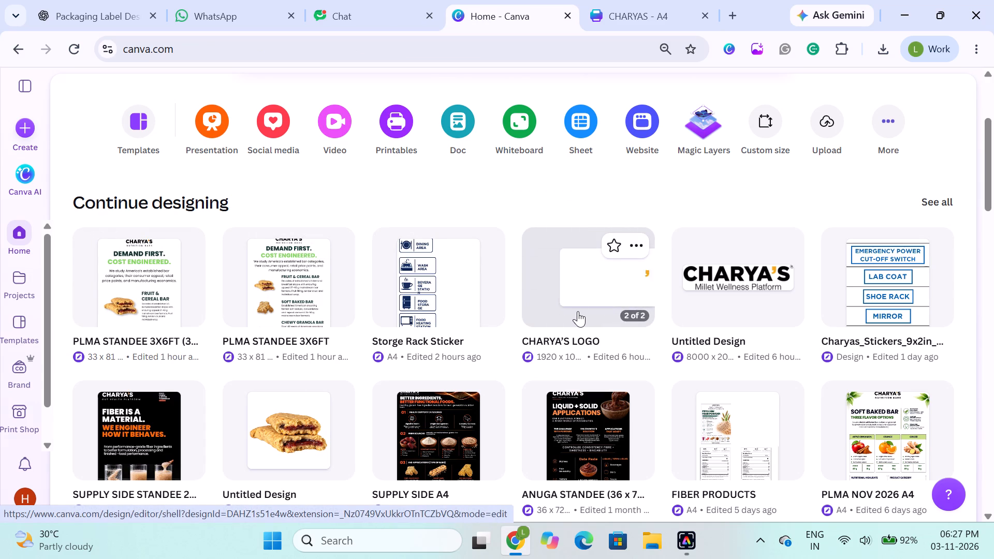
pyautogui.click(185, 268)
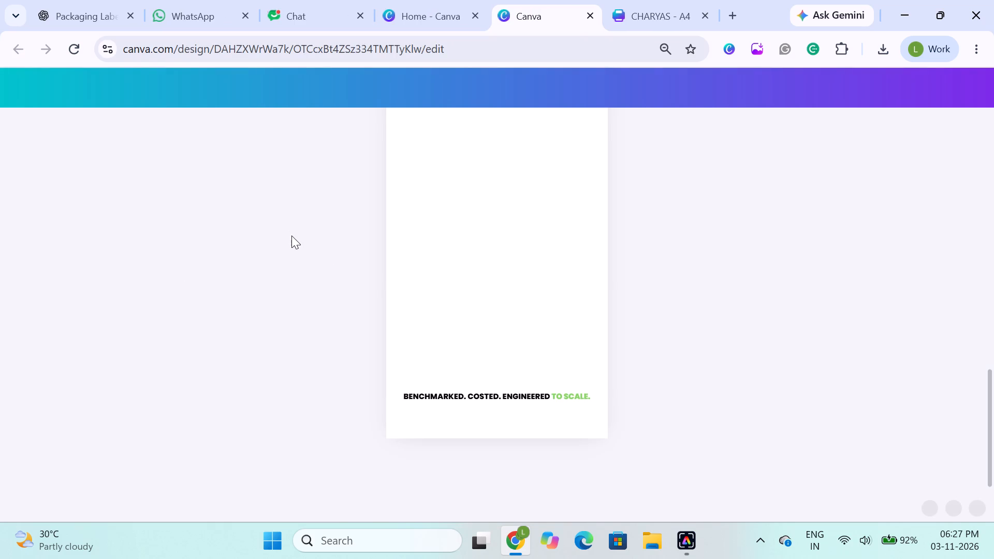
pyautogui.scroll(3, 293, 238)
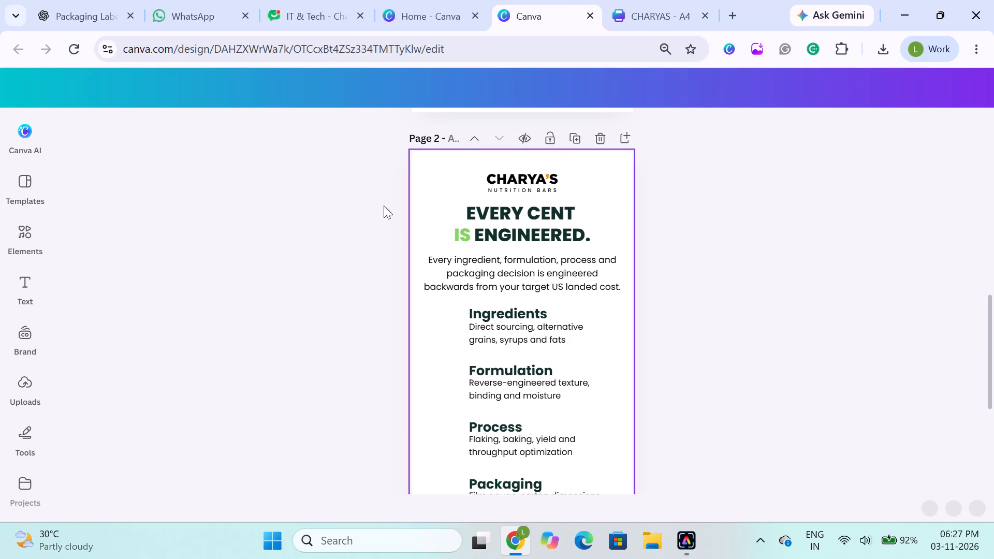
pyautogui.click(366, 171)
pyautogui.click(503, 181)
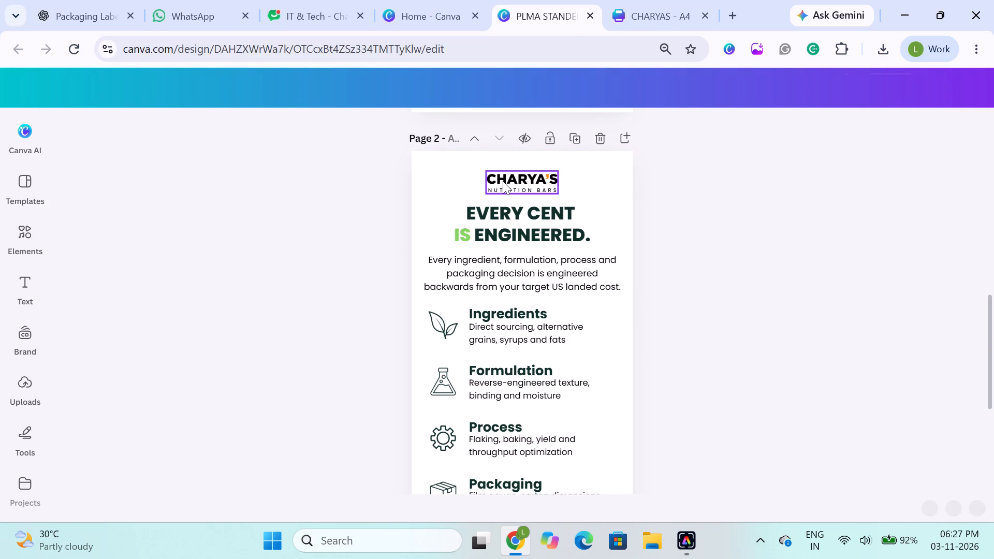
pyautogui.hotkey('ctrl', 'c')
# Return to the CHARYAS - A4 design and delete the CHARYA'S heading and the NUTRITION line from page 2.
pyautogui.click(665, 25)
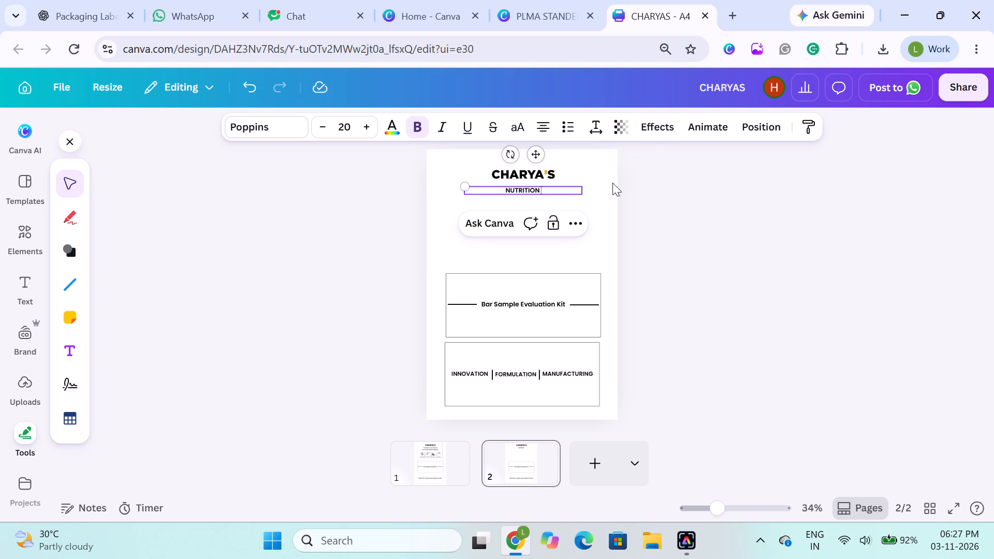
pyautogui.click(676, 182)
pyautogui.moveTo(655, 180); pyautogui.dragTo(563, 180)
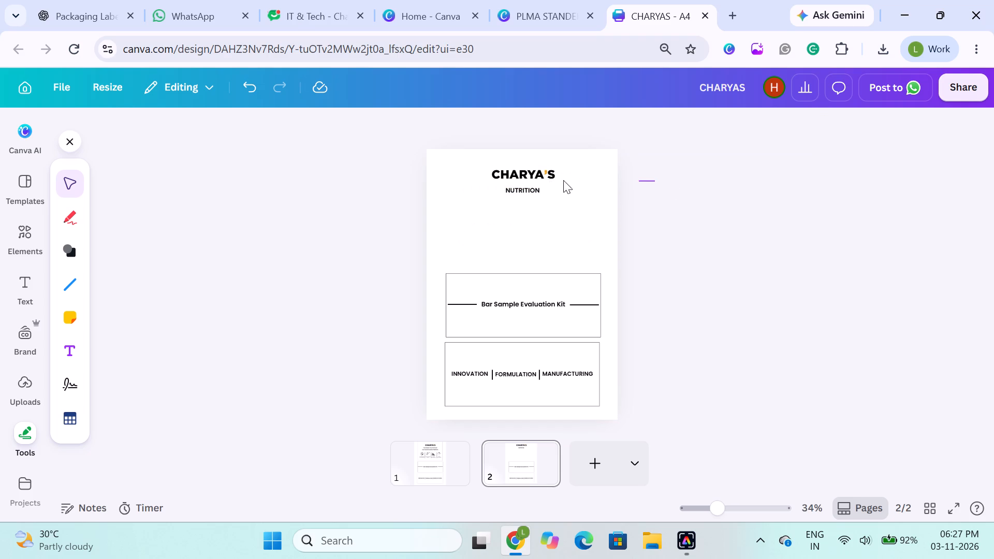
pyautogui.moveTo(563, 180); pyautogui.dragTo(461, 184)
pyautogui.moveTo(761, 192); pyautogui.dragTo(748, 192)
pyautogui.moveTo(679, 179); pyautogui.dragTo(557, 208)
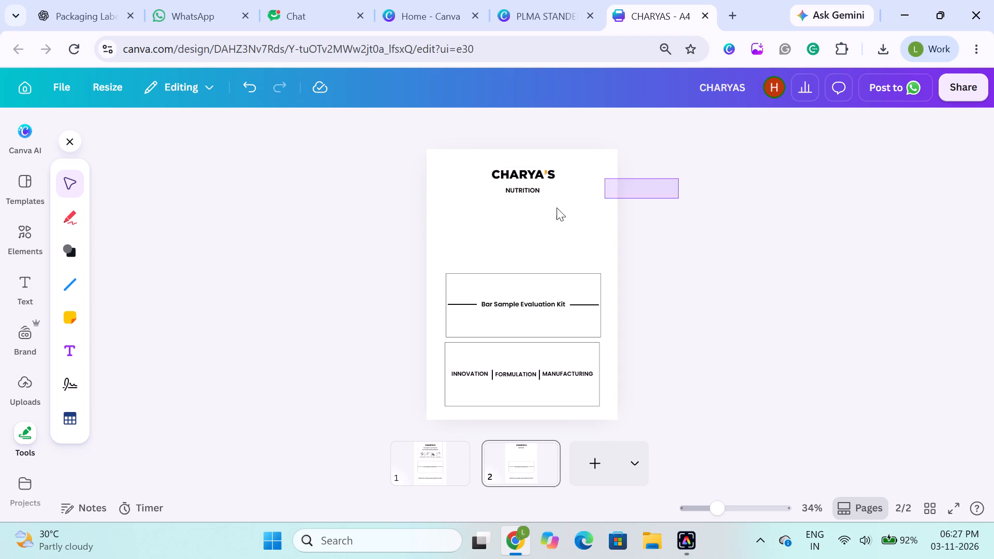
pyautogui.moveTo(557, 208); pyautogui.dragTo(472, 214)
pyautogui.press('BackSpace')
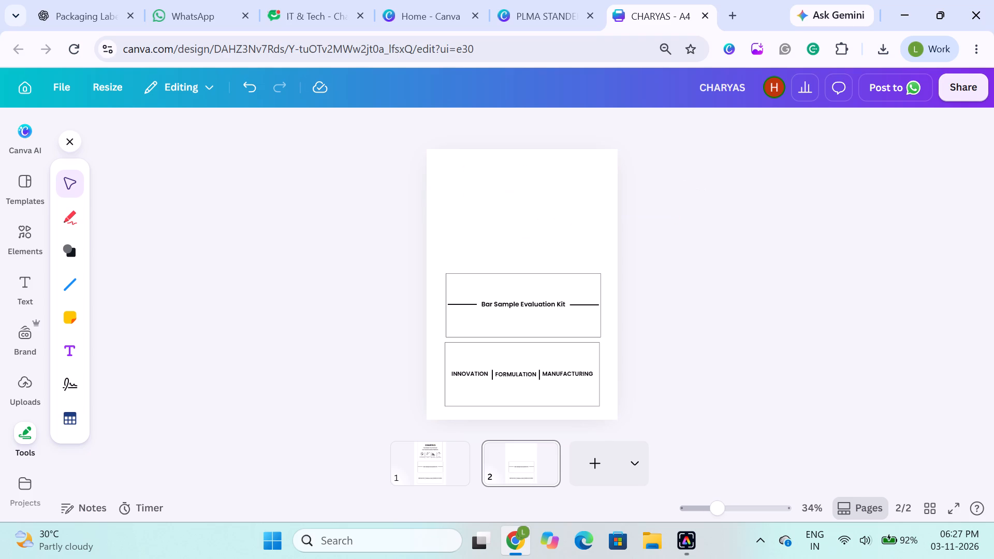
# Paste the CHARYA'S NUTRITION BARS logo onto page 2 and close the PLMA STANDEE design.
pyautogui.hotkey('ctrl', 'v')
pyautogui.click(334, 255)
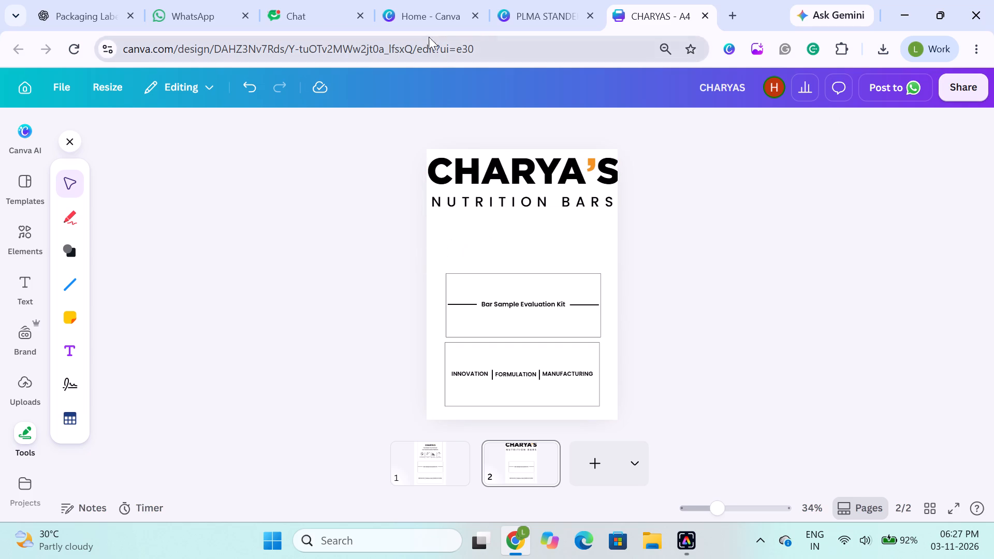
pyautogui.click(512, 14)
pyautogui.click(591, 11)
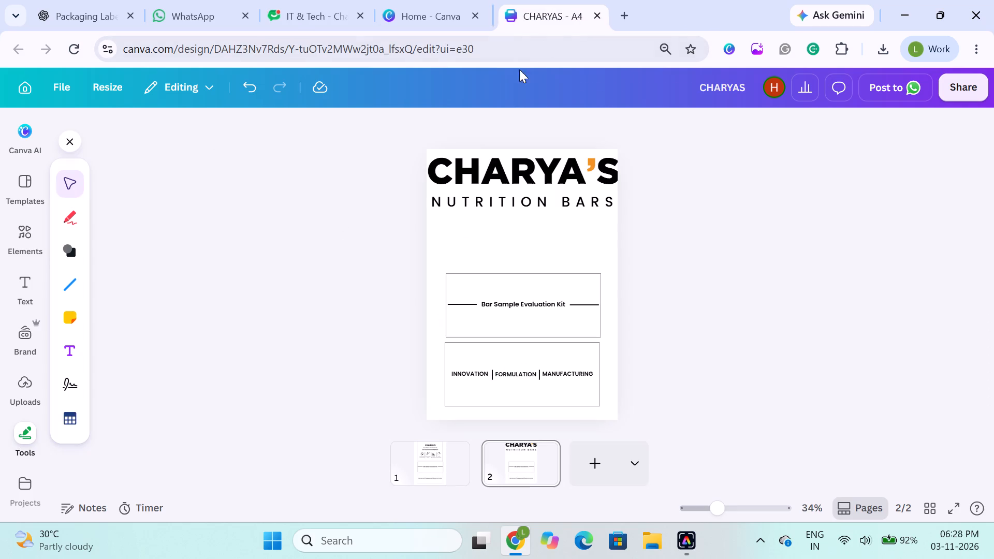
# Shrink the pasted logo to less than half the page width and place it roughly centred above the Bar Sample Evaluation Kit frame.
pyautogui.click(286, 199)
pyautogui.moveTo(378, 157); pyautogui.dragTo(438, 174)
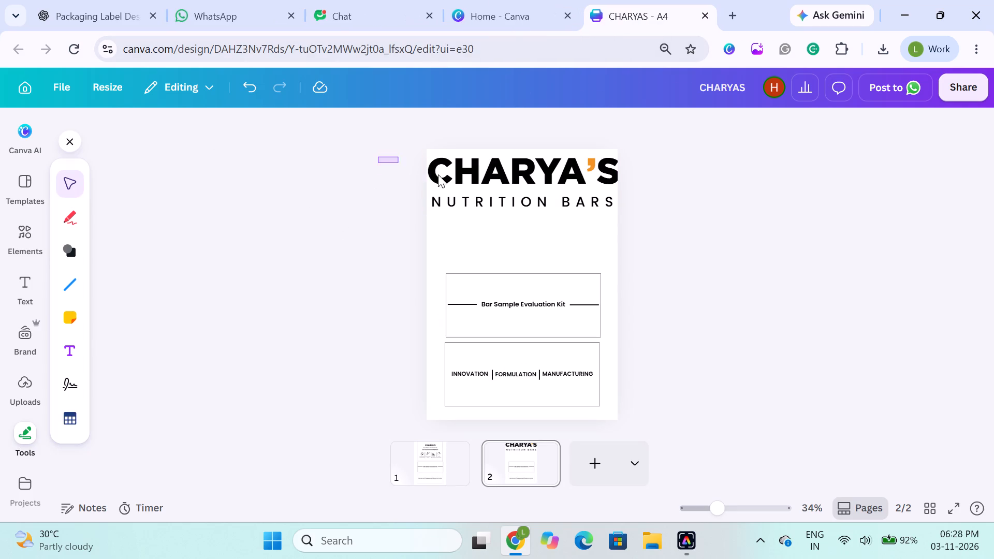
pyautogui.moveTo(438, 174); pyautogui.dragTo(536, 208)
pyautogui.moveTo(619, 151); pyautogui.dragTo(611, 156)
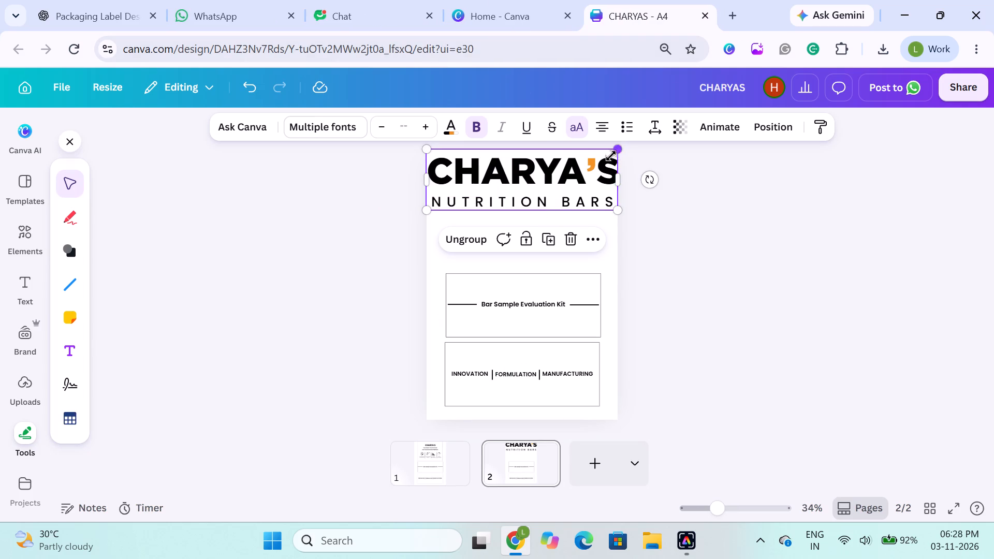
pyautogui.moveTo(611, 156); pyautogui.dragTo(531, 208)
pyautogui.moveTo(473, 201); pyautogui.dragTo(521, 191)
pyautogui.moveTo(570, 168); pyautogui.dragTo(558, 179)
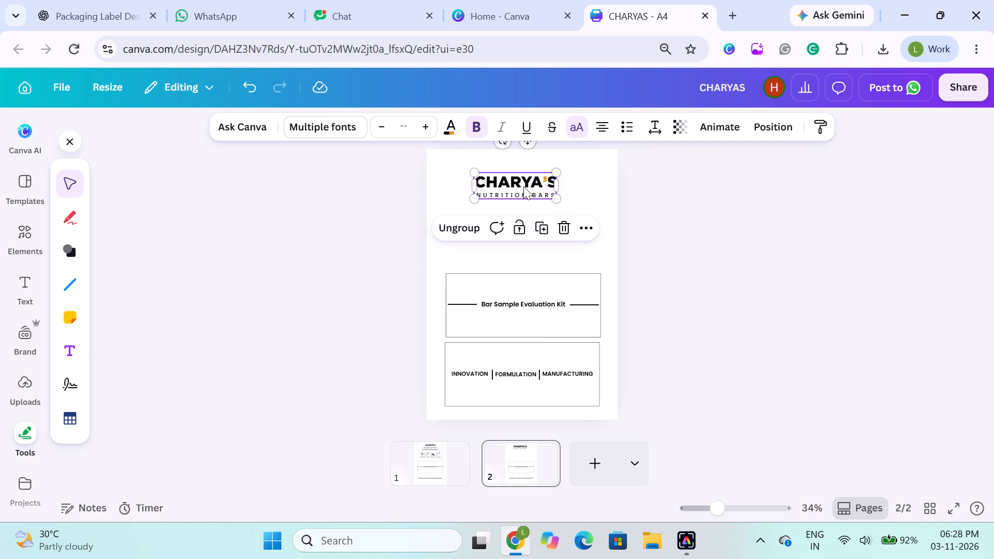
pyautogui.moveTo(523, 186); pyautogui.dragTo(535, 186)
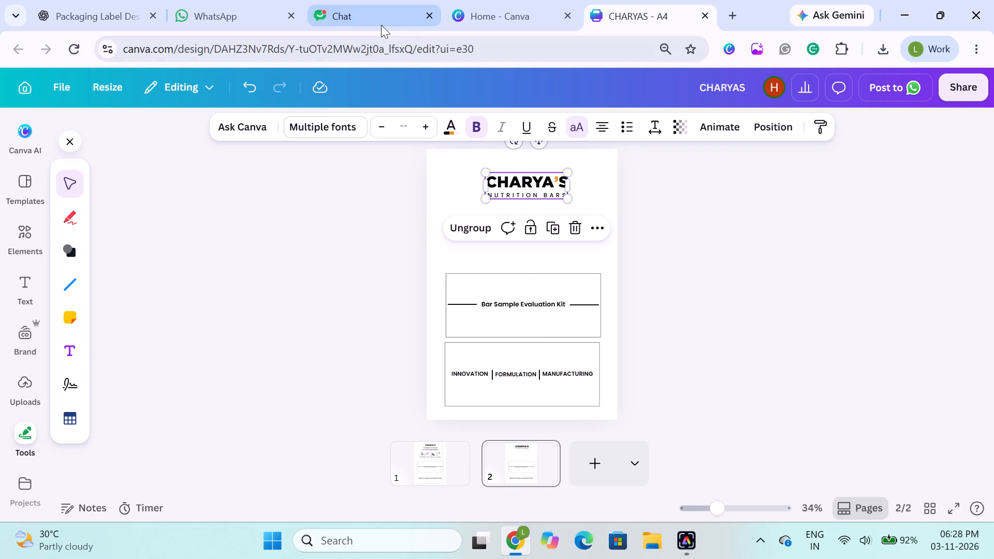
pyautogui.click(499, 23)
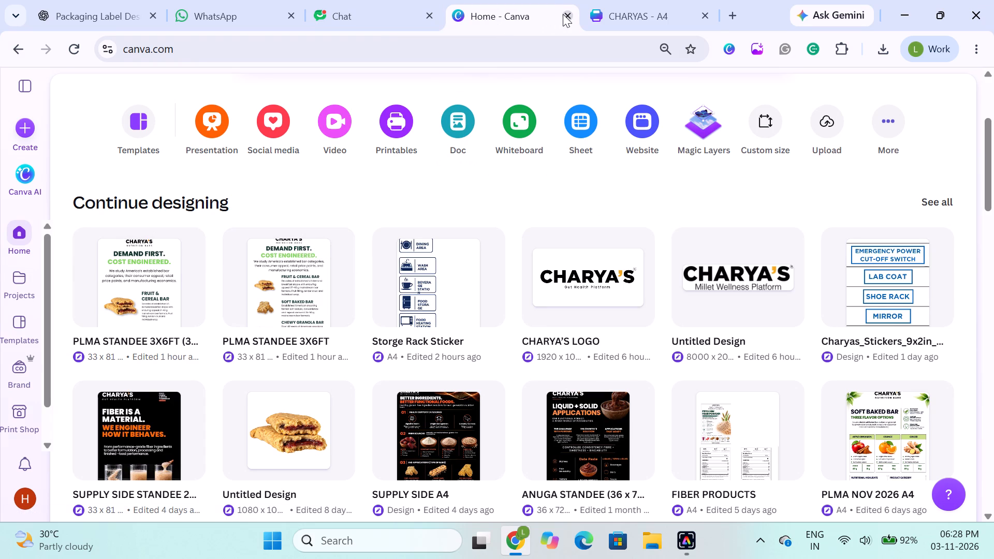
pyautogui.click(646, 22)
# Copy the top rectangular frame from page 1 onto page 2.
pyautogui.click(446, 458)
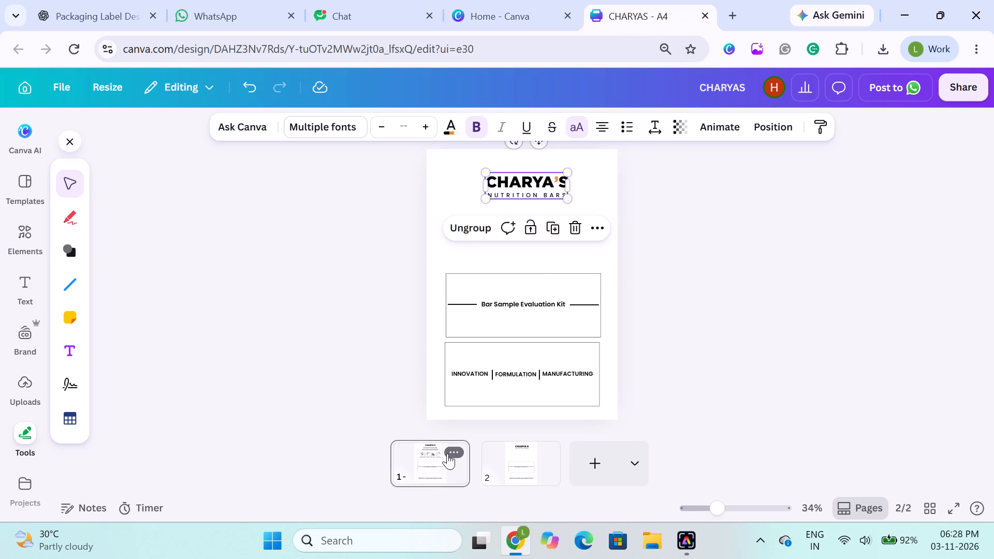
pyautogui.click(452, 188)
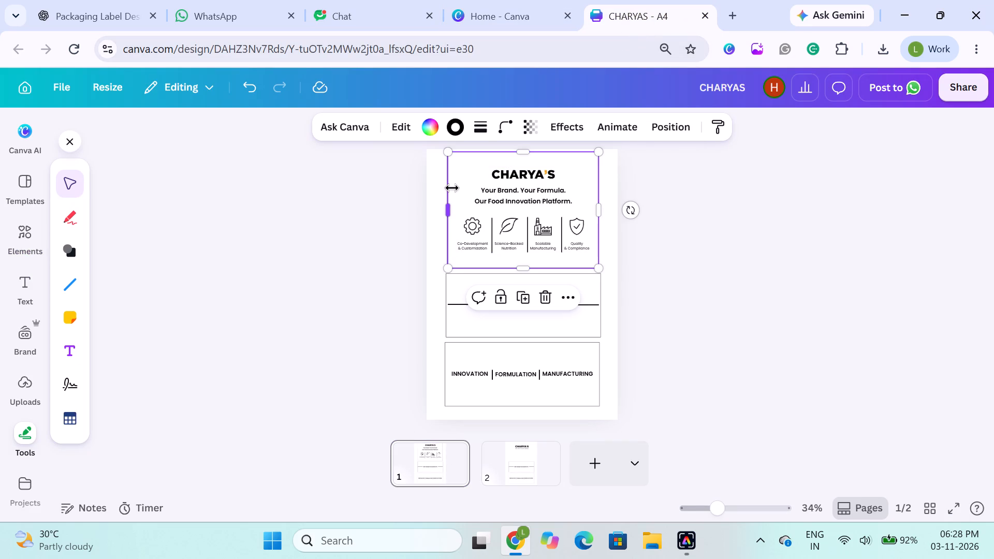
pyautogui.hotkey('ctrl', 'c')
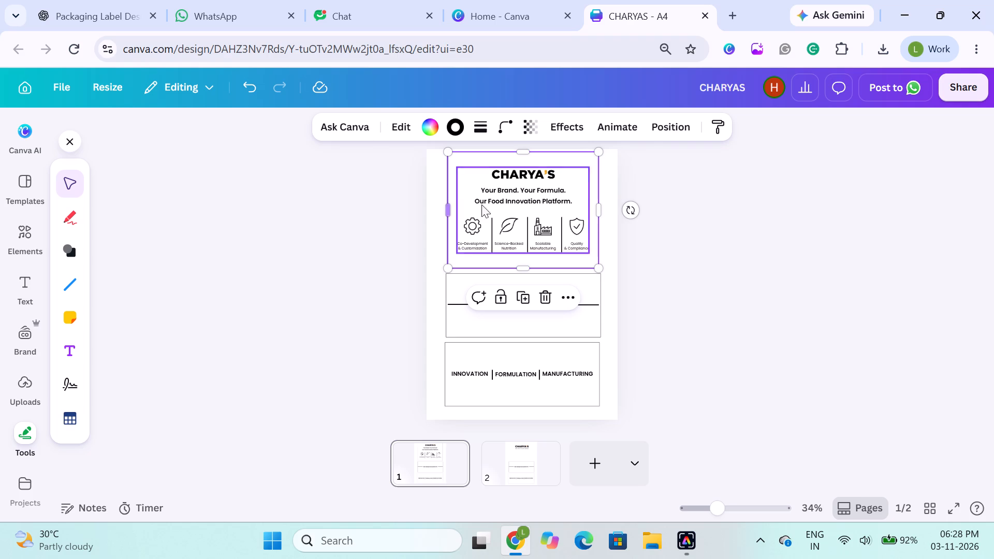
pyautogui.click(509, 473)
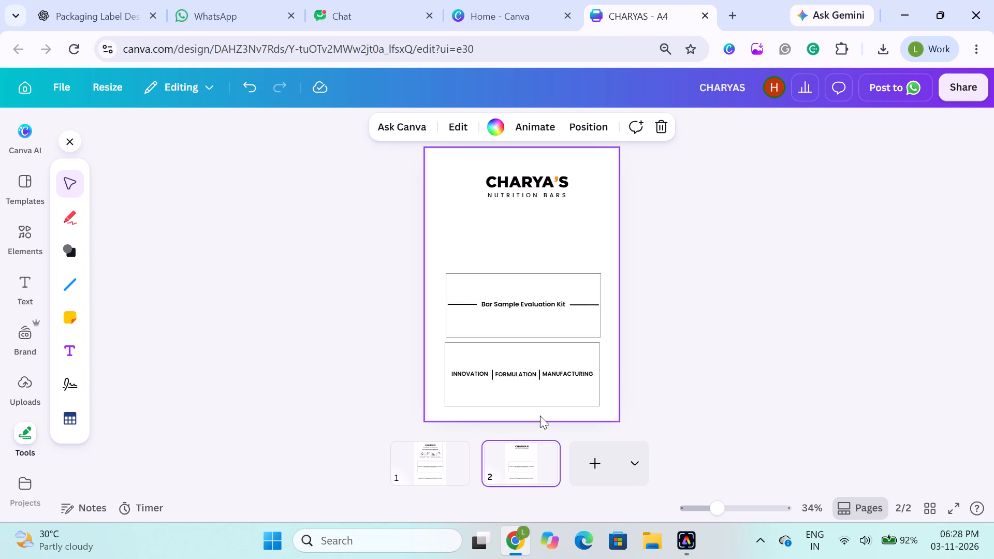
pyautogui.hotkey('ctrl', 'v')
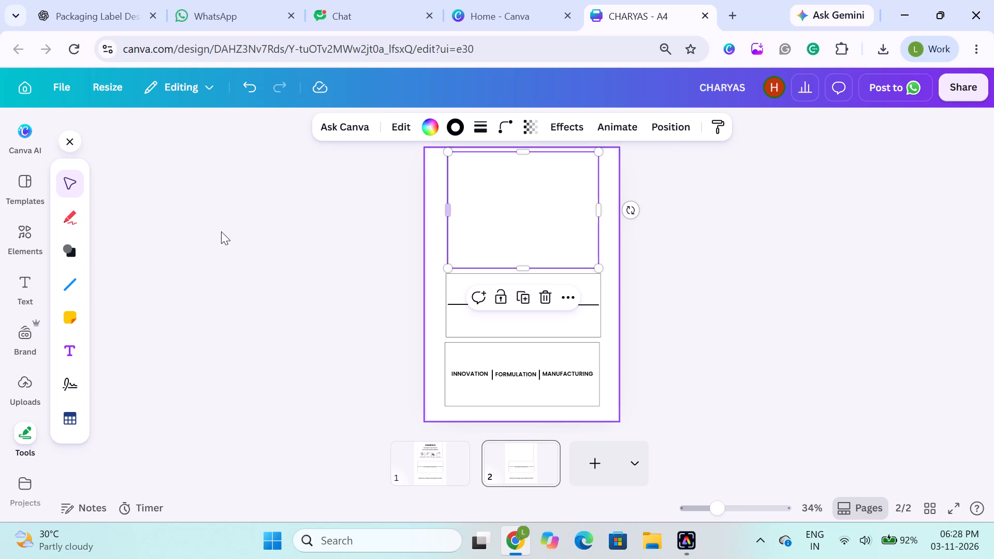
pyautogui.click(221, 231)
# Send the pasted top frame on page 2 behind the CHARYA'S NUTRITION BARS logo.
pyautogui.click(475, 228)
pyautogui.click(659, 114)
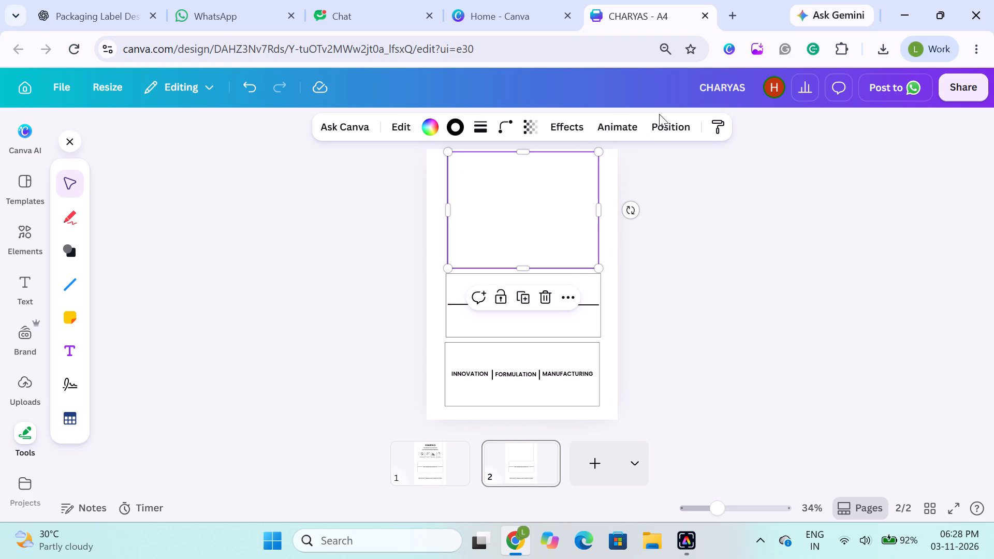
pyautogui.click(660, 123)
pyautogui.click(209, 225)
pyautogui.click(475, 230)
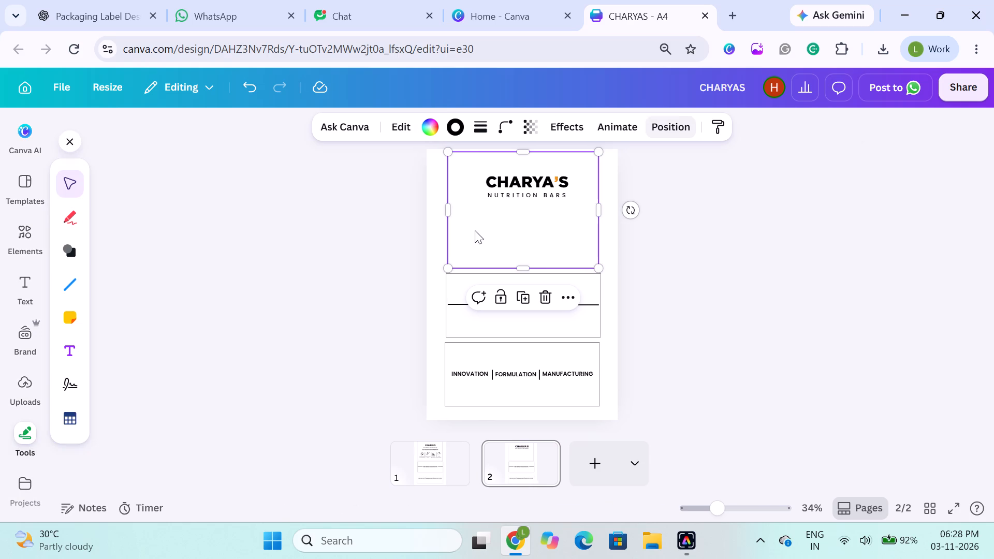
# Move the CHARYA'S NUTRITION BARS logo to the centre of the top frame and enlarge it slightly.
pyautogui.click(546, 189)
pyautogui.moveTo(527, 184); pyautogui.dragTo(523, 213)
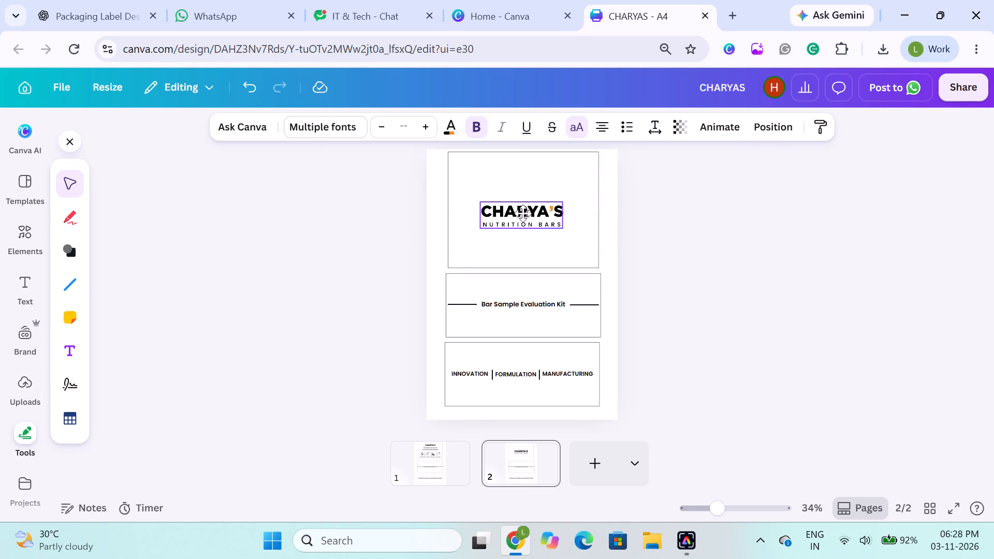
pyautogui.moveTo(523, 213); pyautogui.dragTo(526, 210)
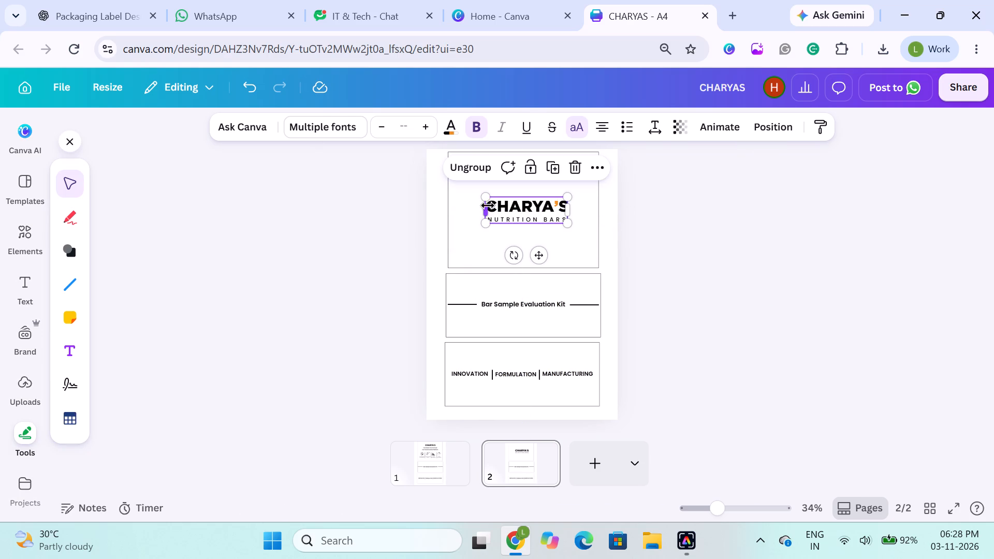
pyautogui.moveTo(487, 198); pyautogui.dragTo(472, 190)
pyautogui.click(520, 209)
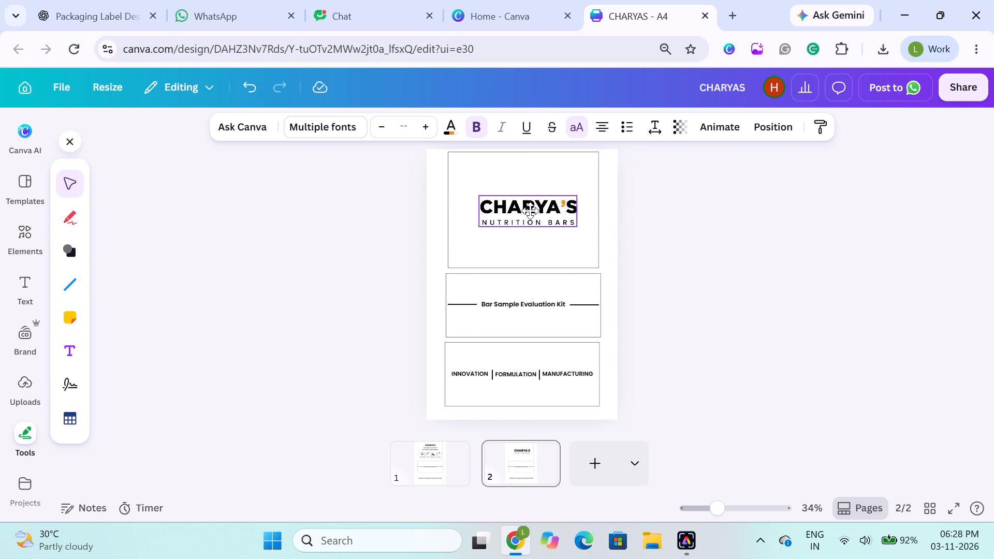
pyautogui.click(366, 208)
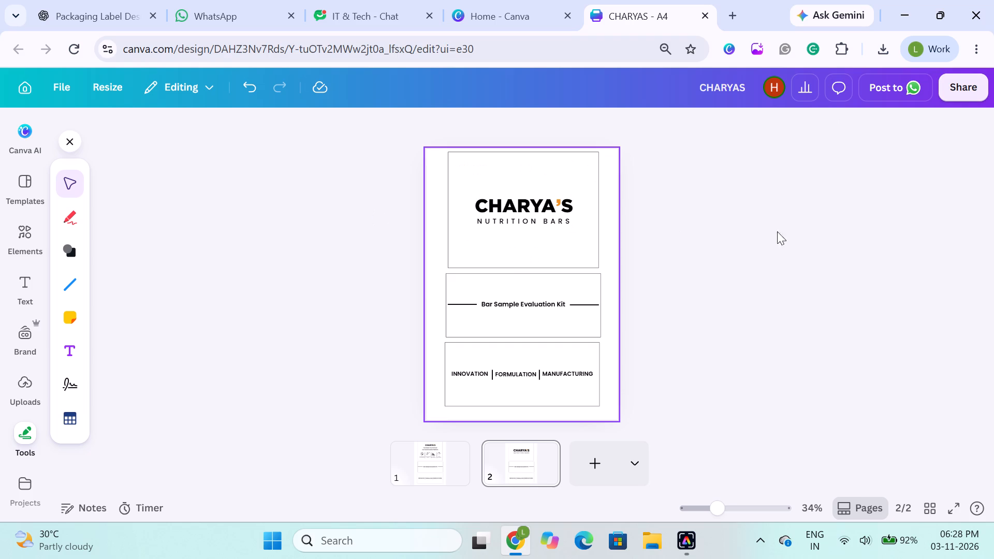
# Compare page 1 with page 2, examining how the frames and their contents line up.
pyautogui.click(794, 231)
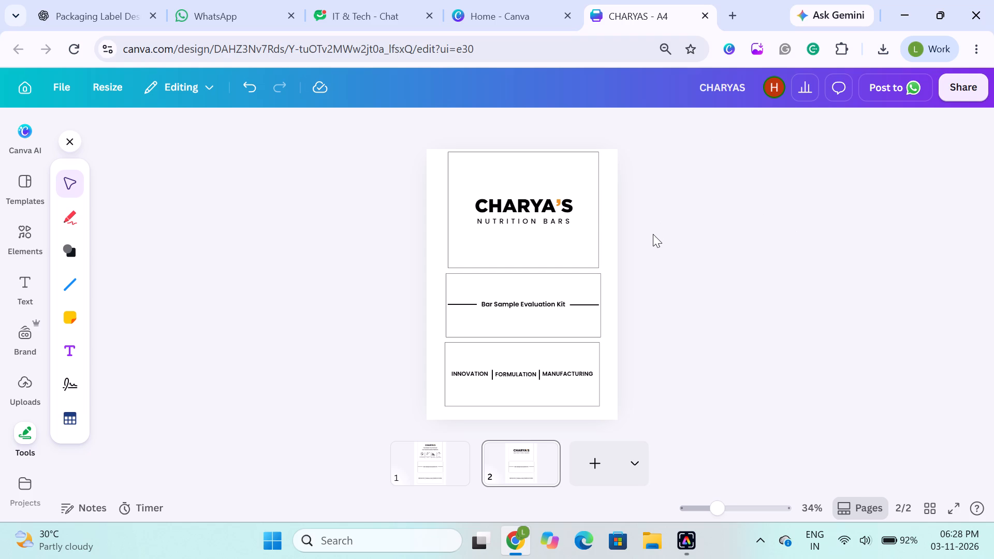
pyautogui.scroll(1, 653, 234)
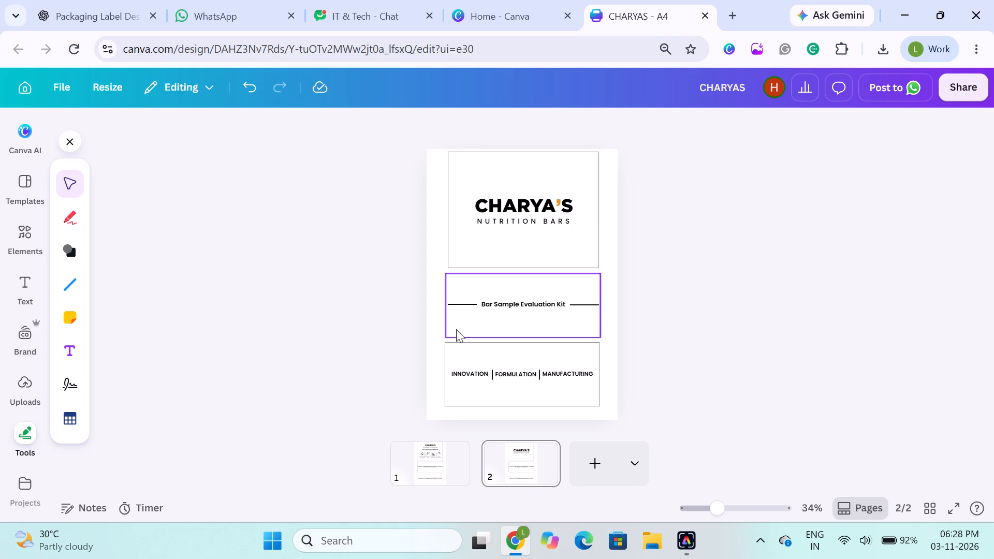
pyautogui.click(421, 454)
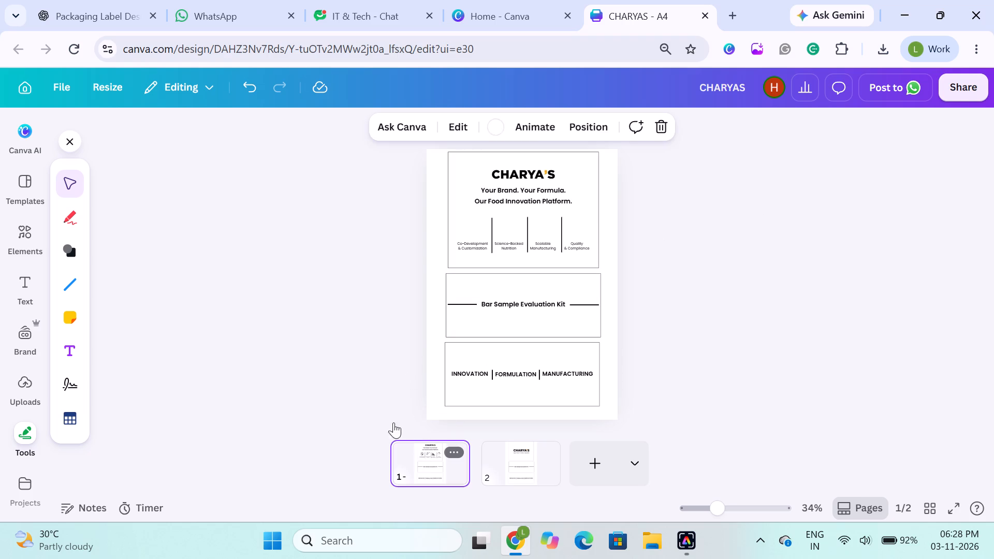
pyautogui.click(334, 327)
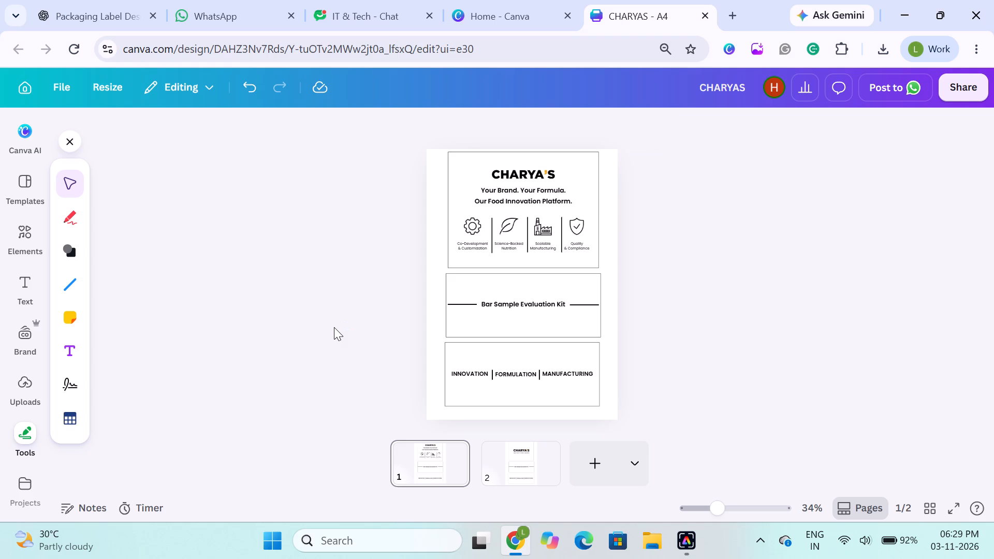
pyautogui.click(966, 94)
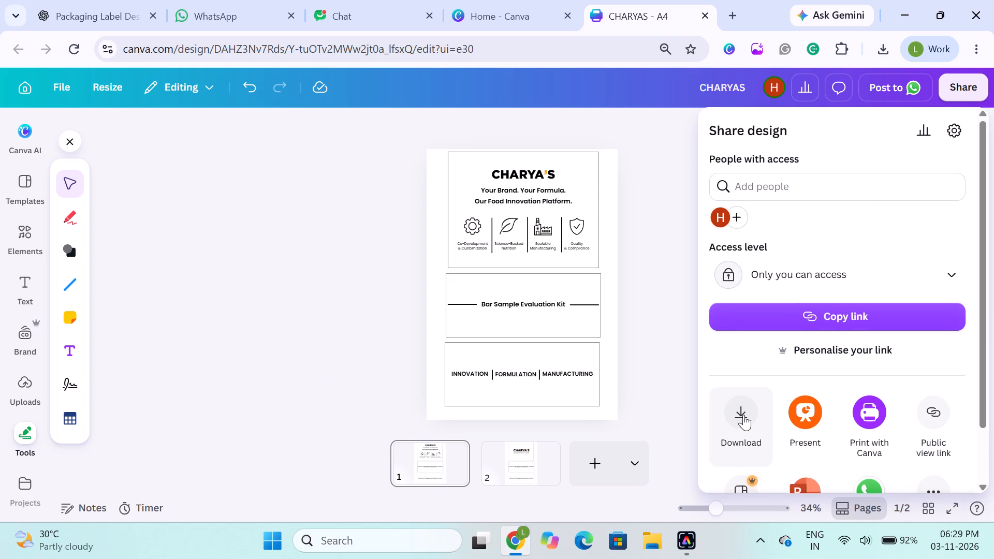
pyautogui.click(518, 475)
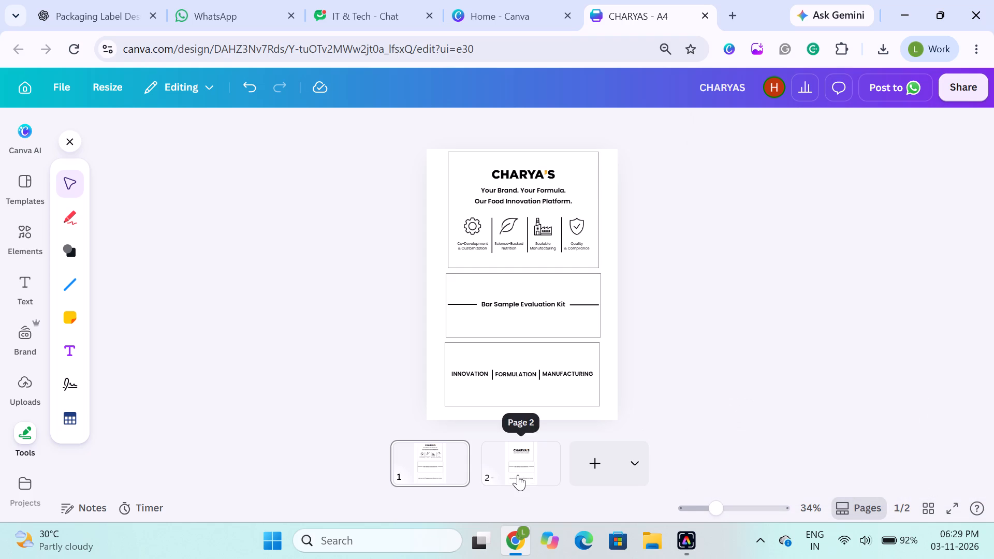
pyautogui.click(518, 475)
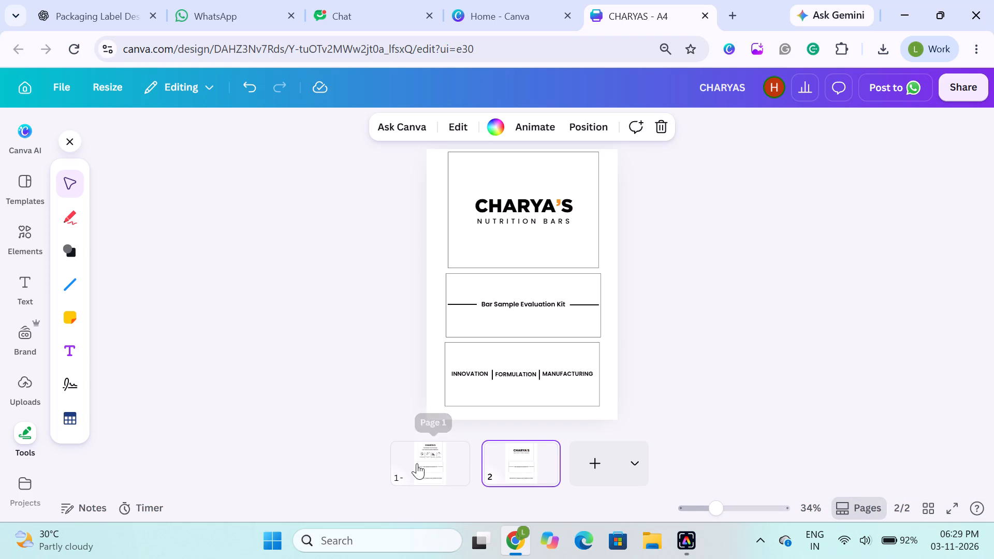
pyautogui.click(417, 463)
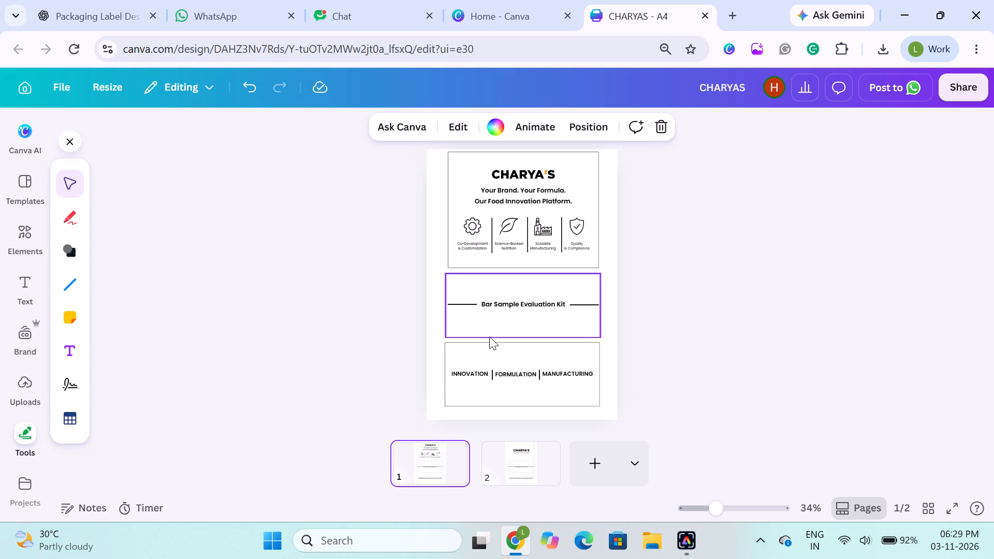
pyautogui.click(516, 477)
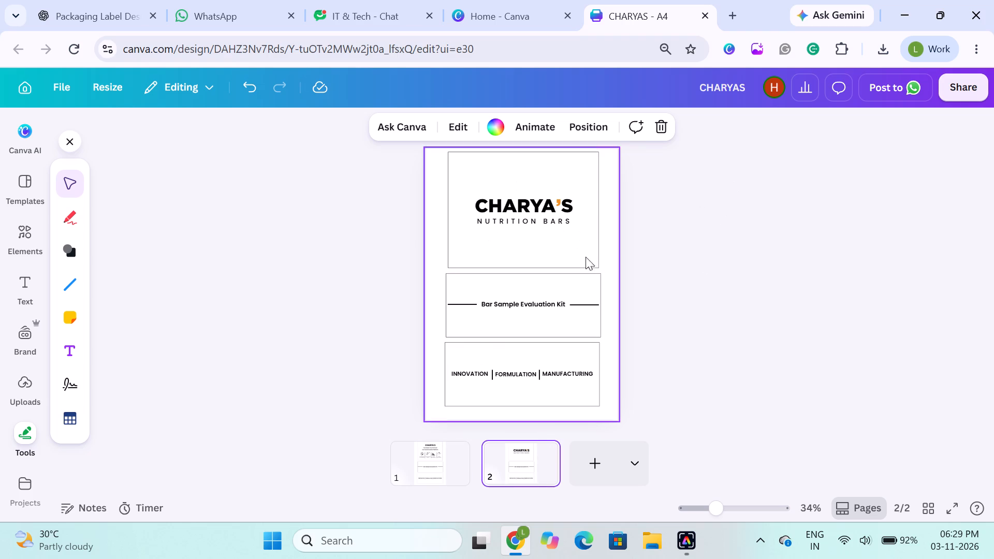
# Group the bottom frame on page 2 with its INNOVATION, FORMULATION and MANUFACTURING texts and divider lines.
pyautogui.moveTo(371, 362); pyautogui.dragTo(487, 365)
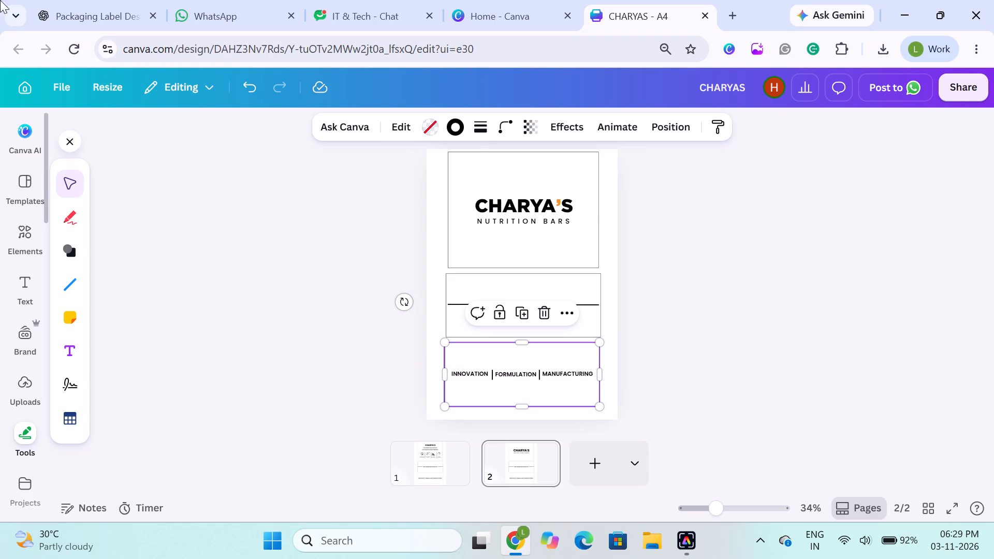
pyautogui.click(330, 355)
pyautogui.moveTo(359, 281); pyautogui.dragTo(438, 379)
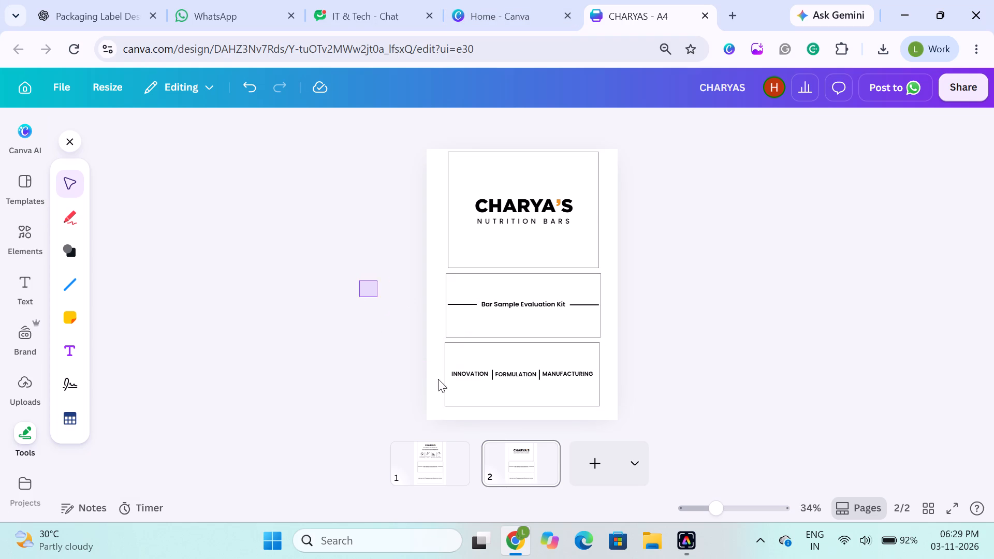
pyautogui.moveTo(438, 379); pyautogui.dragTo(571, 413)
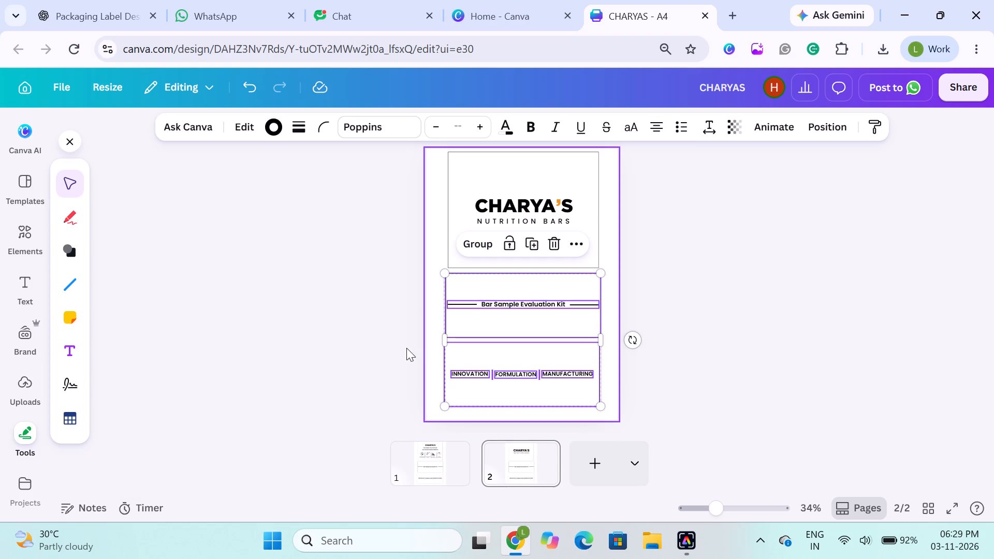
pyautogui.click(354, 335)
pyautogui.moveTo(379, 359); pyautogui.dragTo(600, 402)
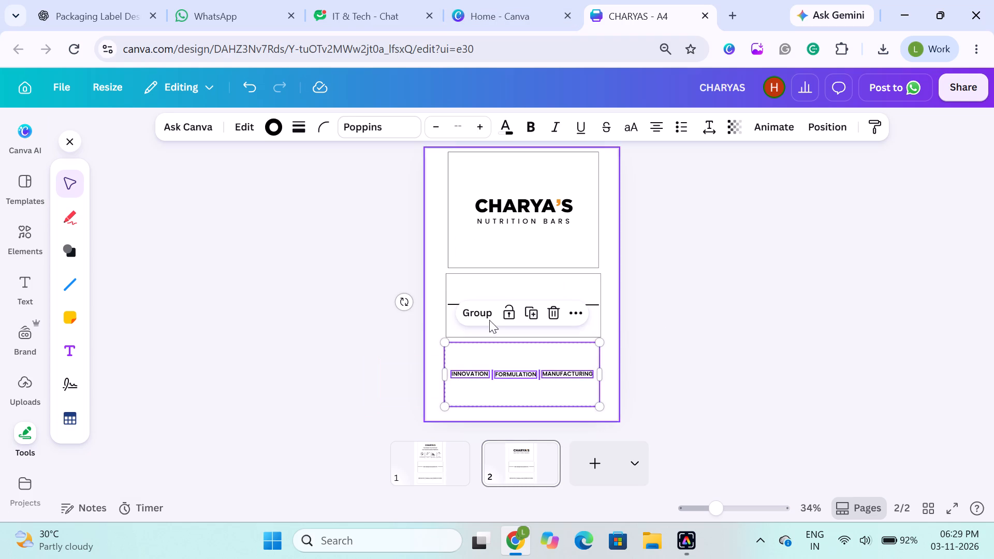
pyautogui.click(475, 313)
# Group the middle frame on page 2 with its Bar Sample Evaluation Kit text and side lines.
pyautogui.click(358, 321)
pyautogui.moveTo(375, 291); pyautogui.dragTo(577, 325)
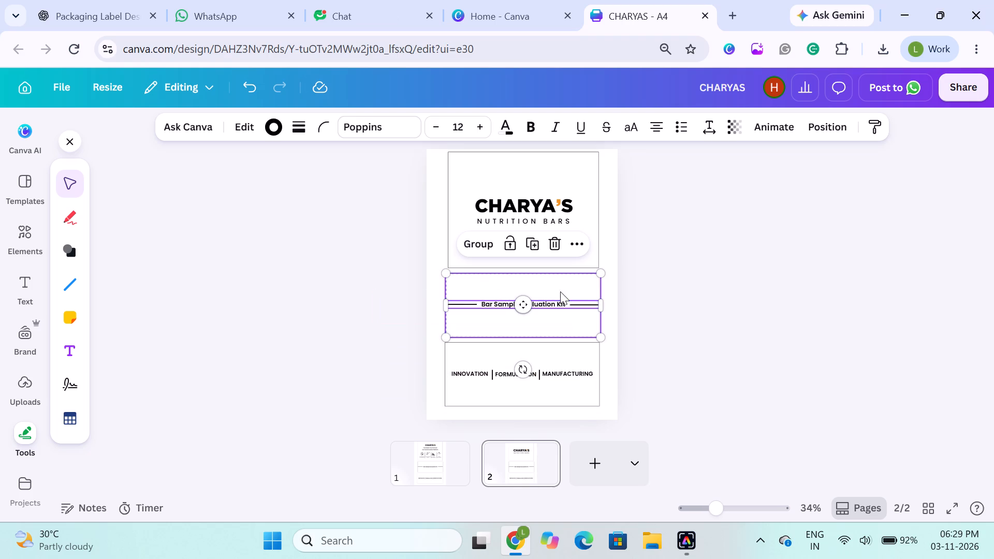
pyautogui.click(477, 247)
# Align the middle and bottom groups on page 2 to each other by their horizontal centres.
pyautogui.keyDown('shift'); pyautogui.click(467, 359); pyautogui.keyUp('shift')
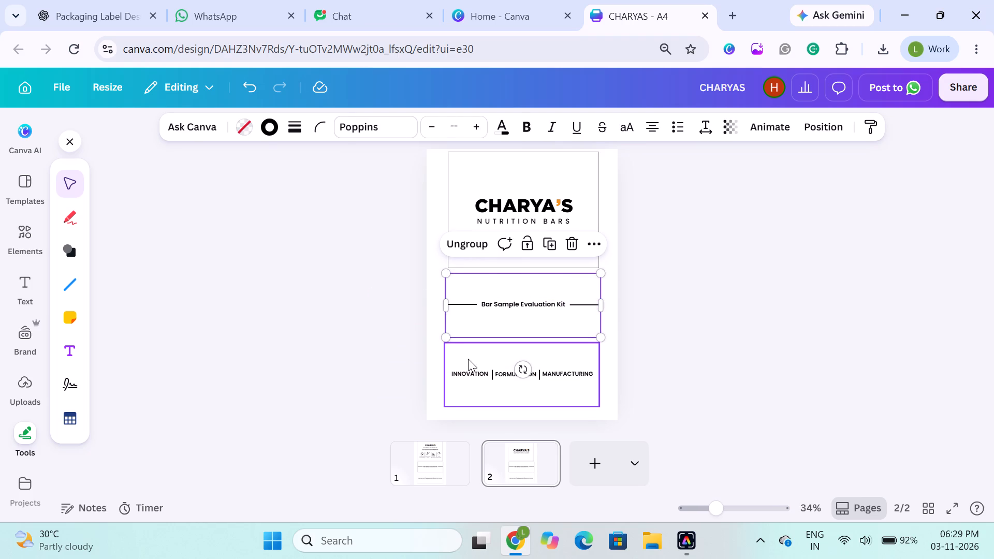
pyautogui.click(649, 128)
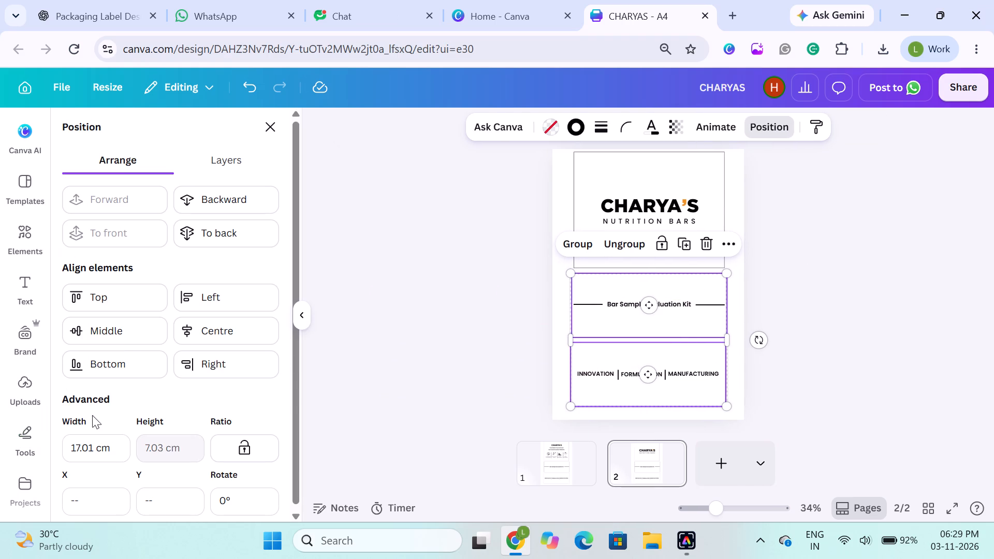
pyautogui.click(184, 329)
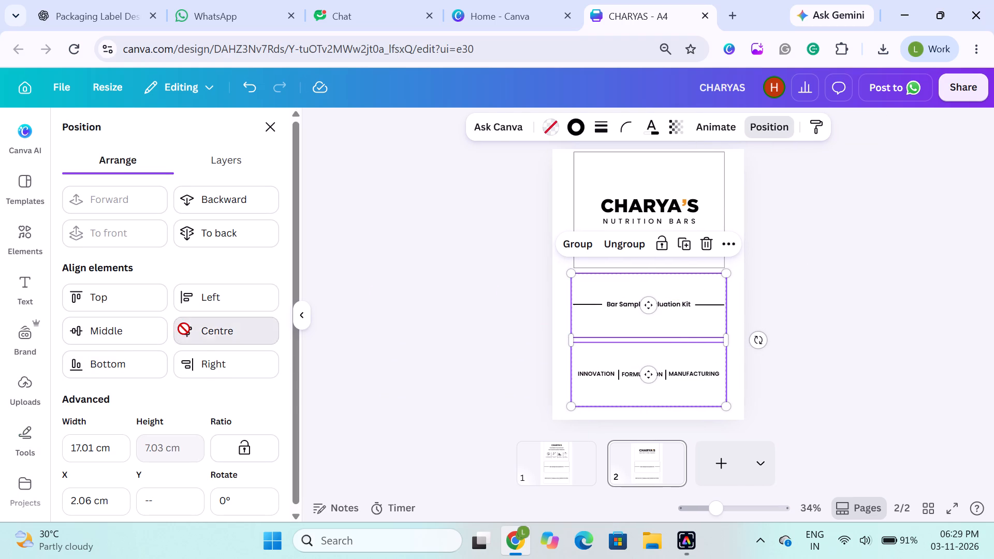
pyautogui.click(393, 314)
pyautogui.click(317, 282)
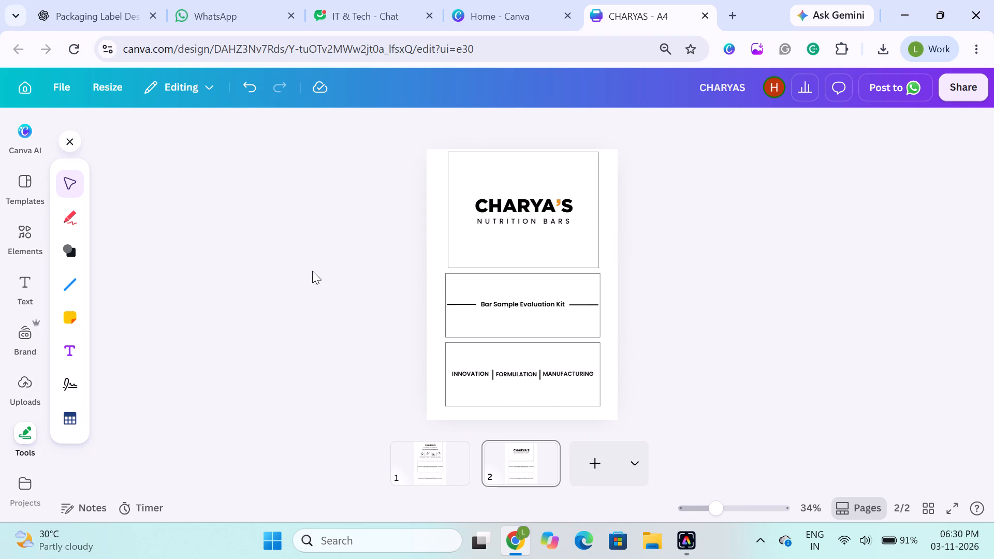
# Group the top frame on page 2 with the CHARYA'S NUTRITION BARS logo.
pyautogui.moveTo(382, 167); pyautogui.dragTo(523, 234)
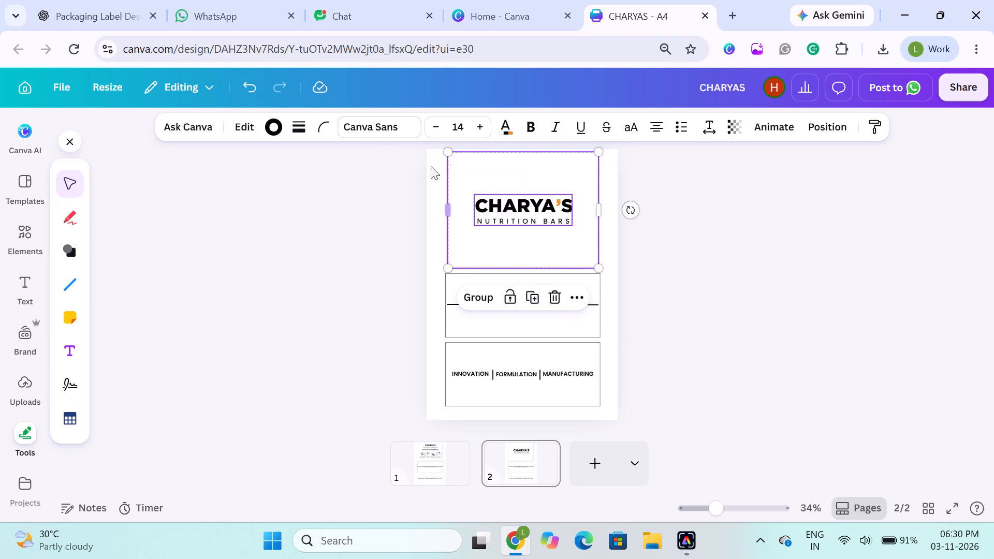
pyautogui.click(475, 305)
pyautogui.click(370, 234)
pyautogui.click(481, 239)
pyautogui.keyDown('shift'); pyautogui.click(484, 298); pyautogui.keyUp('shift')
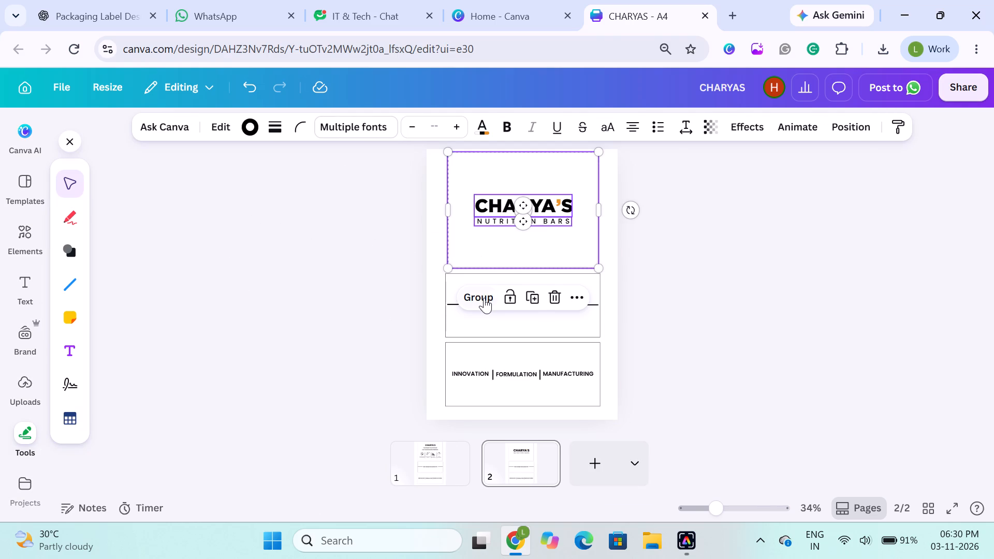
pyautogui.hotkey('ctrl', 'z')
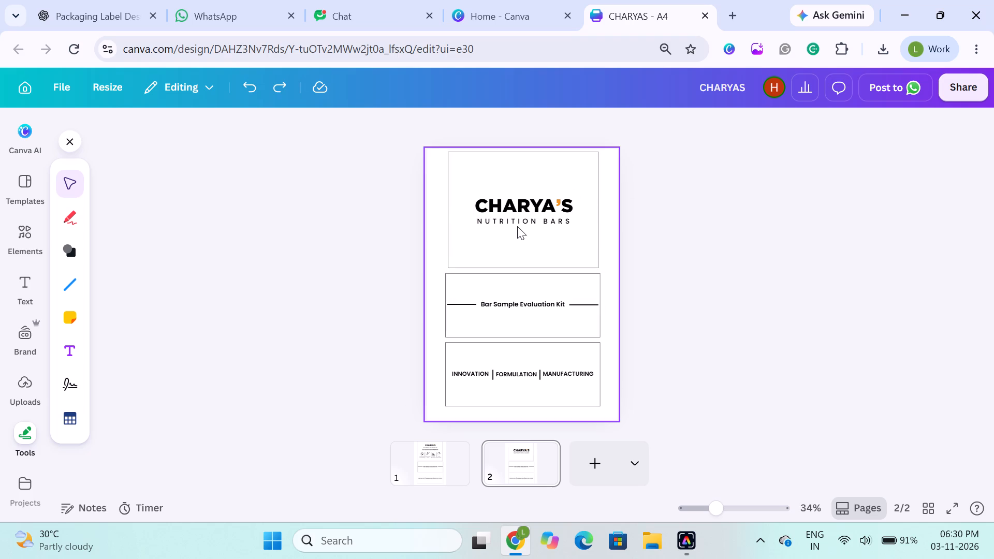
# Centre-align the logo, Bar Sample Evaluation Kit and INNOVATION groups on page 2 horizontally with one another.
pyautogui.click(517, 226)
pyautogui.keyDown('shift'); pyautogui.click(491, 323); pyautogui.keyUp('shift')
pyautogui.keyDown('shift'); pyautogui.click(491, 401); pyautogui.keyUp('shift')
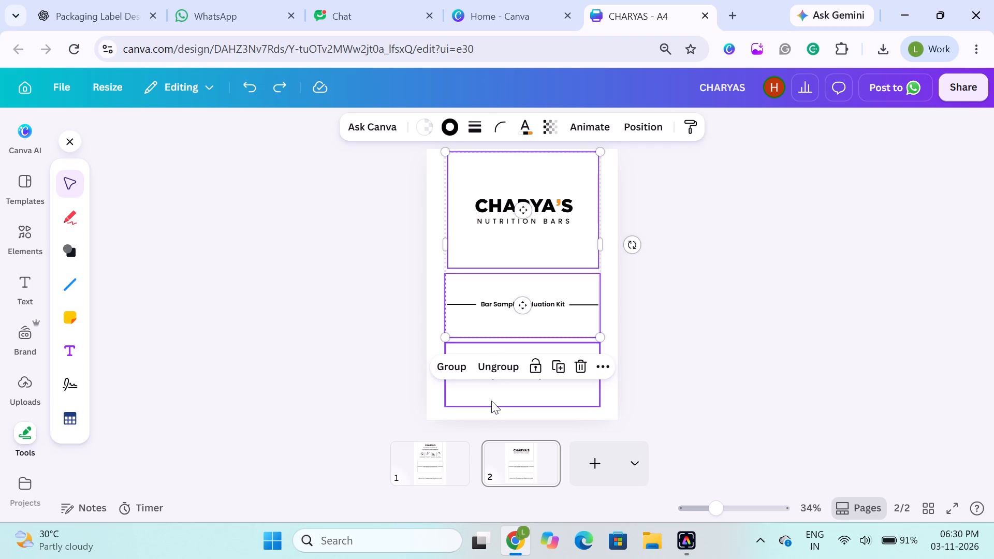
pyautogui.click(640, 133)
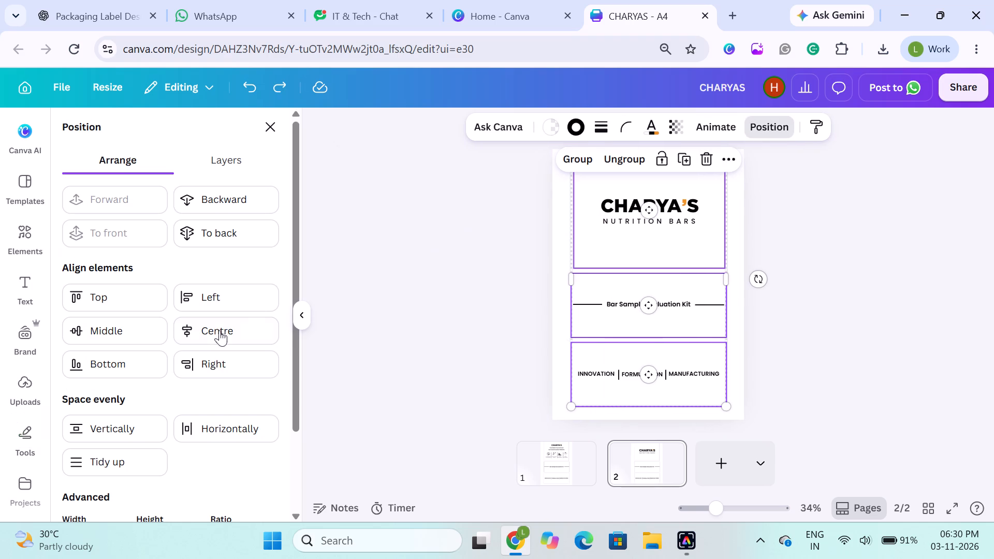
pyautogui.click(209, 337)
pyautogui.click(507, 256)
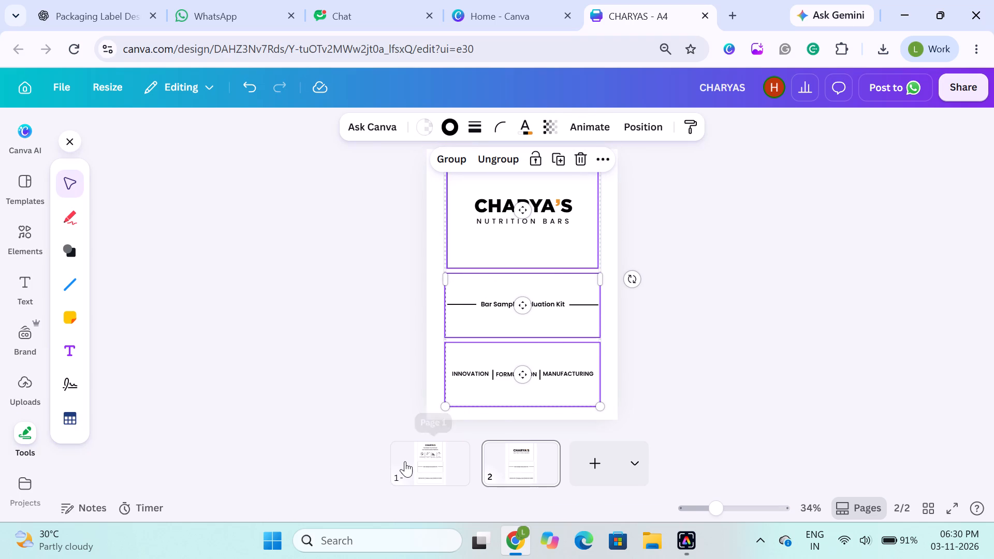
# Group the middle frame on page 1 with its Bar Sample Evaluation Kit text and side lines.
pyautogui.click(405, 461)
pyautogui.click(301, 303)
pyautogui.moveTo(364, 297); pyautogui.dragTo(492, 320)
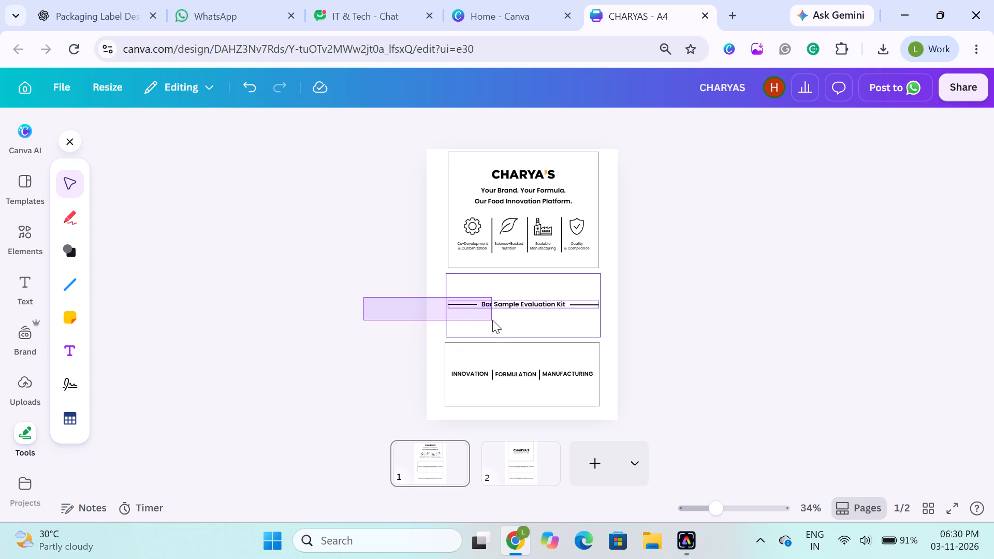
pyautogui.moveTo(492, 320); pyautogui.dragTo(493, 319)
pyautogui.click(473, 246)
# Group the bottom frame on page 1 with its INNOVATION, FORMULATION and MANUFACTURING texts and divider lines.
pyautogui.click(375, 364)
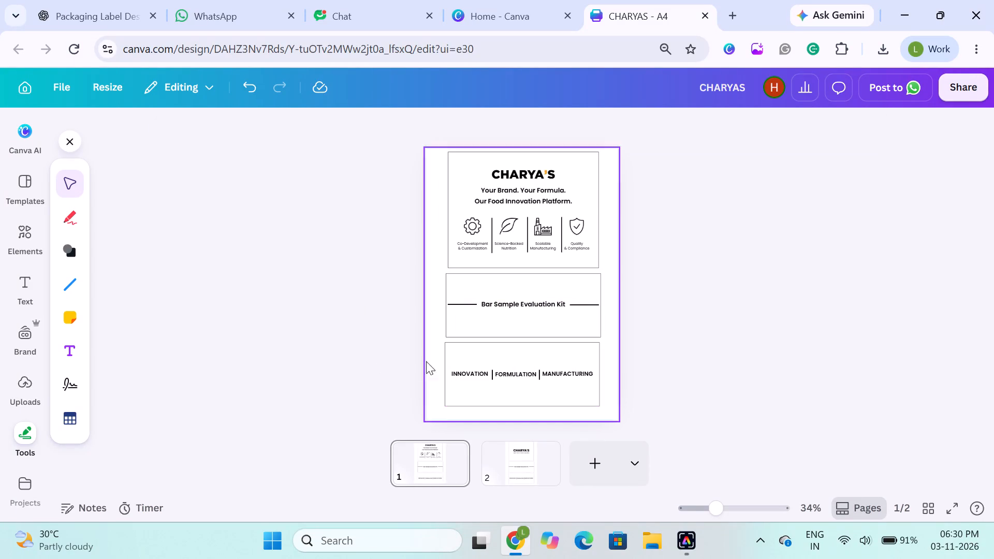
pyautogui.moveTo(387, 361); pyautogui.dragTo(619, 395)
pyautogui.click(489, 315)
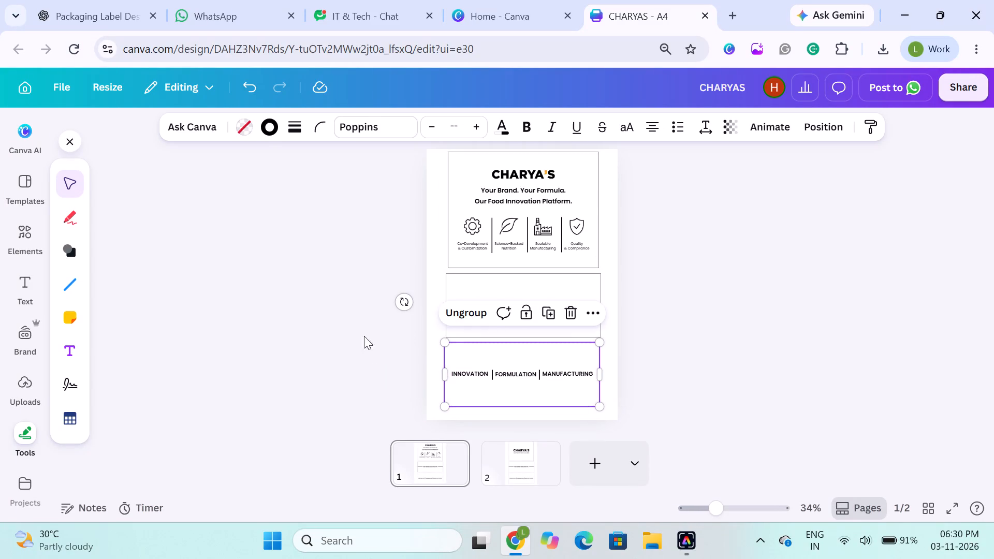
# Centre-align the top frame and its contents with the middle and bottom groups on page 1 horizontally.
pyautogui.click(336, 342)
pyautogui.moveTo(344, 214); pyautogui.dragTo(545, 381)
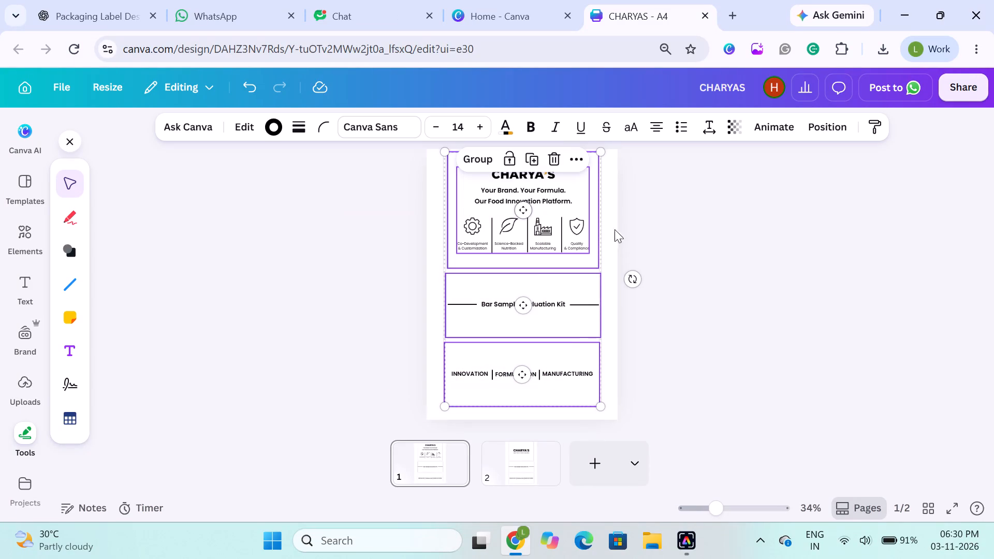
pyautogui.click(815, 126)
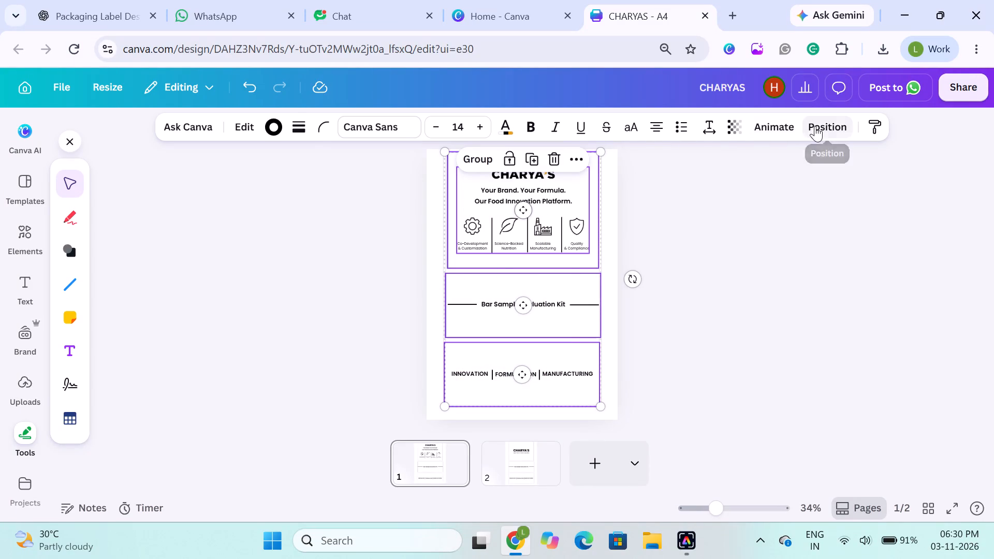
pyautogui.click(204, 333)
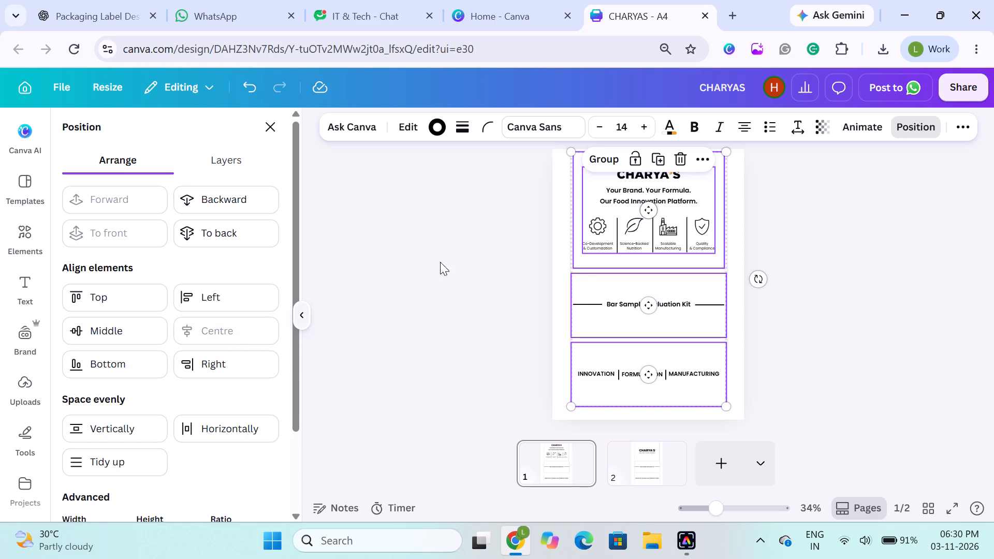
pyautogui.click(448, 262)
pyautogui.click(347, 269)
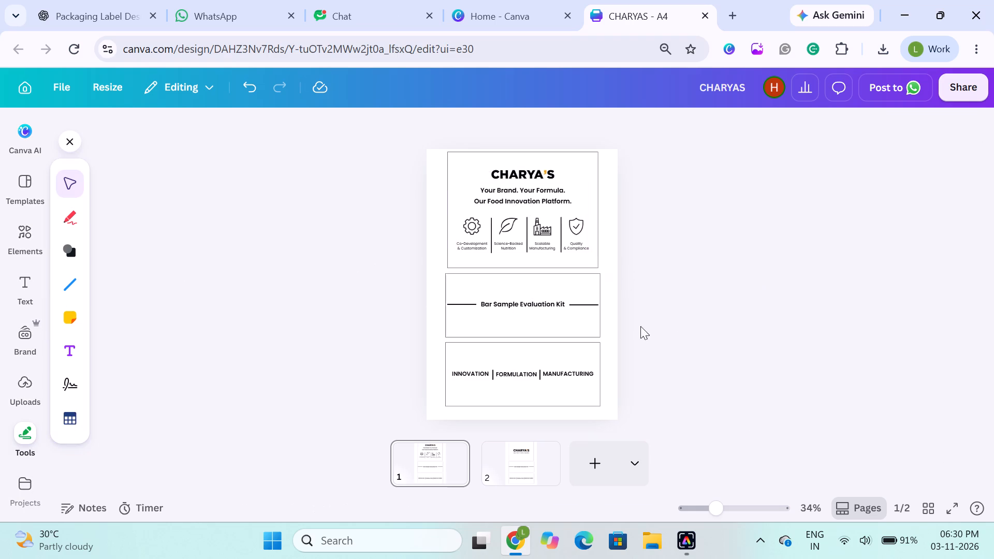
pyautogui.click(717, 278)
# Download both pages of the design as a print-preset PDF with the CMYK (best for professional printing) colour profile.
pyautogui.click(500, 472)
pyautogui.click(368, 383)
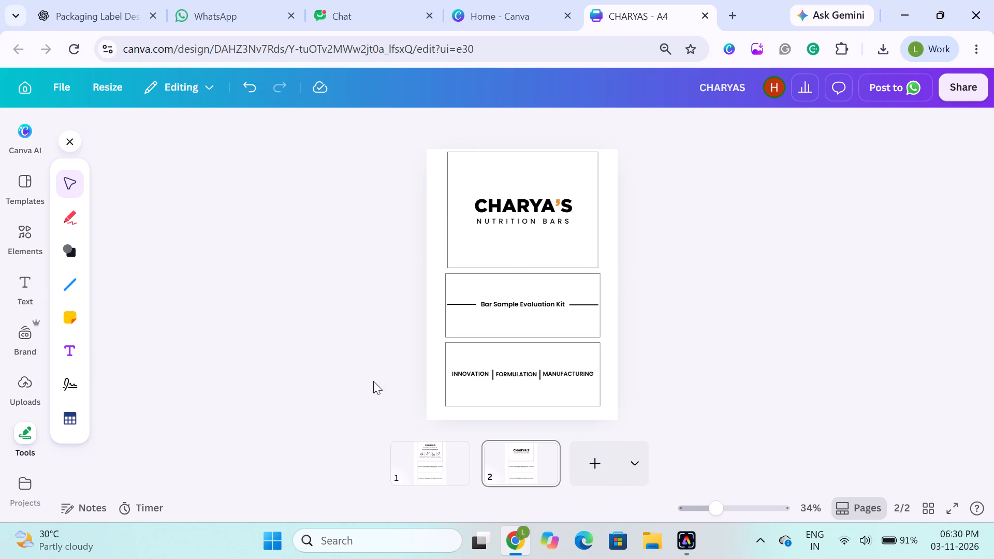
pyautogui.click(956, 86)
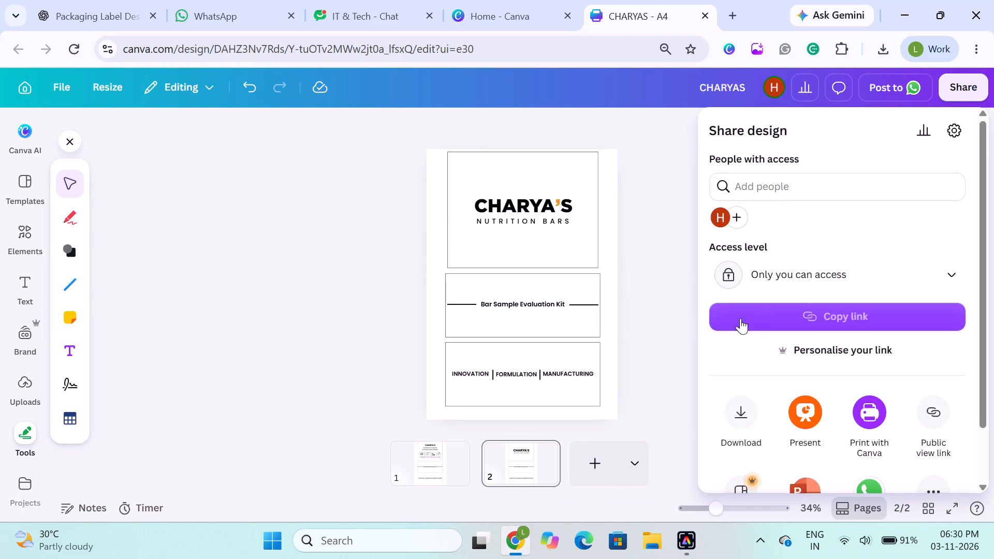
pyautogui.click(742, 431)
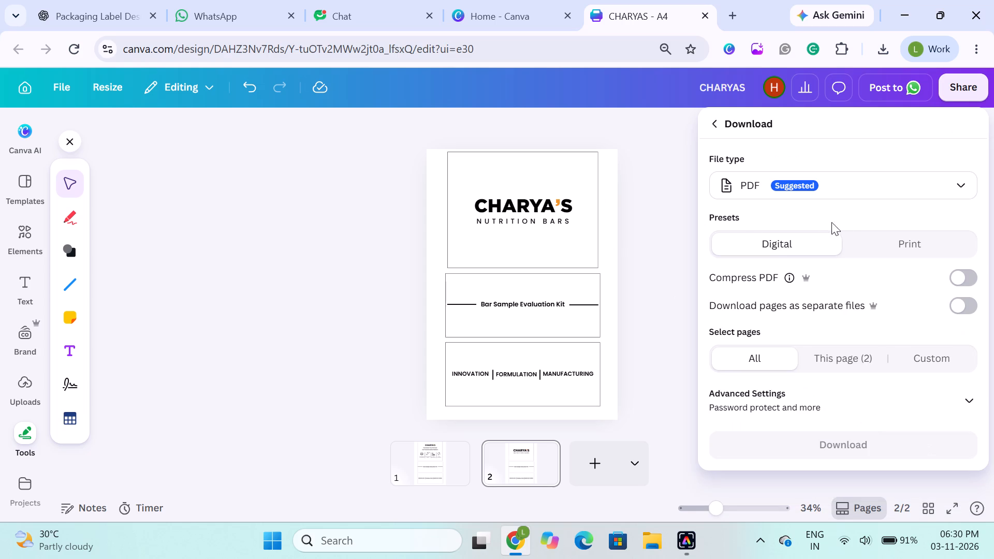
pyautogui.click(884, 242)
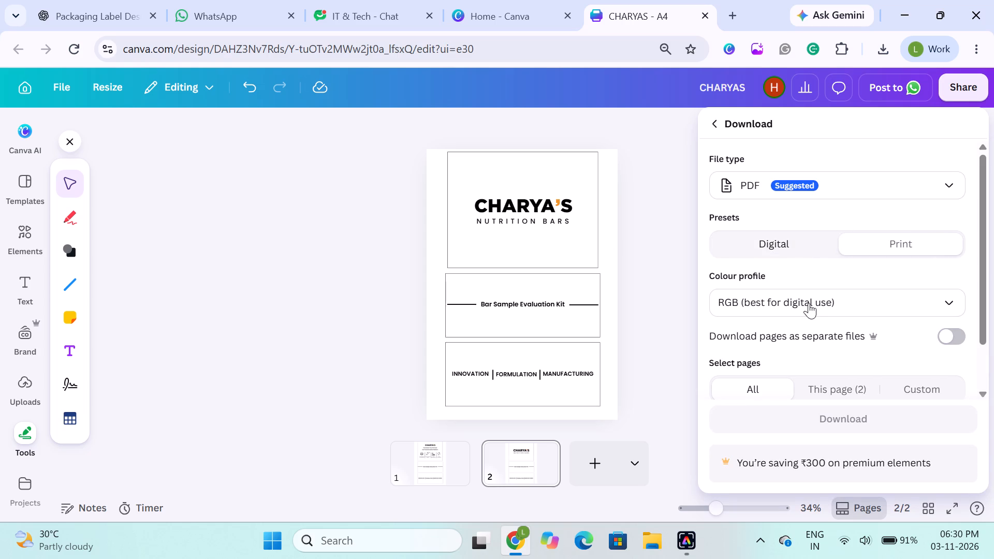
pyautogui.click(809, 303)
pyautogui.click(795, 301)
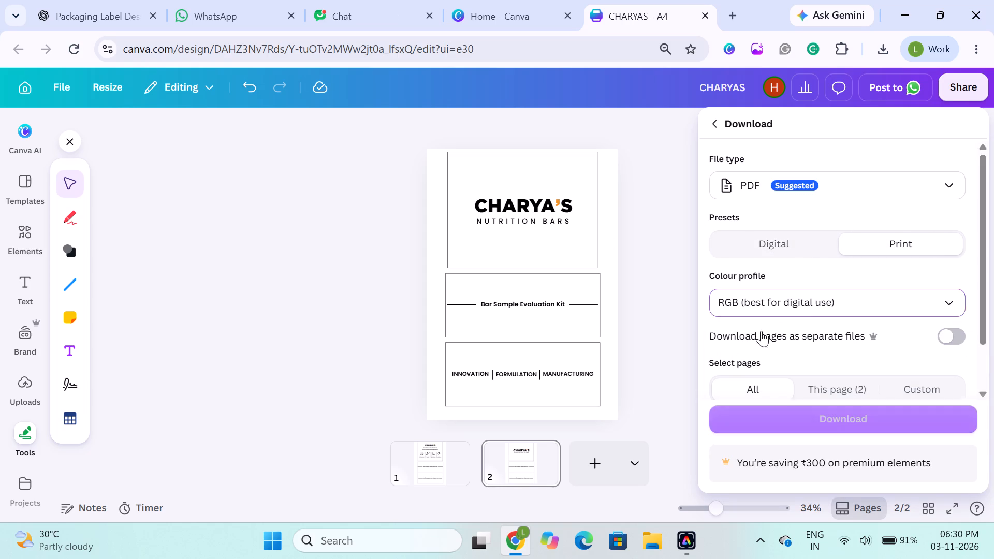
pyautogui.click(761, 303)
pyautogui.click(753, 366)
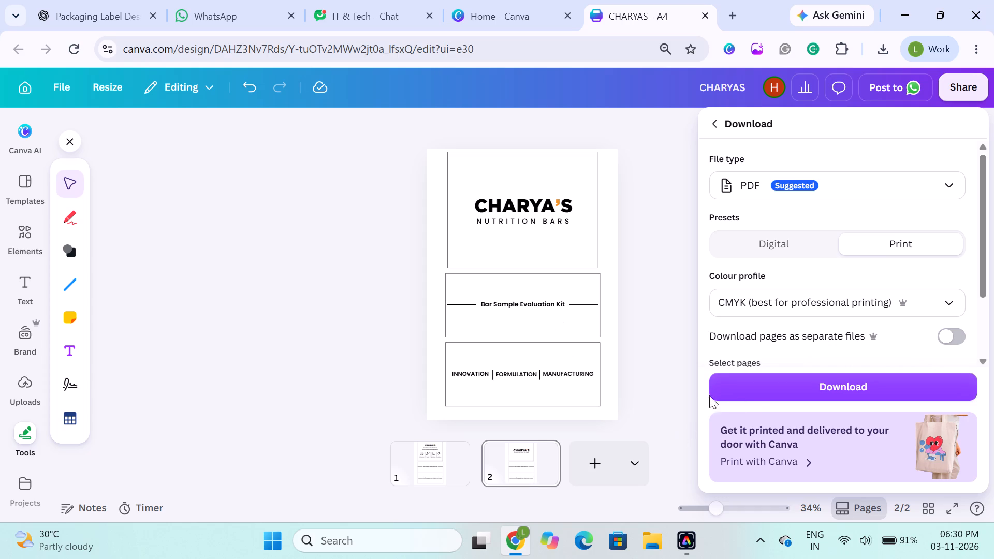
pyautogui.click(808, 398)
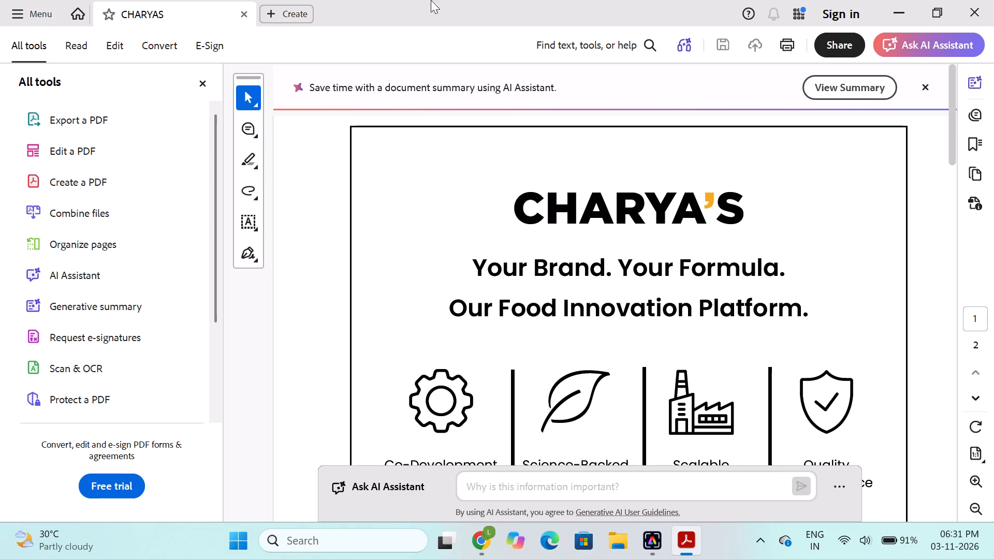
# In Adobe Acrobat, print the downloaded CHARYAS PDF on the Canon G3080 SL KRKBO9637 | 4 printer.
pyautogui.click(785, 45)
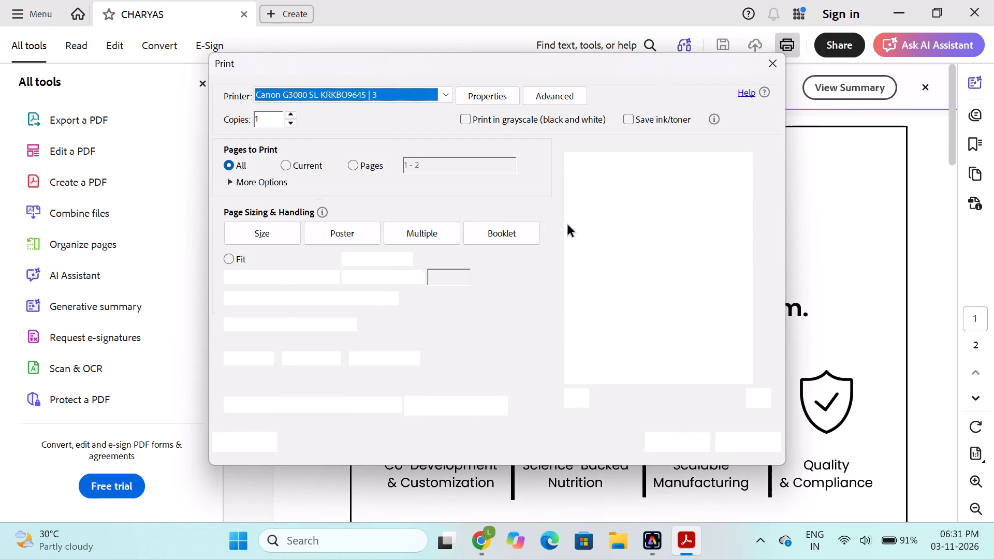
pyautogui.click(442, 91)
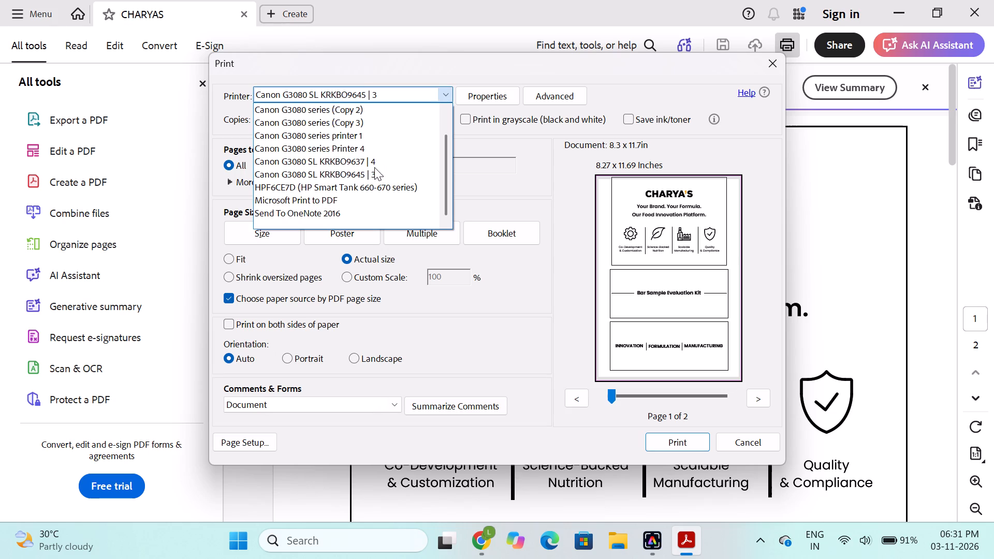
pyautogui.click(373, 166)
pyautogui.click(504, 52)
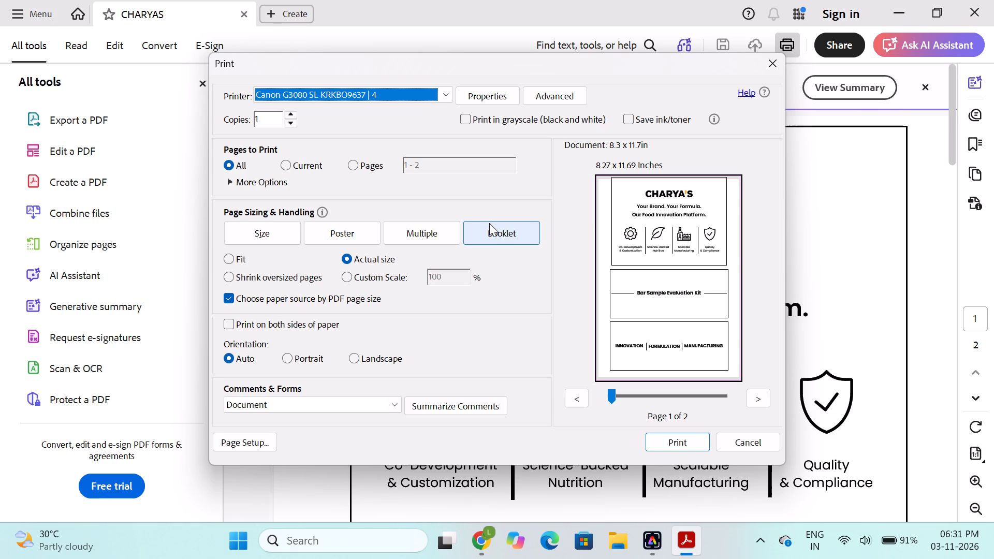
pyautogui.click(664, 441)
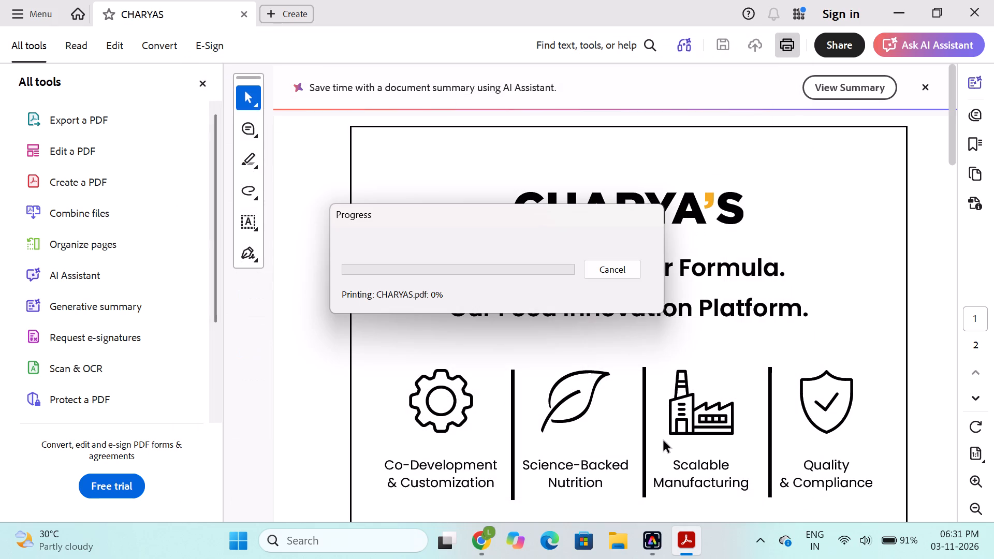
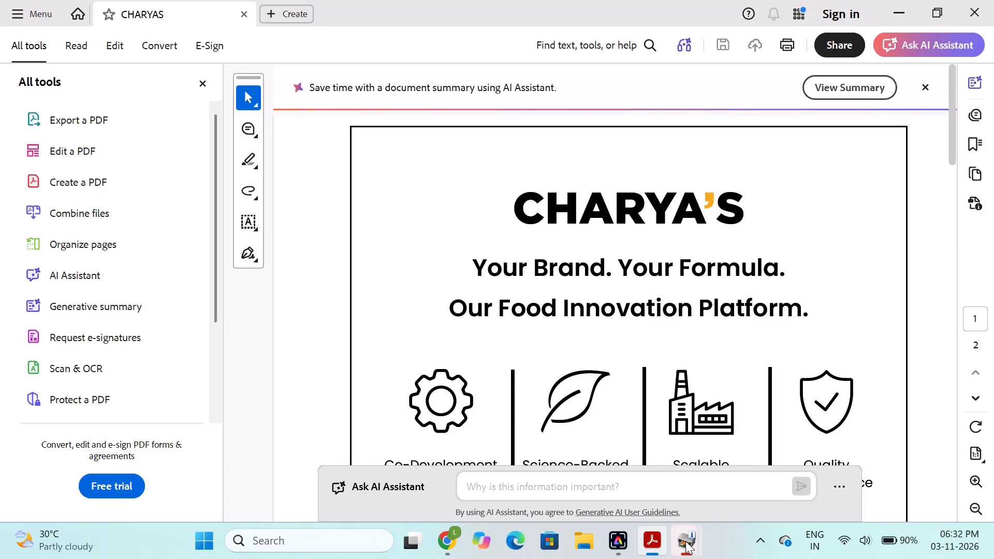
# Close the Canon G3080 SL KRKBO9637 | 4 printer's error window and dismiss its printing notice.
pyautogui.click(685, 541)
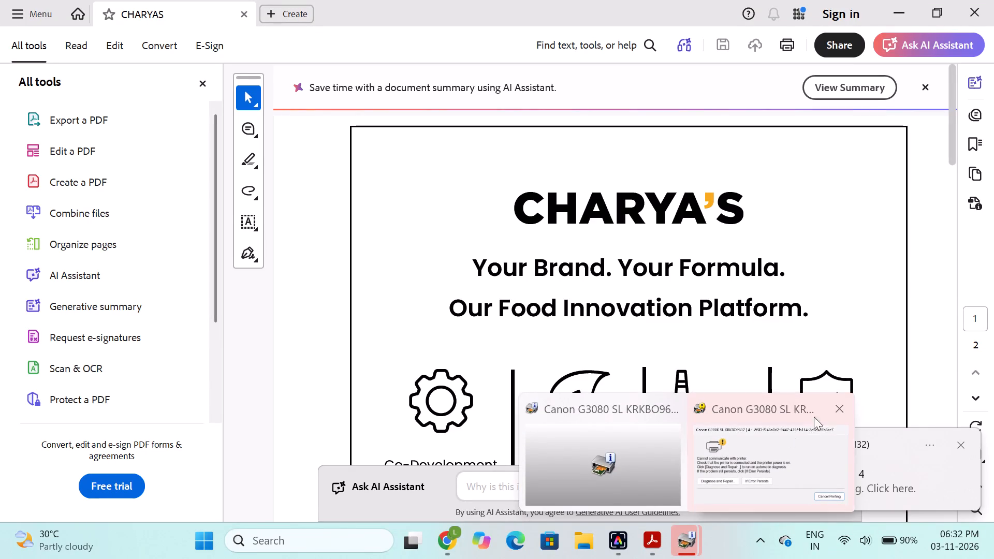
pyautogui.click(835, 410)
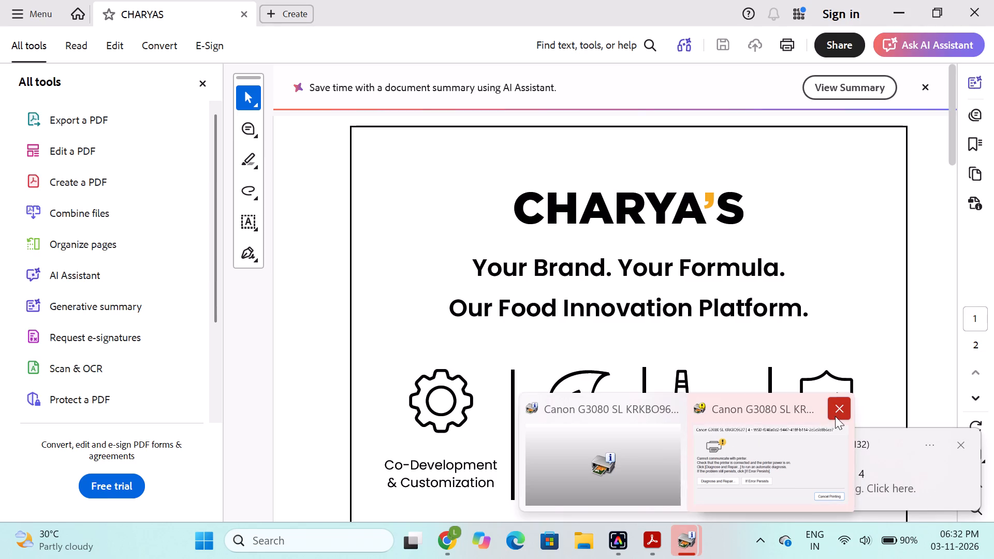
pyautogui.click(841, 414)
pyautogui.click(960, 447)
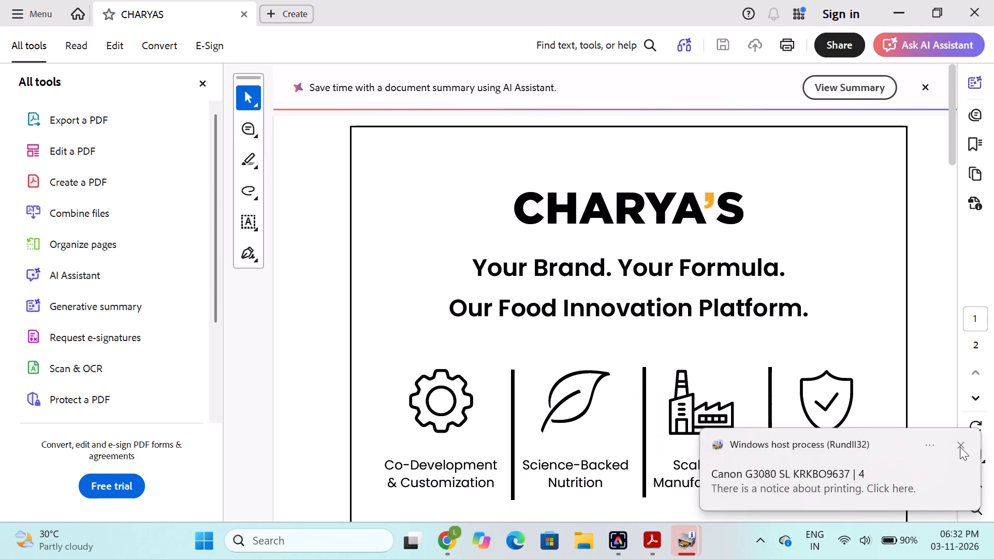
# Print all pages of the CHARYAS PDF at actual size on the Canon G3080 SL KRKBO9645 | 3 printer.
pyautogui.click(779, 47)
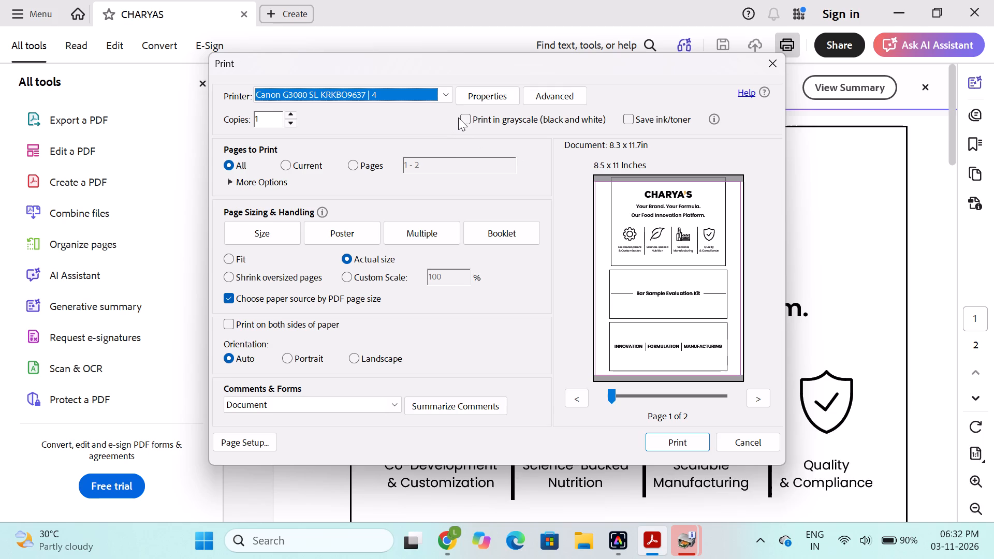
pyautogui.click(450, 96)
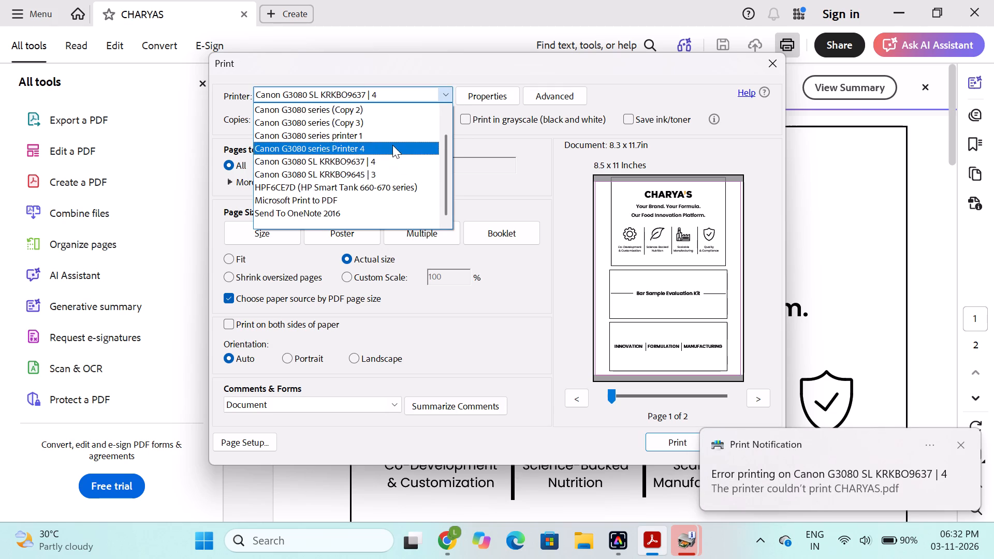
pyautogui.click(388, 175)
pyautogui.click(388, 175)
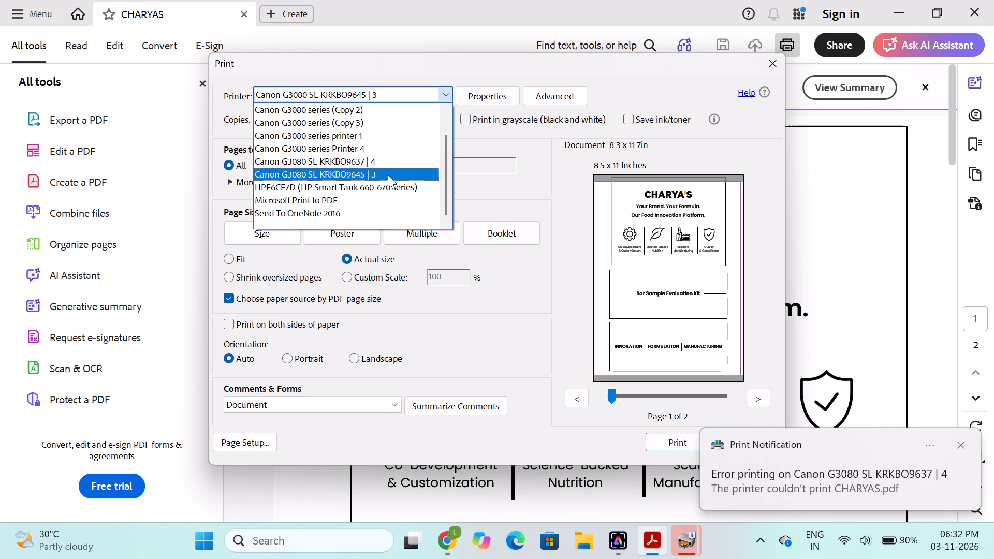
pyautogui.click(388, 175)
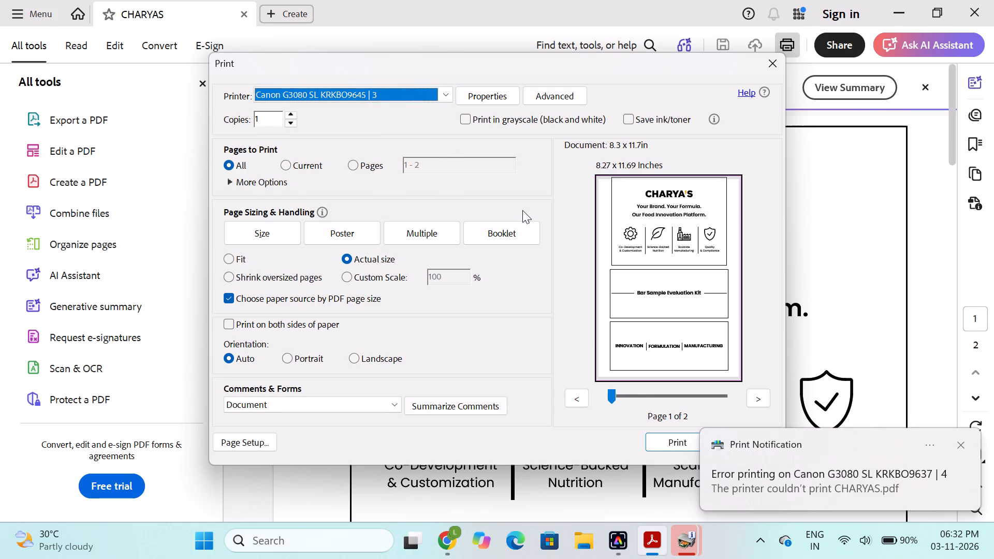
pyautogui.click(667, 438)
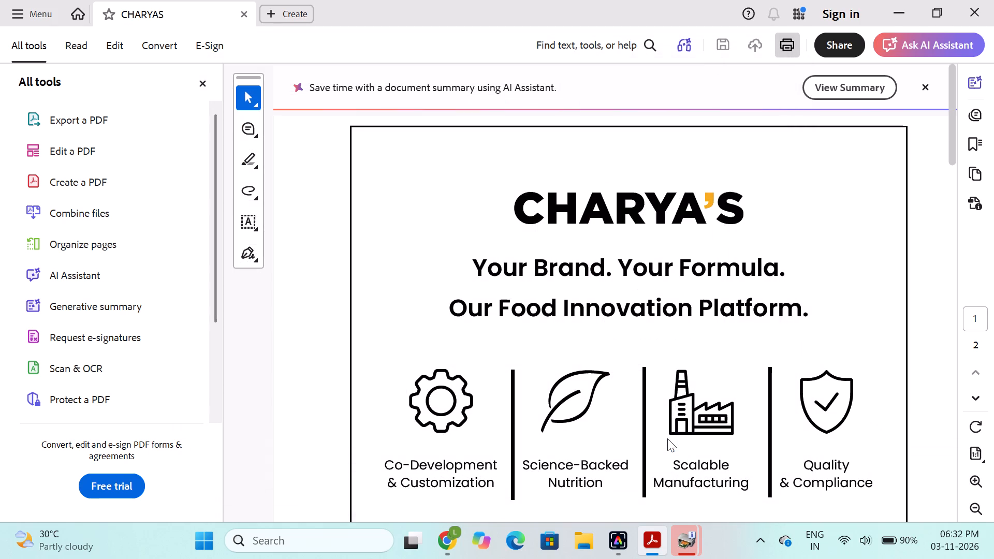
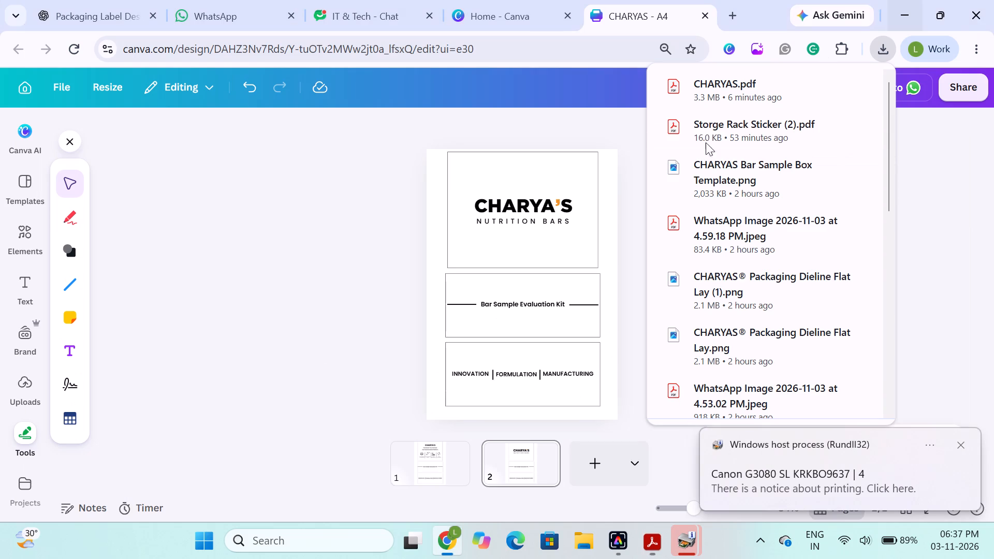
pyautogui.click(275, 268)
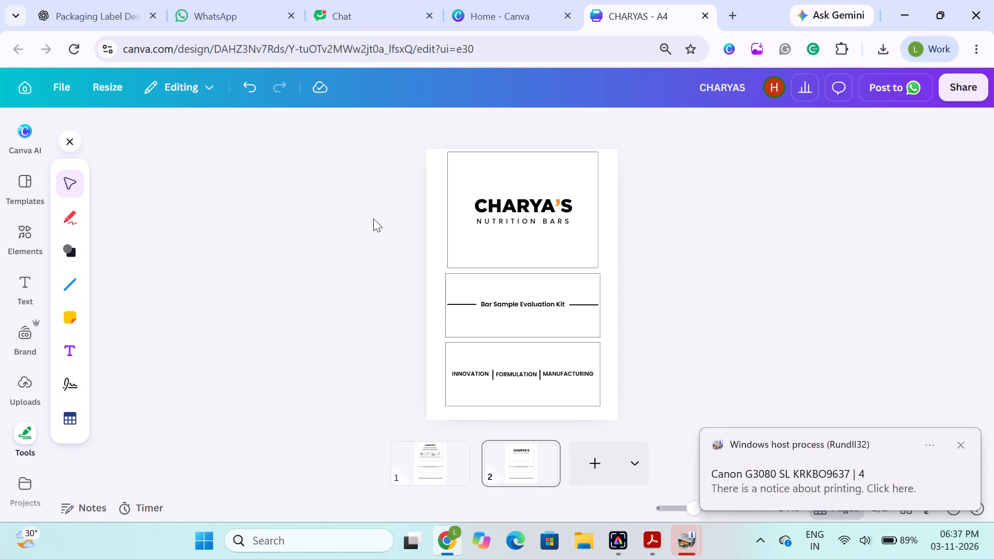
pyautogui.moveTo(382, 170); pyautogui.dragTo(588, 379)
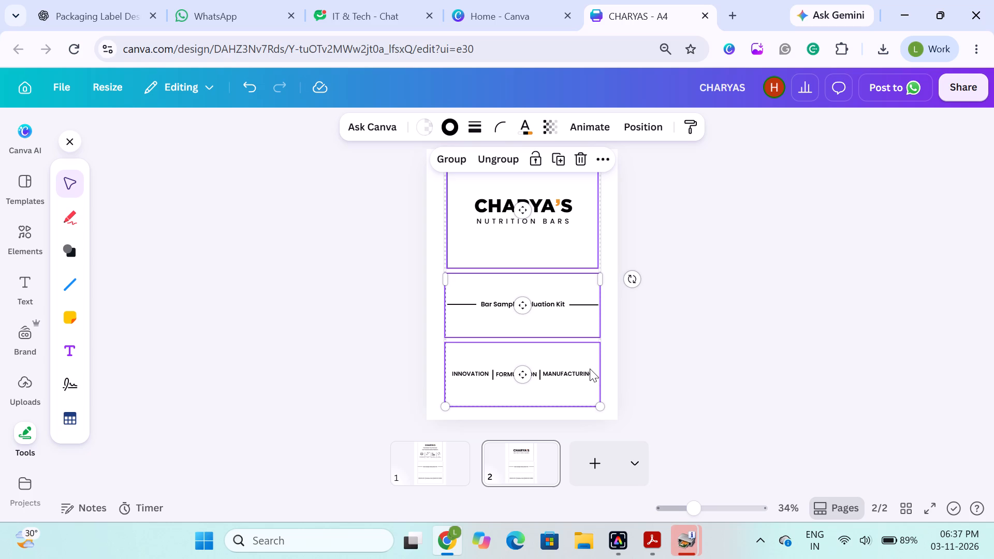
pyautogui.scroll(1, 337, 317)
pyautogui.press('Down')
pyautogui.press('Down')
pyautogui.press('Down')
pyautogui.press('Down')
pyautogui.press('Down')
pyautogui.press('Down')
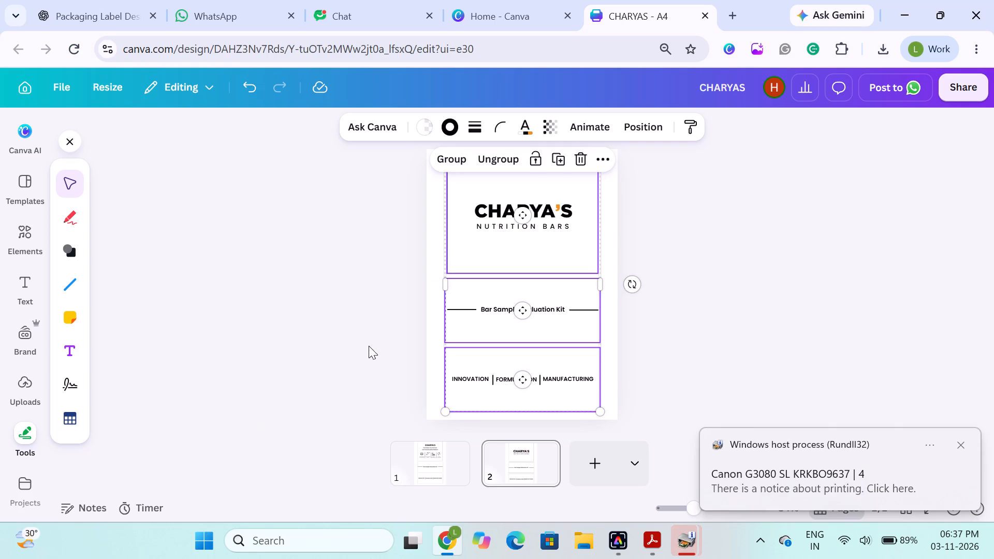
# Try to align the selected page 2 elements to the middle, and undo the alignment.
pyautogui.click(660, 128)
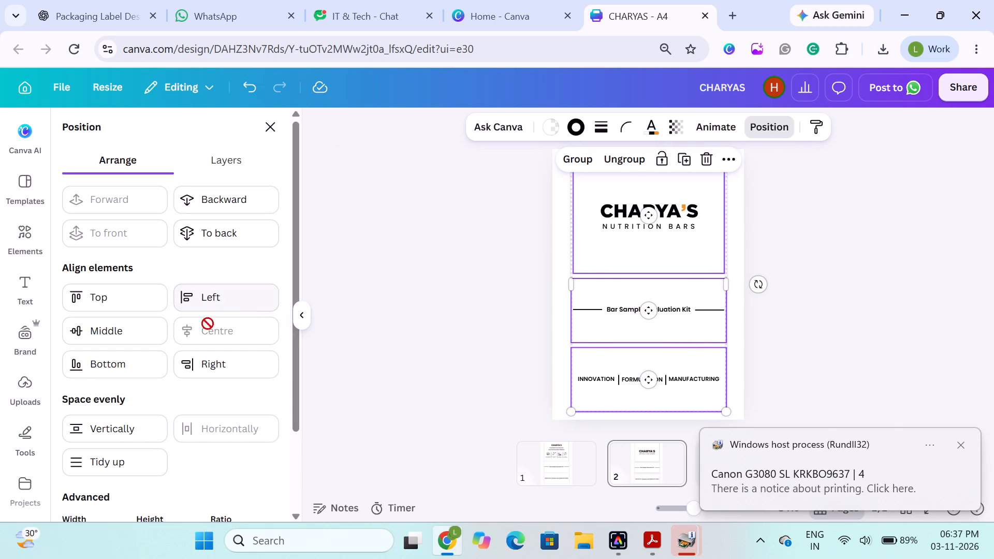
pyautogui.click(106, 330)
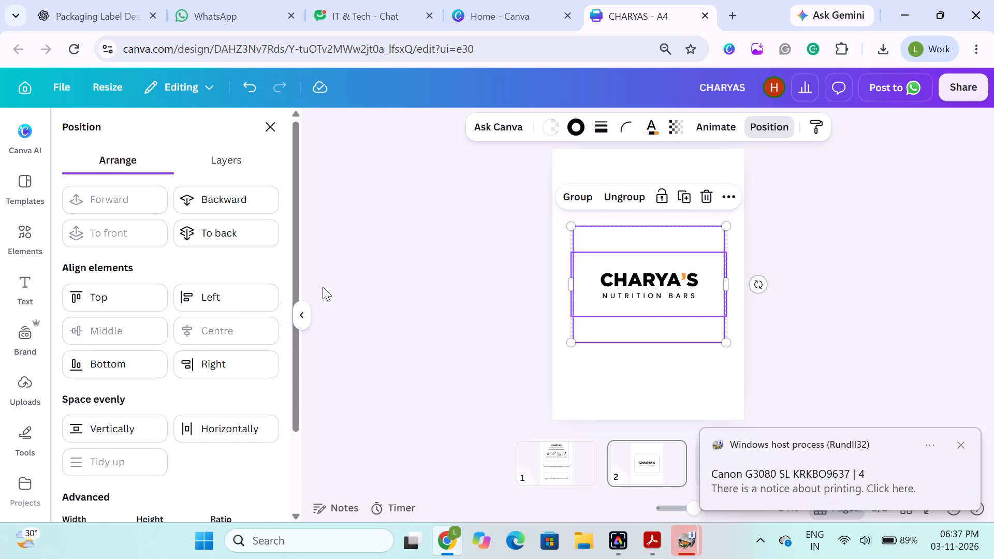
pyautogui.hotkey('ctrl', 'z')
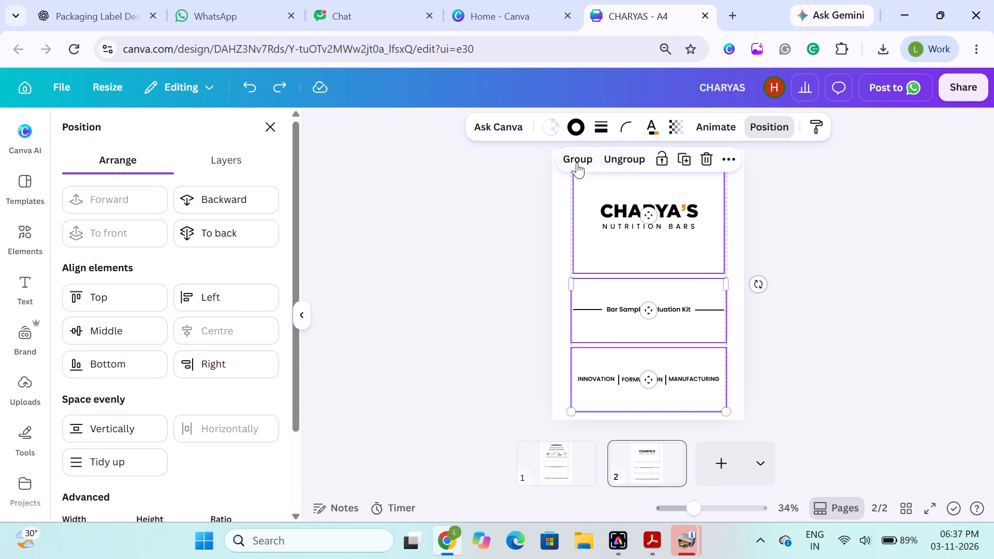
# Group all the page 2 label elements and align the group to the page's horizontal centre.
pyautogui.click(575, 163)
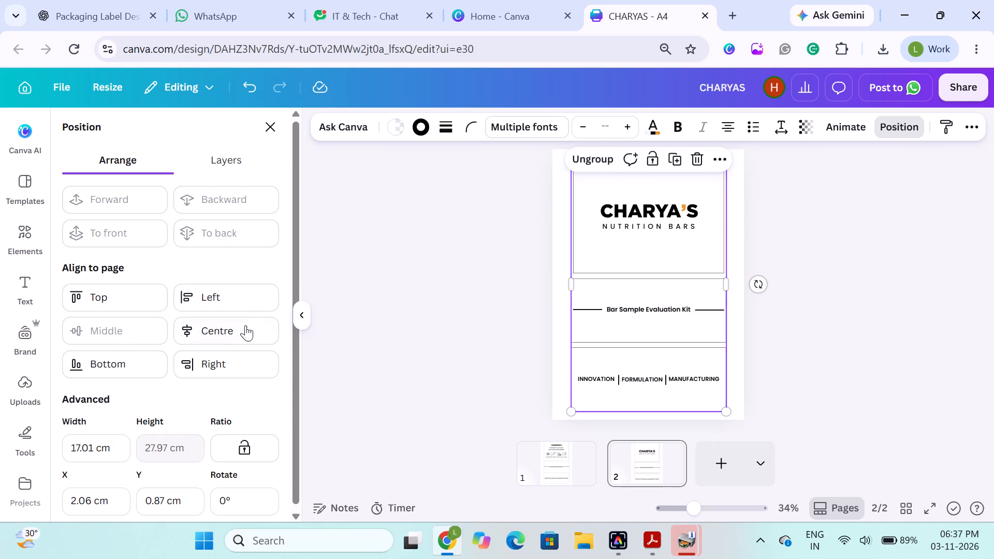
pyautogui.click(226, 332)
pyautogui.click(445, 263)
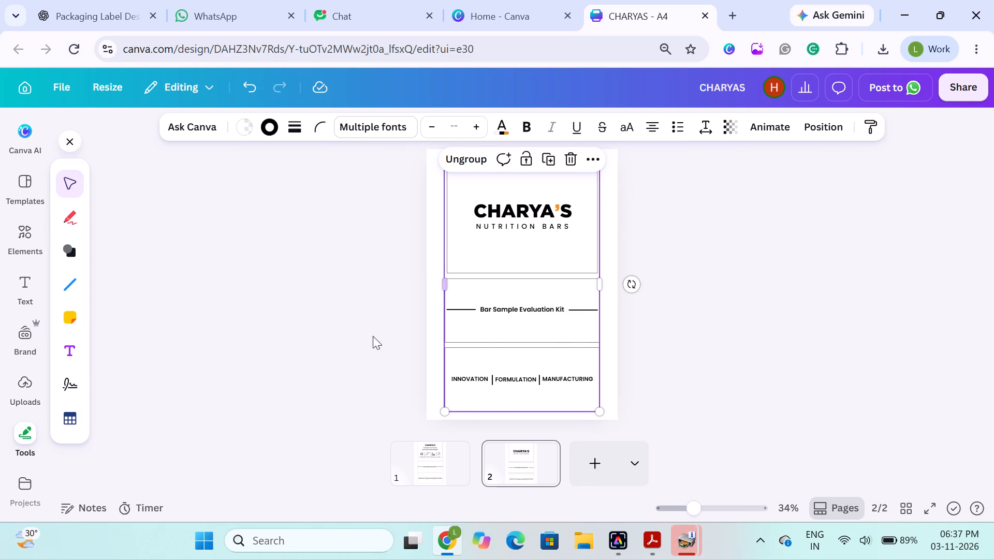
pyautogui.click(290, 347)
# Group all the page 1 label elements and align the group to the page's centre and middle.
pyautogui.click(428, 455)
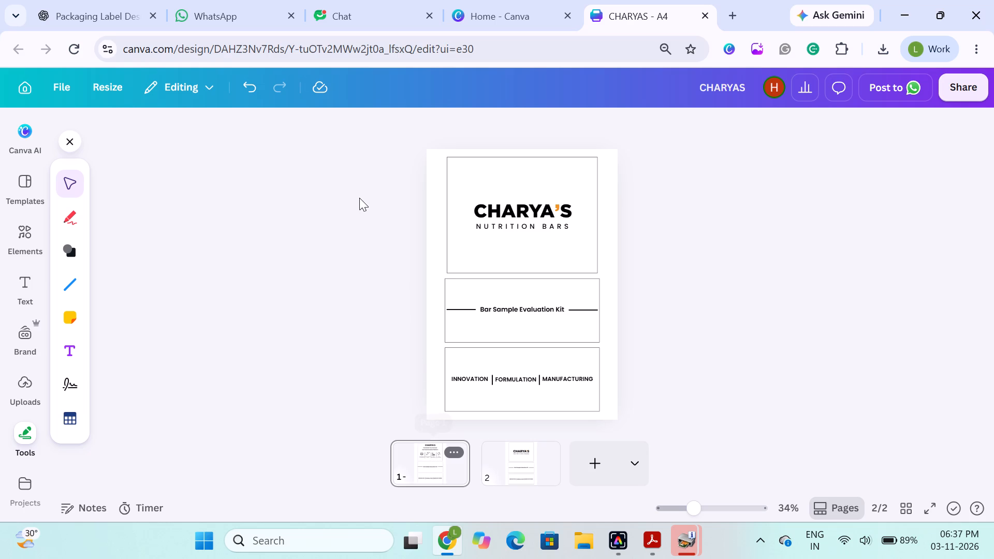
pyautogui.moveTo(384, 162); pyautogui.dragTo(554, 392)
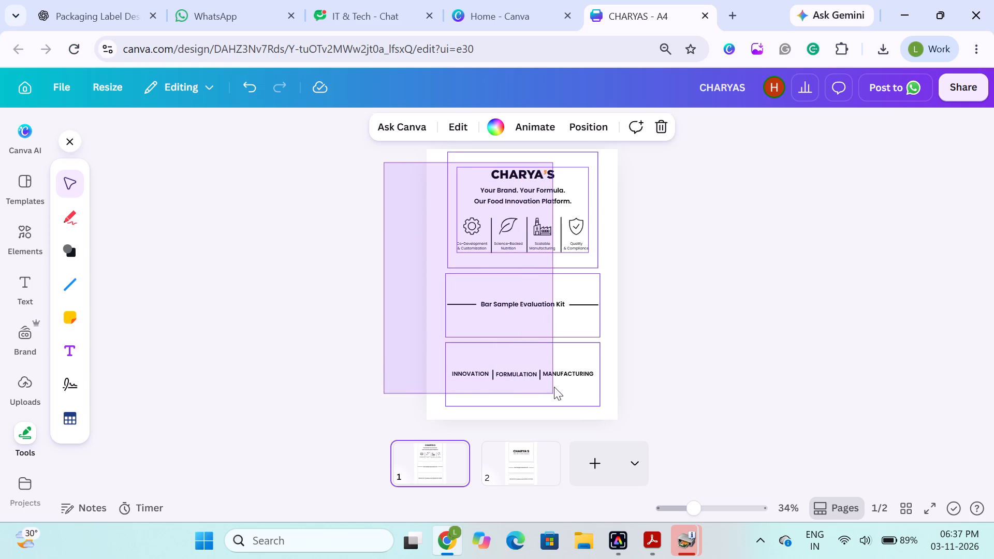
pyautogui.click(485, 157)
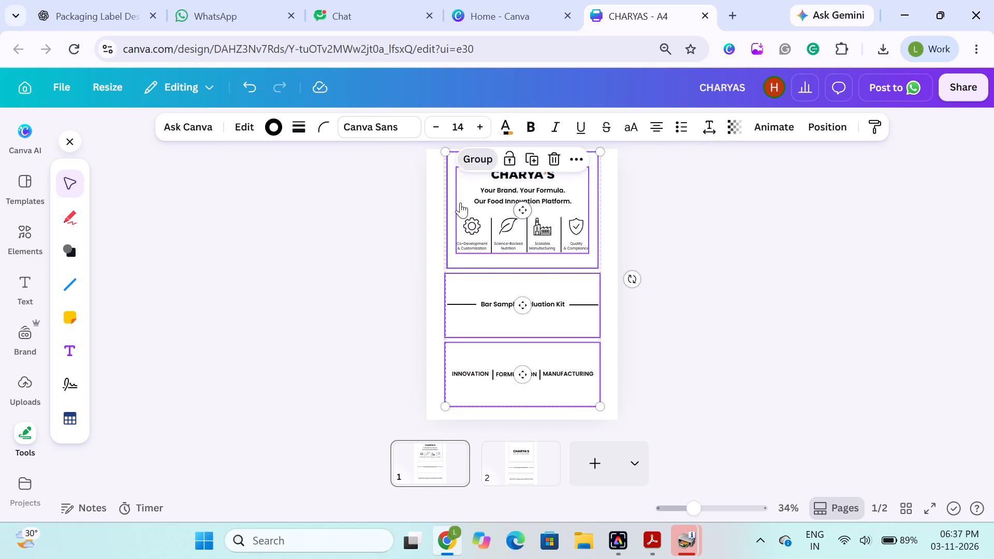
pyautogui.click(818, 121)
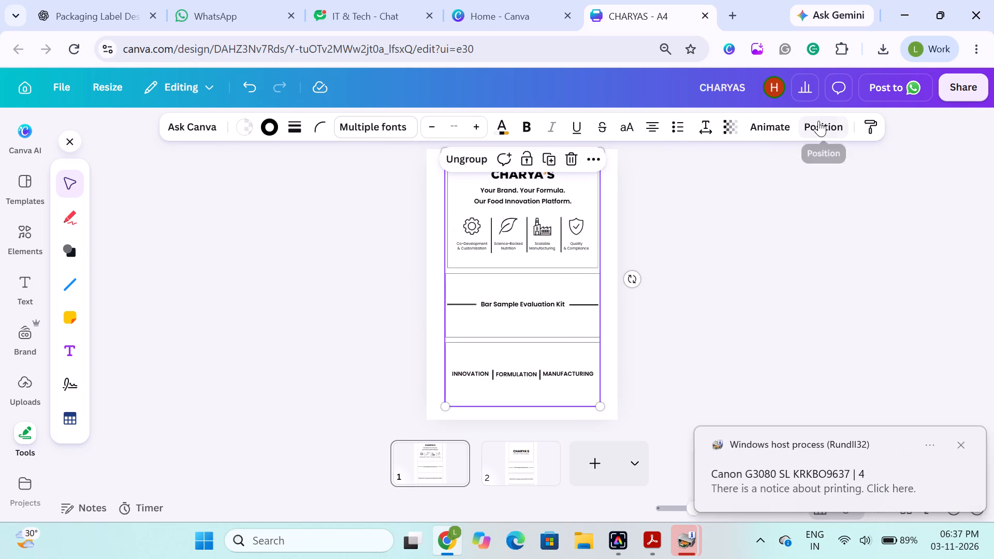
pyautogui.click(201, 336)
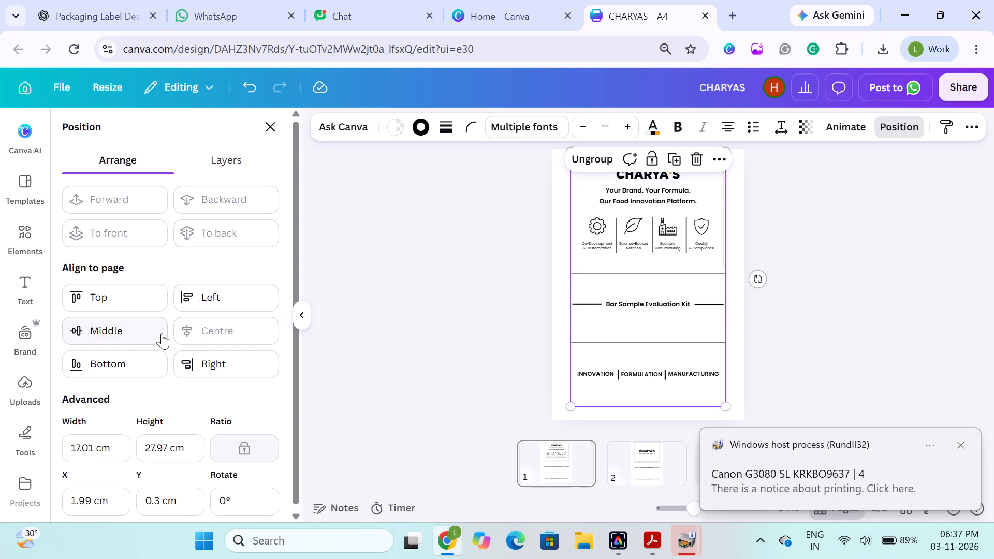
pyautogui.click(153, 334)
pyautogui.click(375, 287)
pyautogui.click(338, 290)
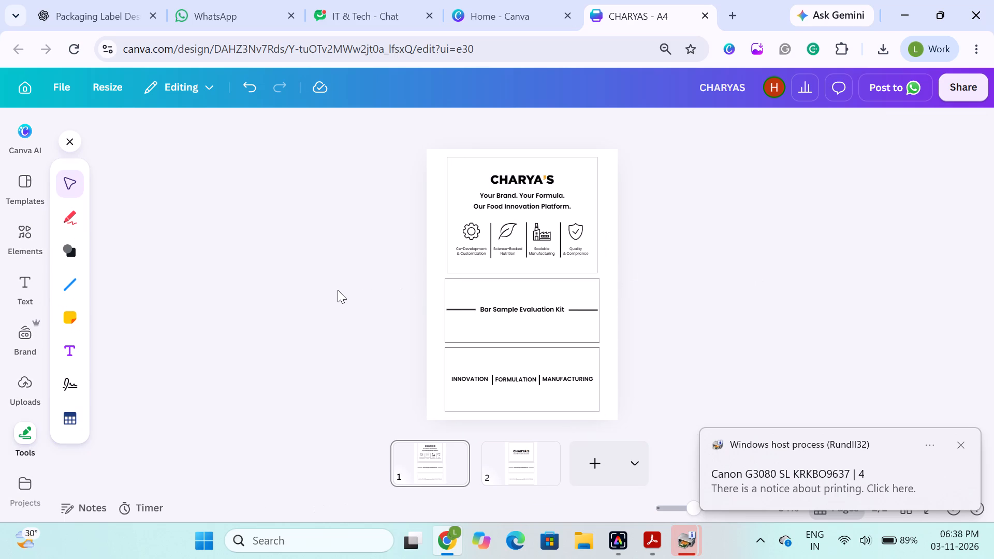
# Check the page 2 label group's alignment to the page.
pyautogui.click(513, 459)
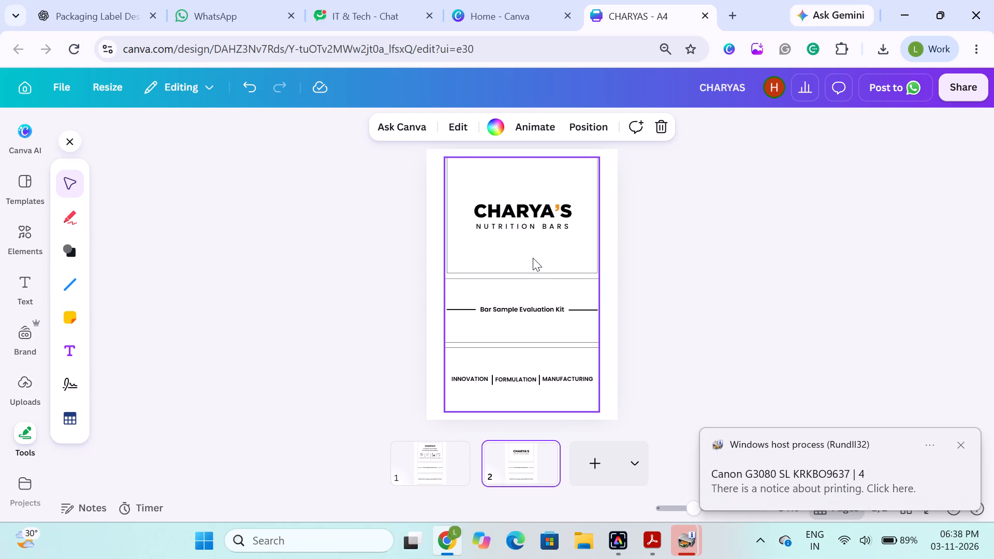
pyautogui.click(531, 259)
pyautogui.click(822, 128)
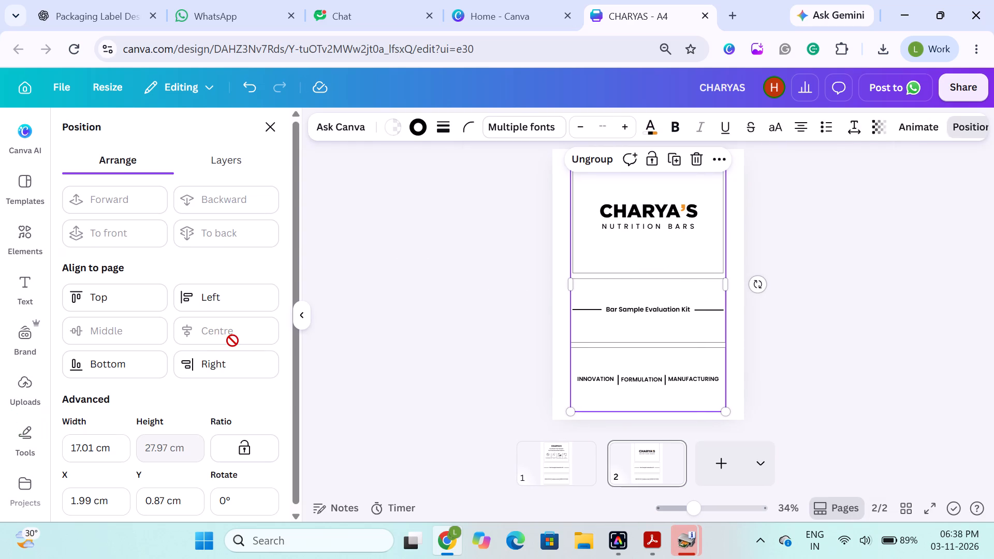
pyautogui.click(401, 290)
pyautogui.click(298, 311)
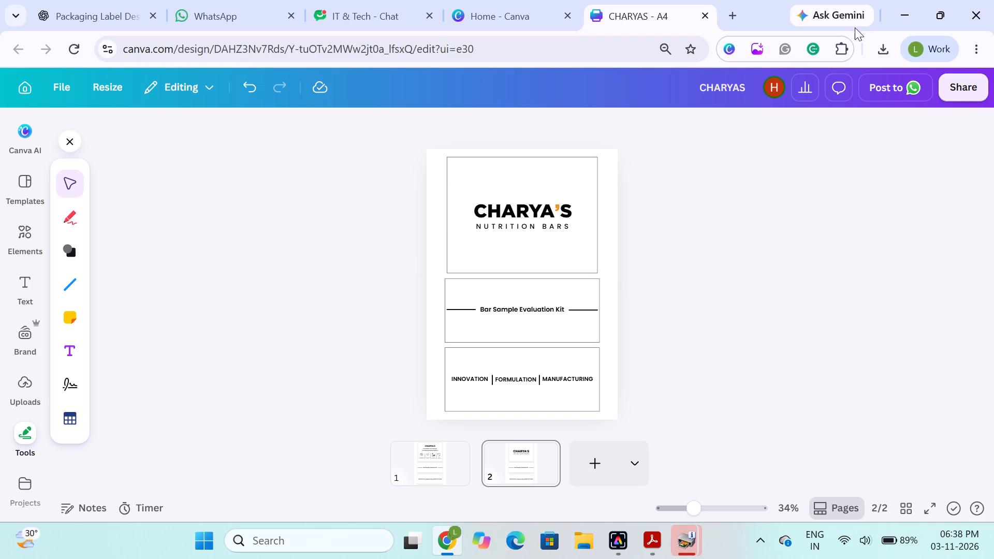
# Close both open Canon G3080 printer windows.
pyautogui.click(680, 541)
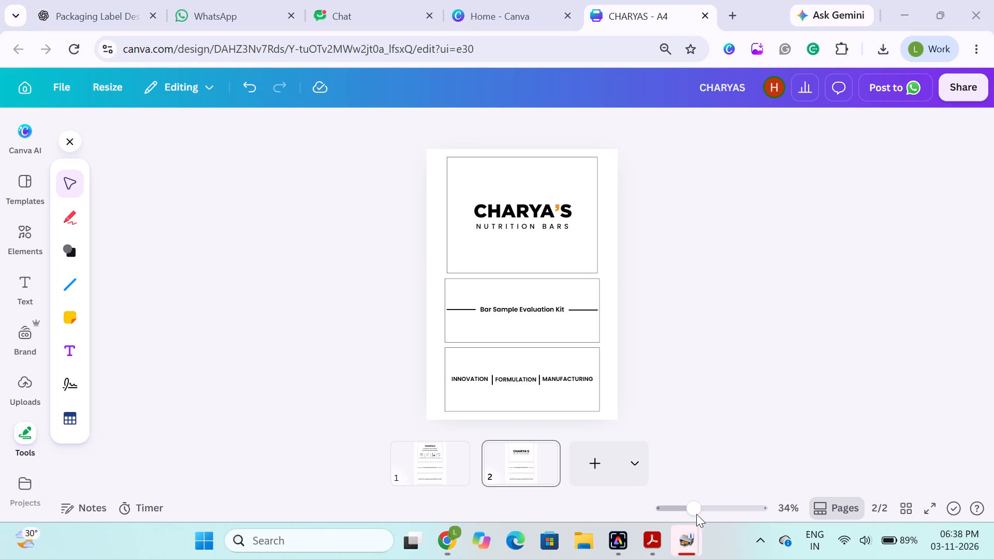
pyautogui.click(844, 410)
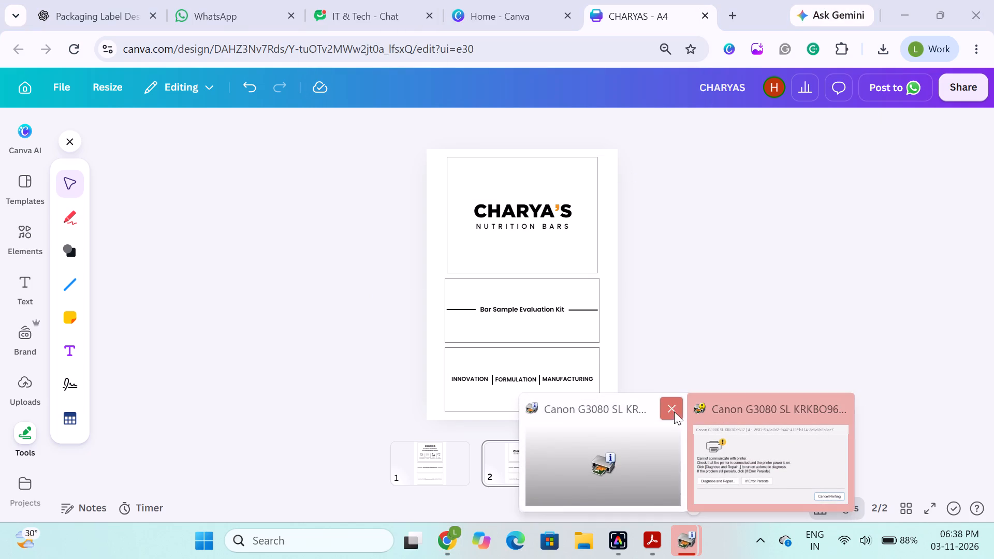
pyautogui.click(666, 408)
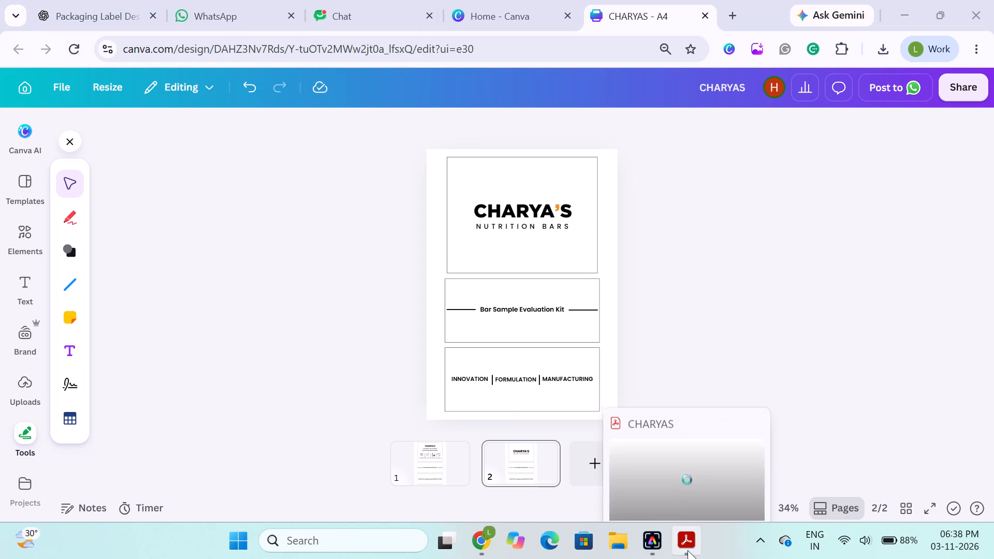
# Close the CHARYAS PDF window in Acrobat.
pyautogui.click(688, 550)
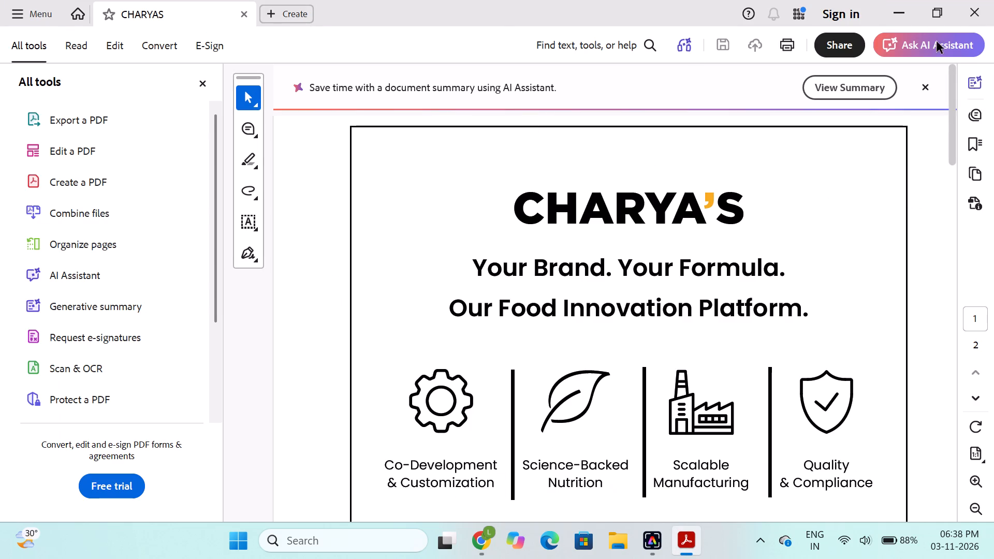
pyautogui.click(977, 15)
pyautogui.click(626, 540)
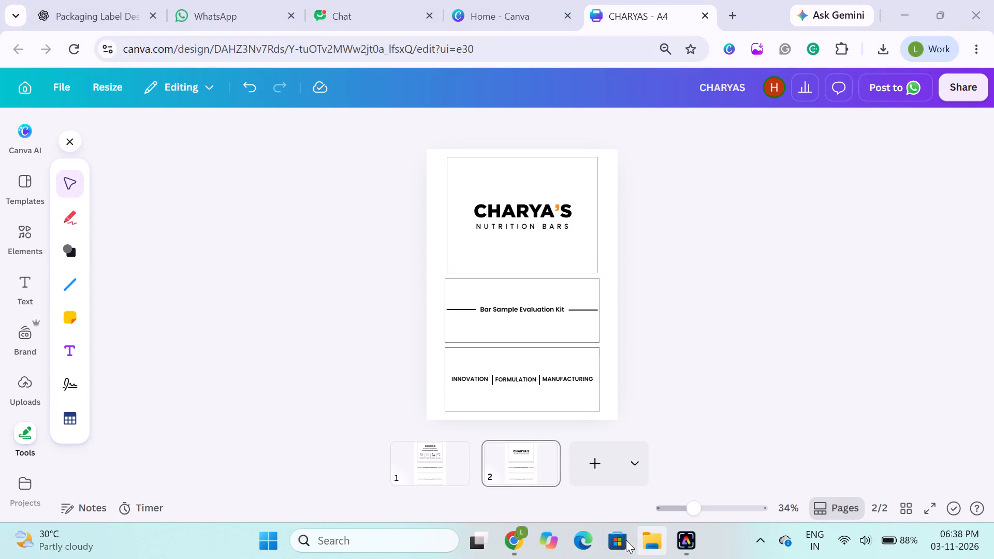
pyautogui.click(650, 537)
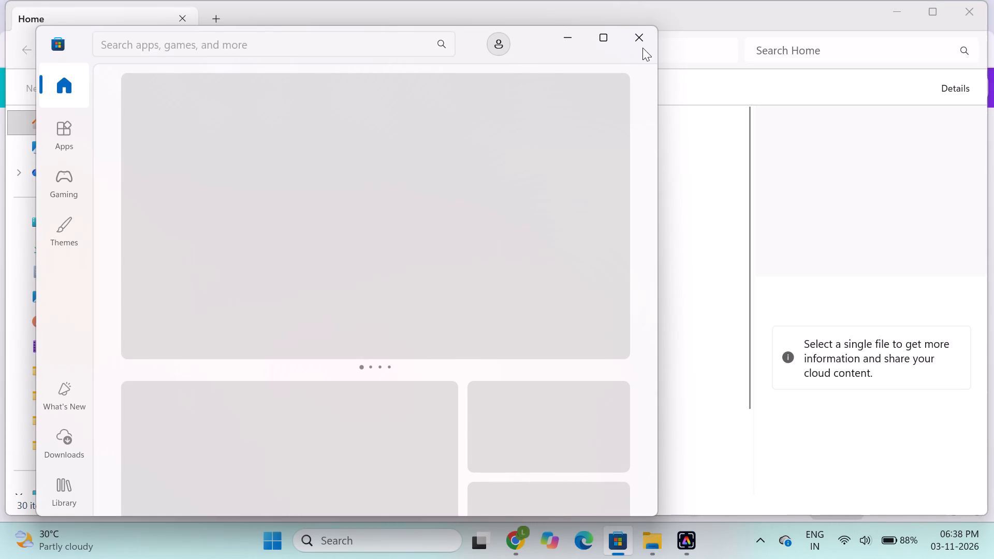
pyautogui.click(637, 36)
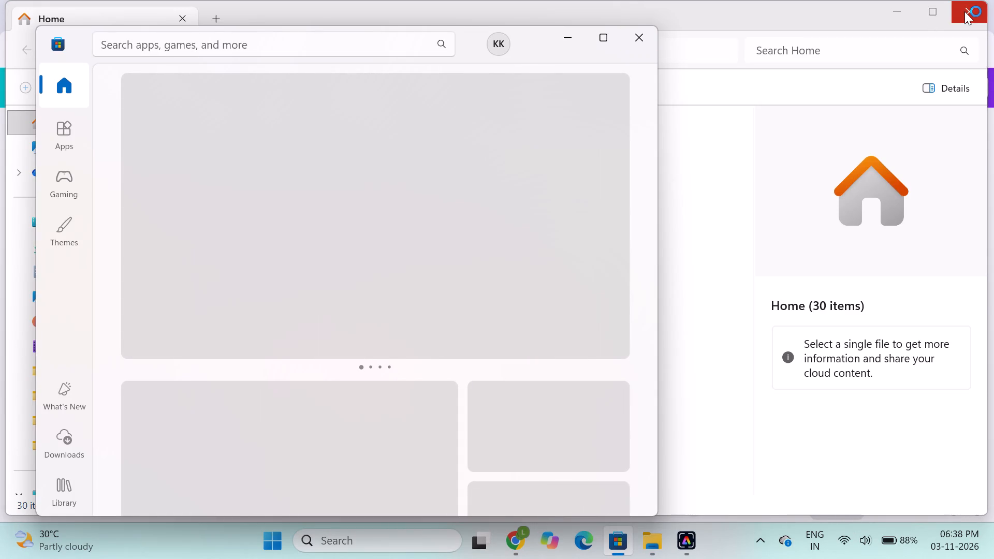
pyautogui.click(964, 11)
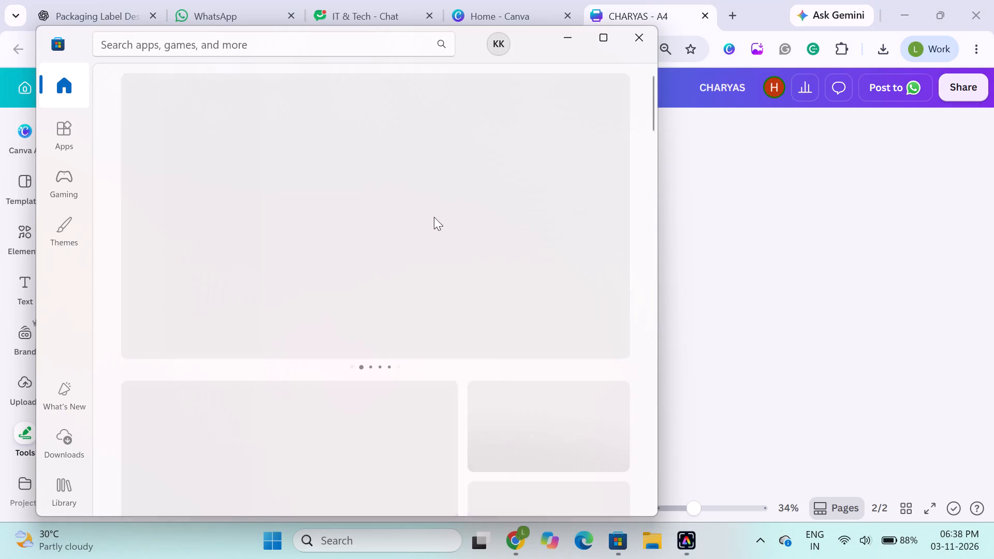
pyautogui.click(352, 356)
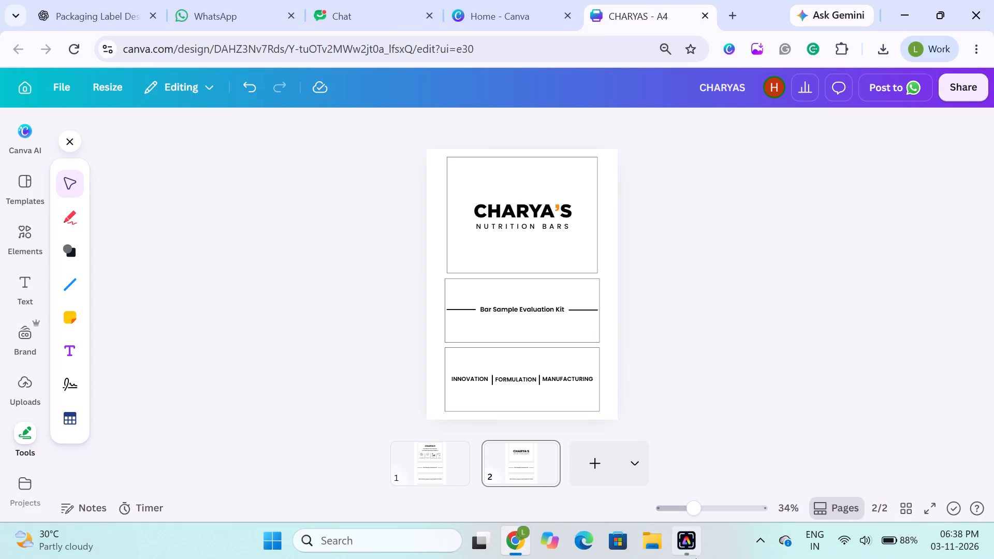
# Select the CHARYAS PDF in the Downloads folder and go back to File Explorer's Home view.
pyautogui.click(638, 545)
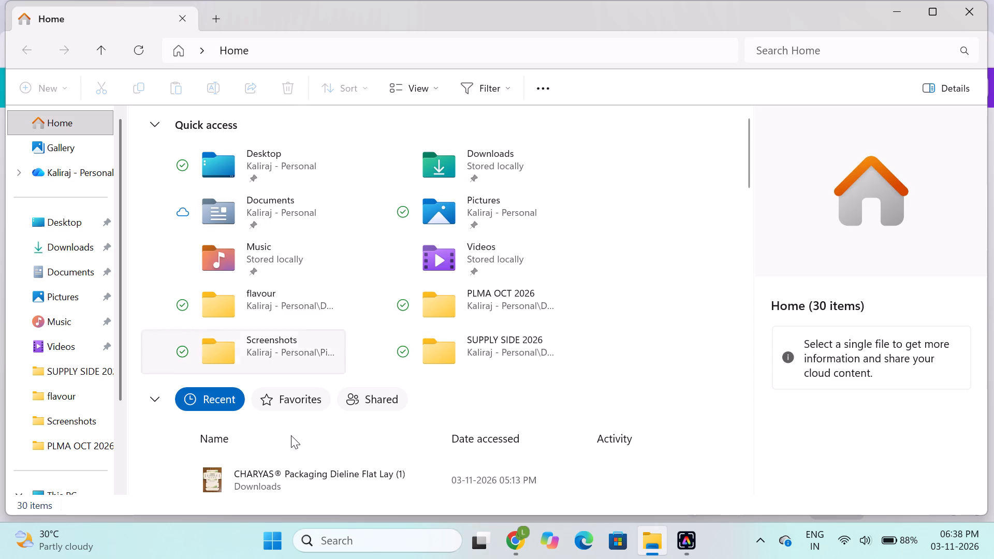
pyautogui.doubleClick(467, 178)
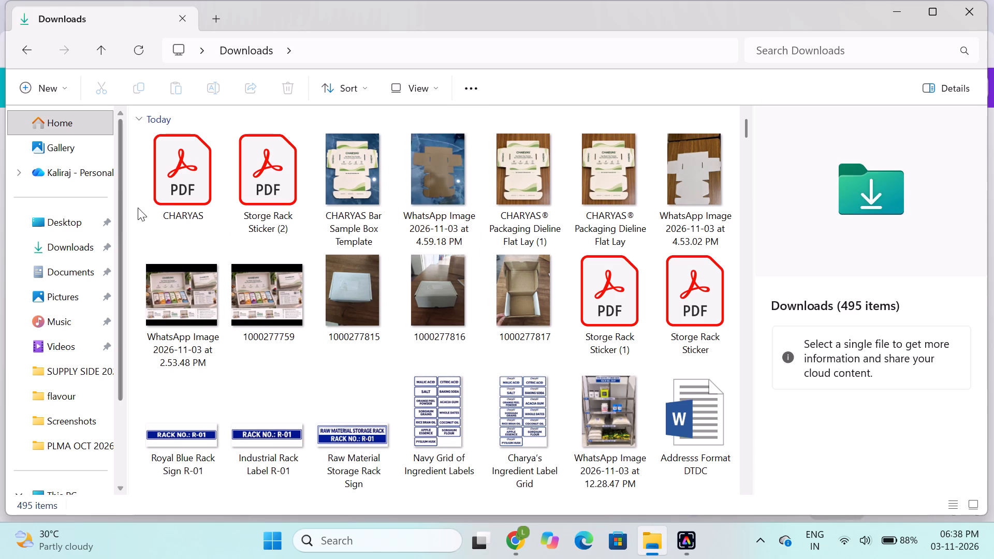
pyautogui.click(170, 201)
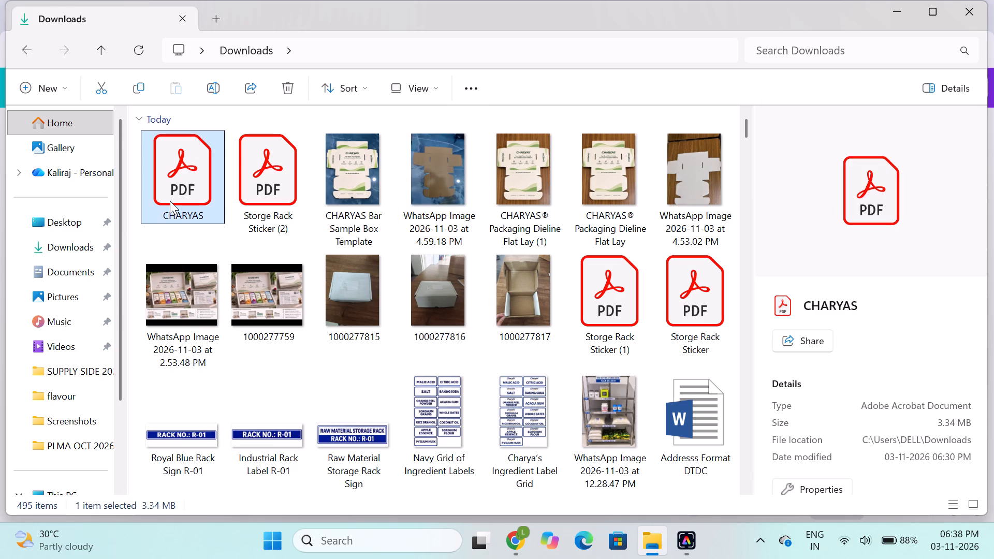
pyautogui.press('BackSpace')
# Close the Adobe Express Photos window.
pyautogui.click(686, 547)
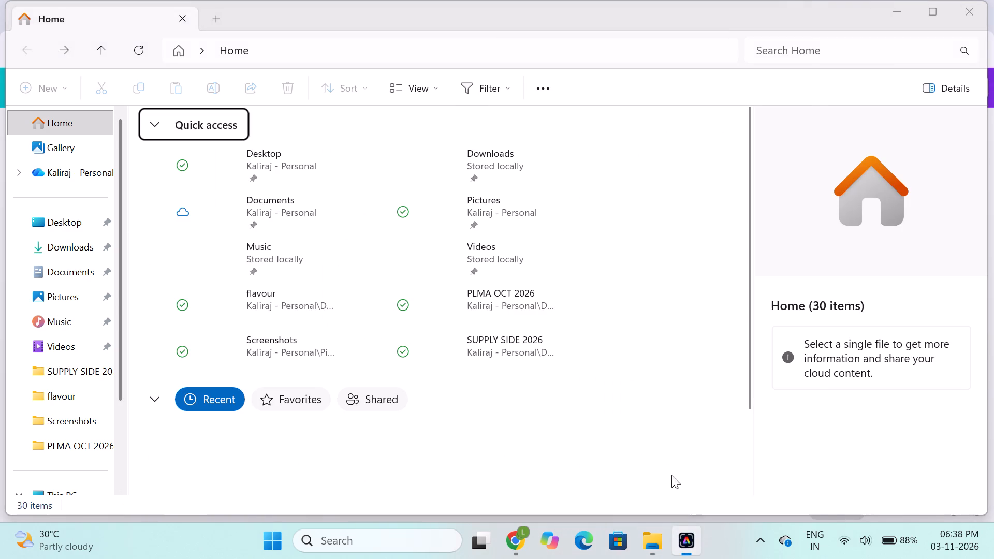
pyautogui.click(775, 17)
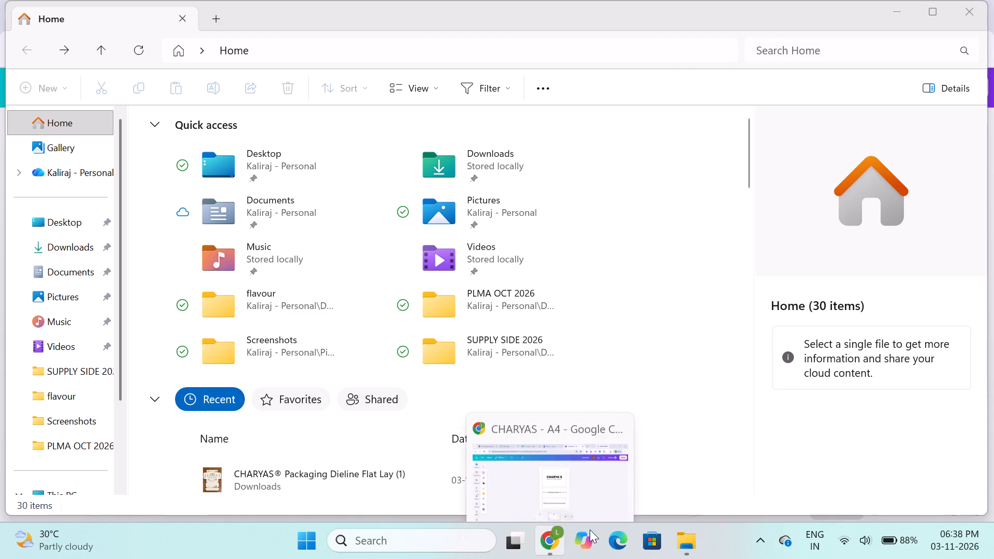
# Delete the old CHARYAS PDF from the Downloads folder in File Explorer.
pyautogui.click(688, 537)
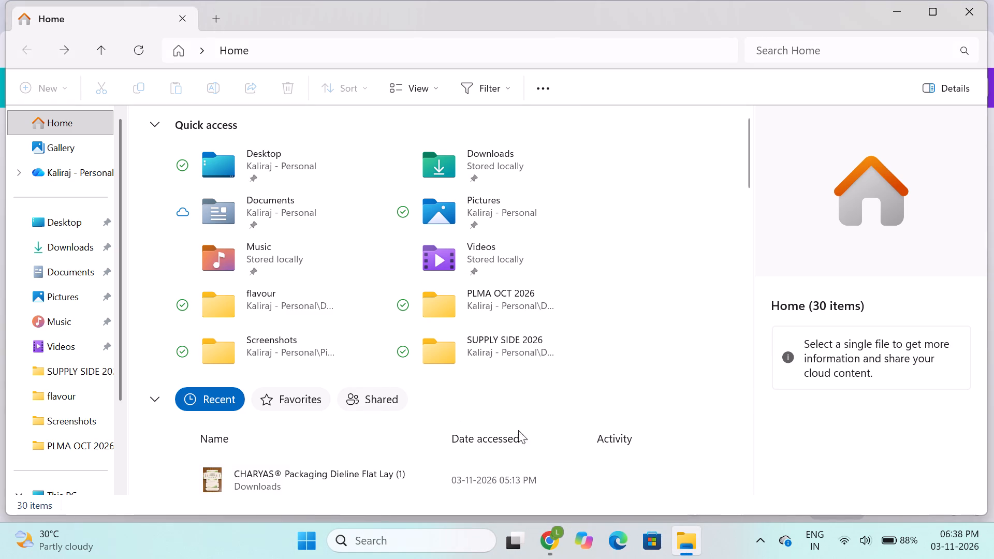
pyautogui.doubleClick(495, 166)
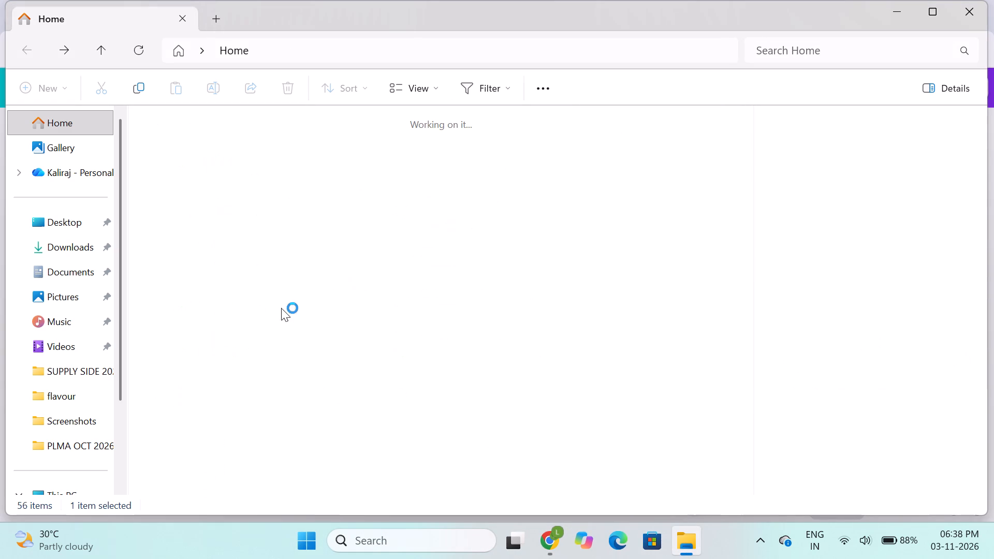
pyautogui.click(189, 203)
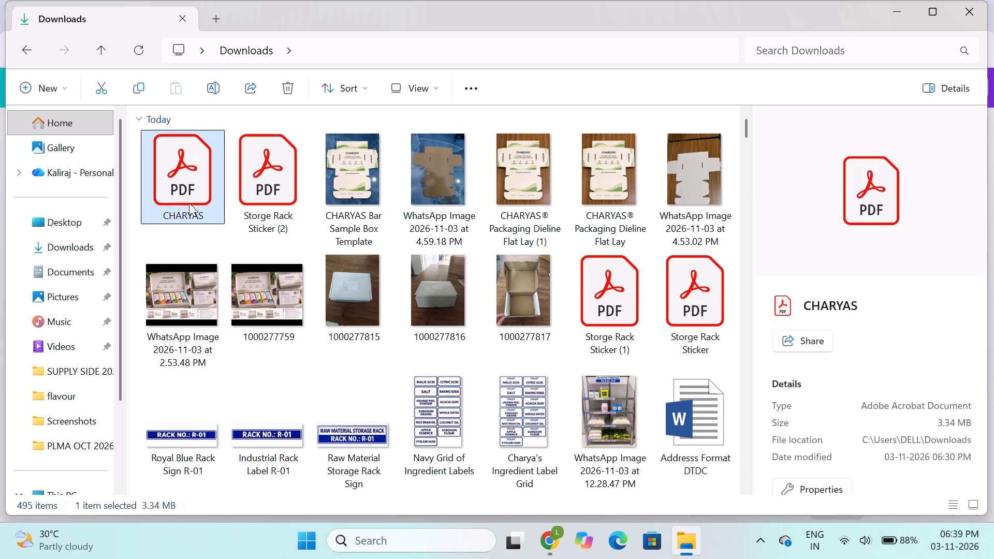
pyautogui.press('Delete')
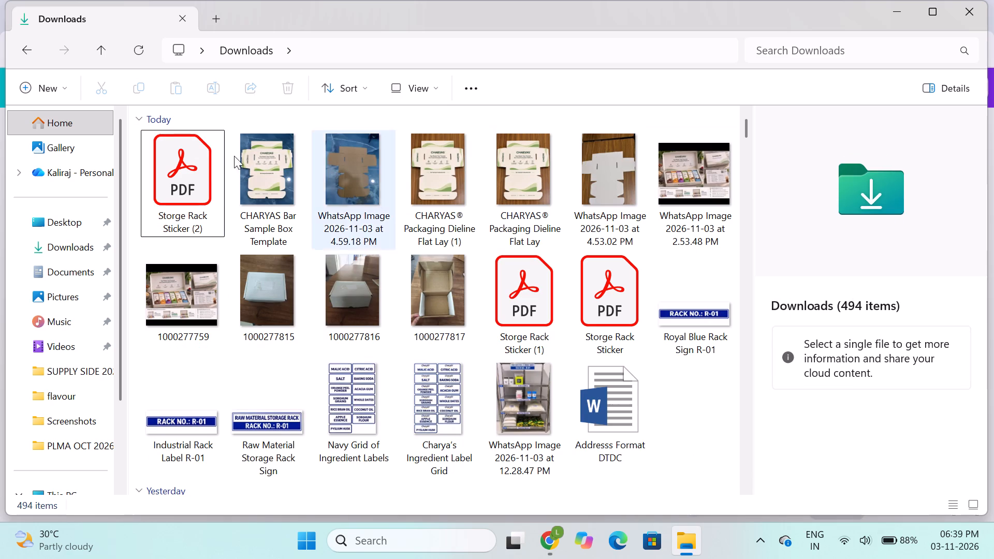
# Switch to the CHARYAS design in Chrome and prepare a PDF download of all pages with the Print preset and CMYK colour profile.
pyautogui.click(559, 542)
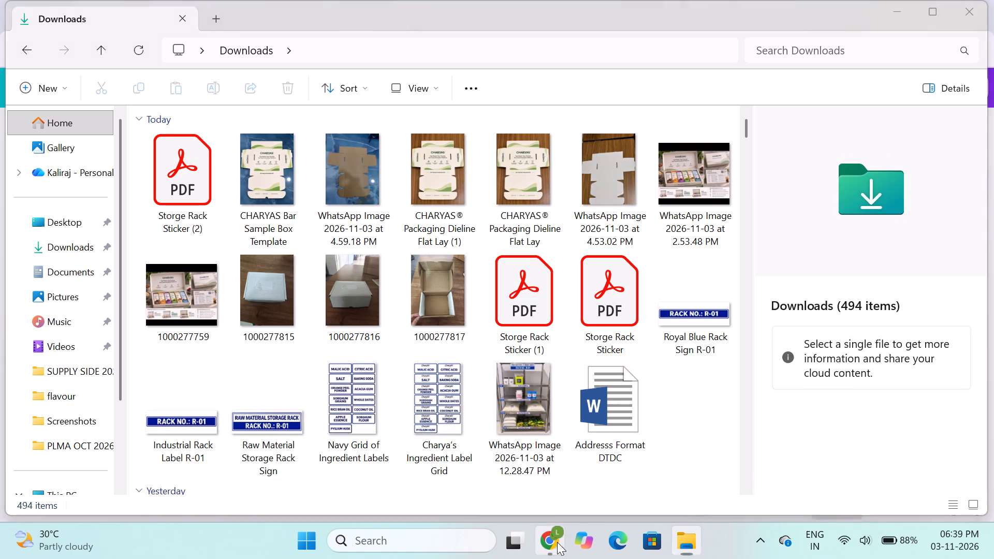
pyautogui.click(323, 273)
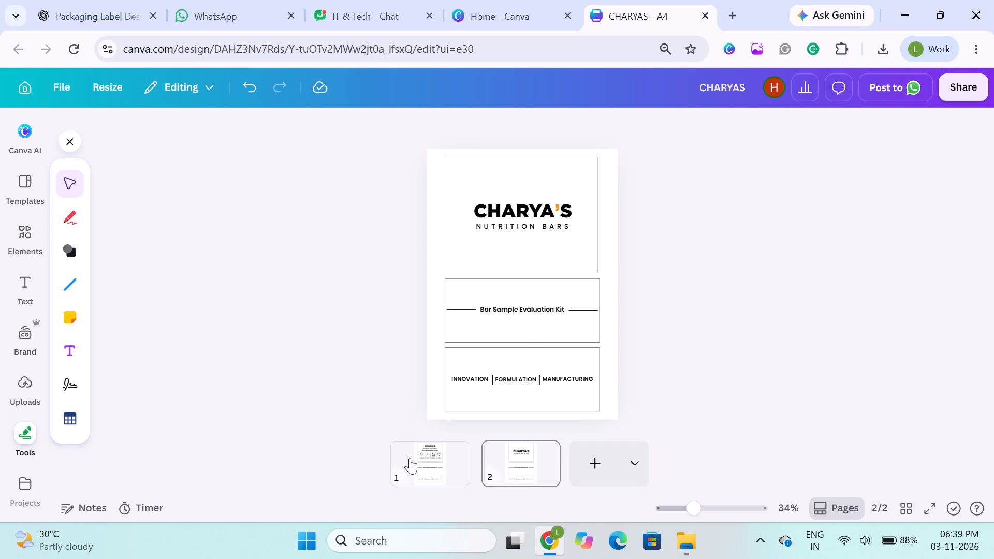
pyautogui.click(410, 458)
pyautogui.click(319, 273)
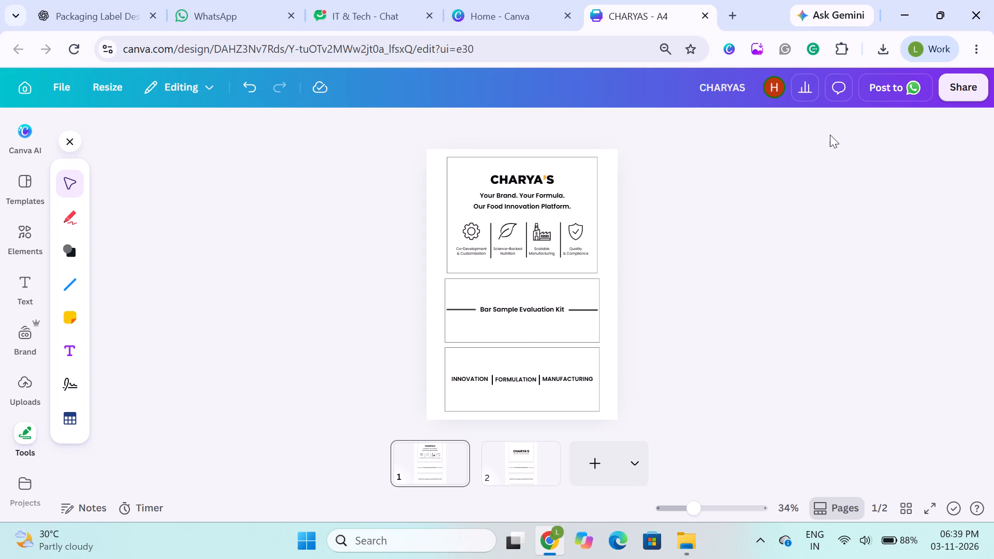
pyautogui.click(967, 83)
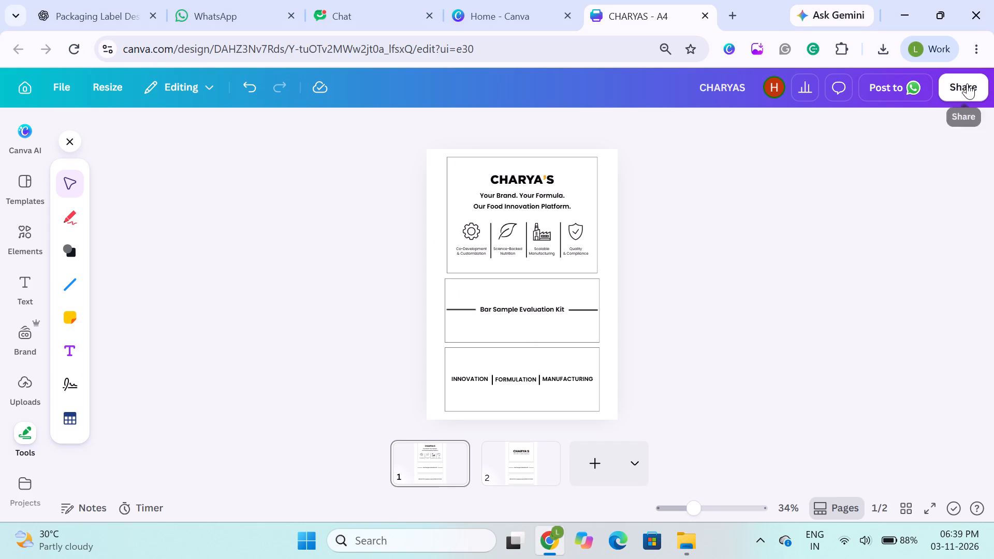
pyautogui.click(740, 425)
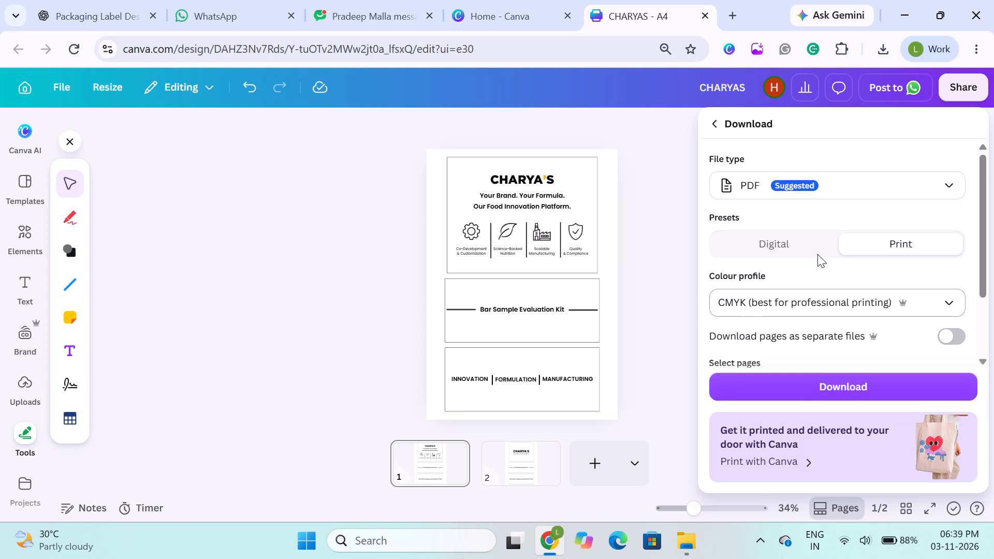
pyautogui.scroll(-4, 750, 326)
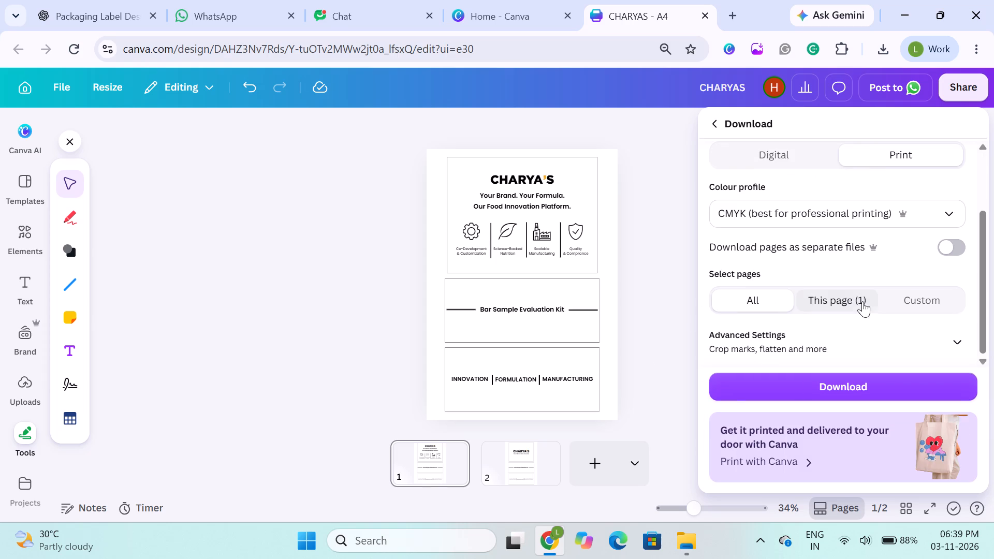
pyautogui.scroll(2, 808, 374)
pyautogui.scroll(4, 843, 255)
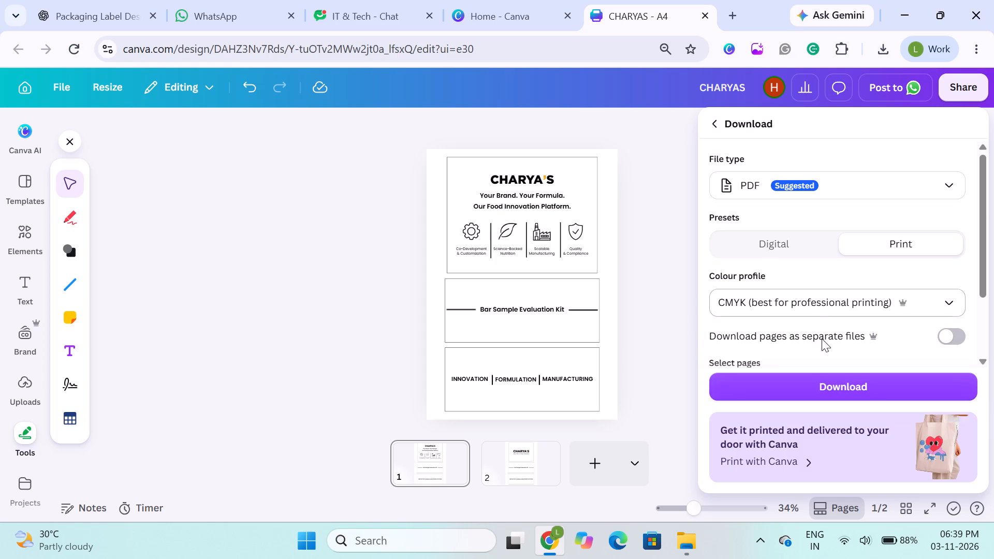
# Download the CHARYAS design as a print PDF in CMYK and dismiss the earlier completed download notice.
pyautogui.click(825, 383)
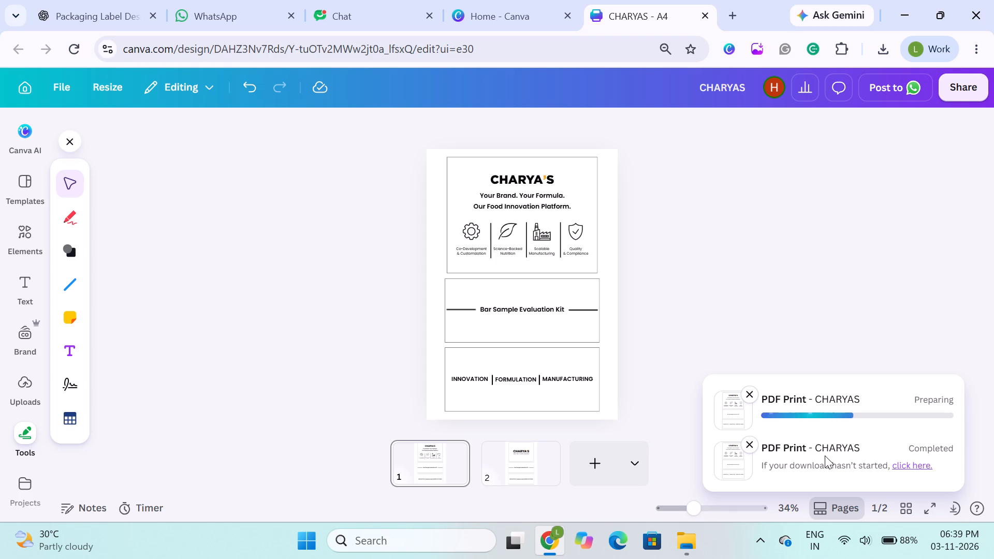
pyautogui.click(749, 444)
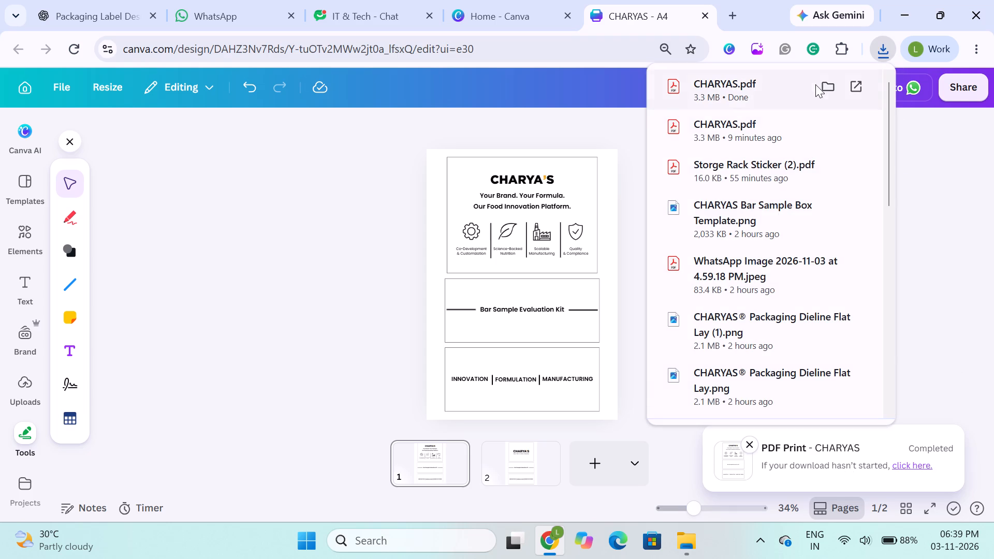
# Open the newly downloaded CHARYAS.pdf from the browser's recent downloads for viewing.
pyautogui.doubleClick(740, 85)
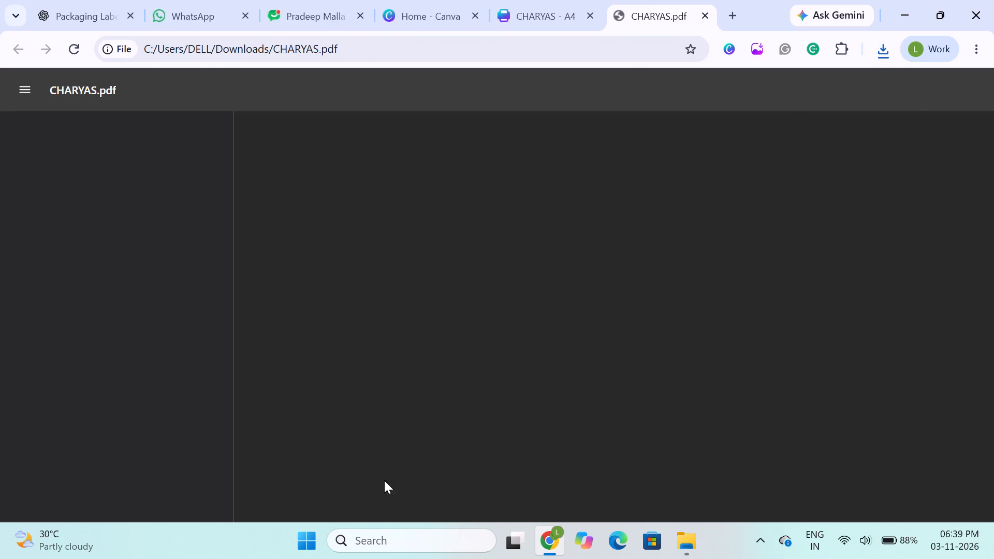
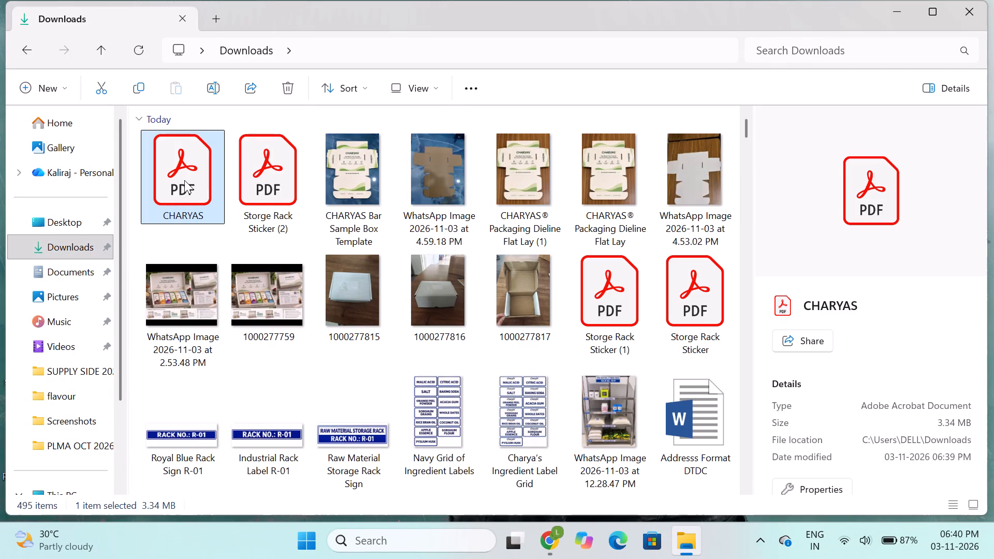
# Open the CHARYAS PDF from the Downloads folder in Adobe Acrobat.
pyautogui.doubleClick(184, 180)
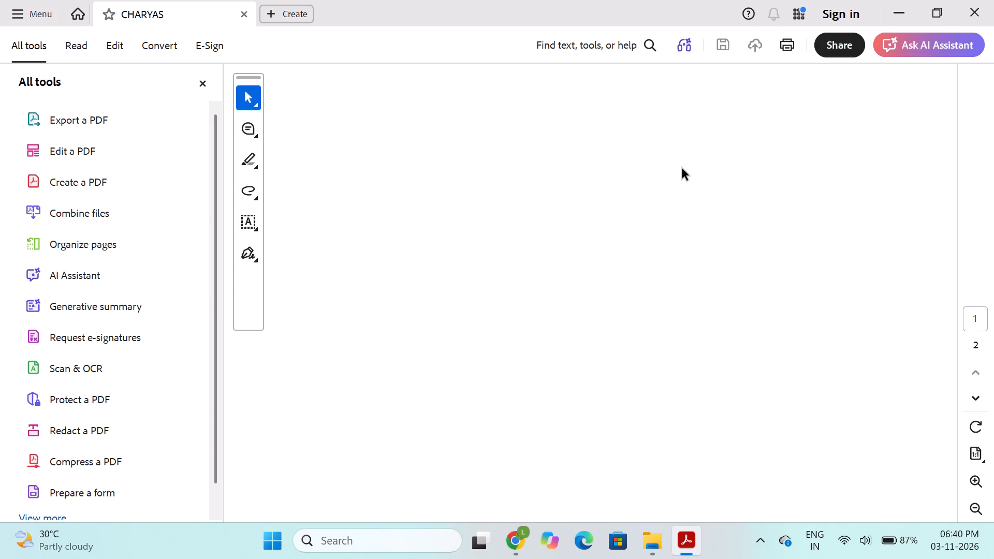
# Print the CHARYAS document in grayscale (black and white) on the Canon G3080 printer.
pyautogui.click(782, 47)
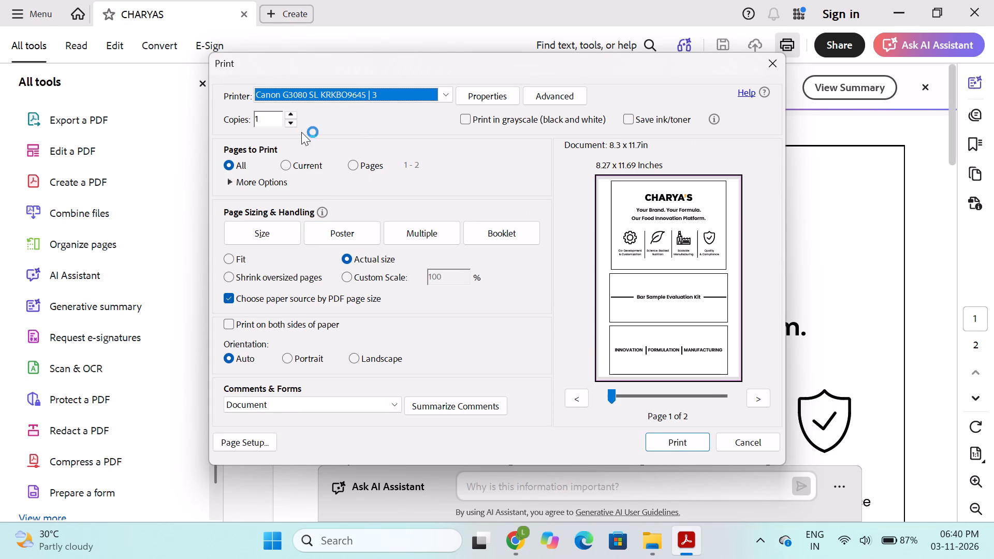
pyautogui.click(481, 95)
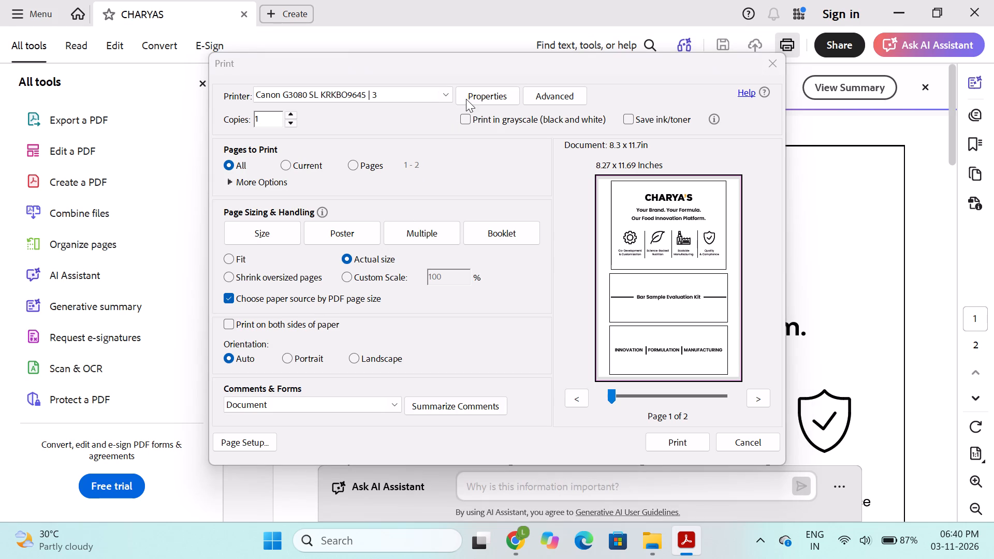
pyautogui.click(800, 15)
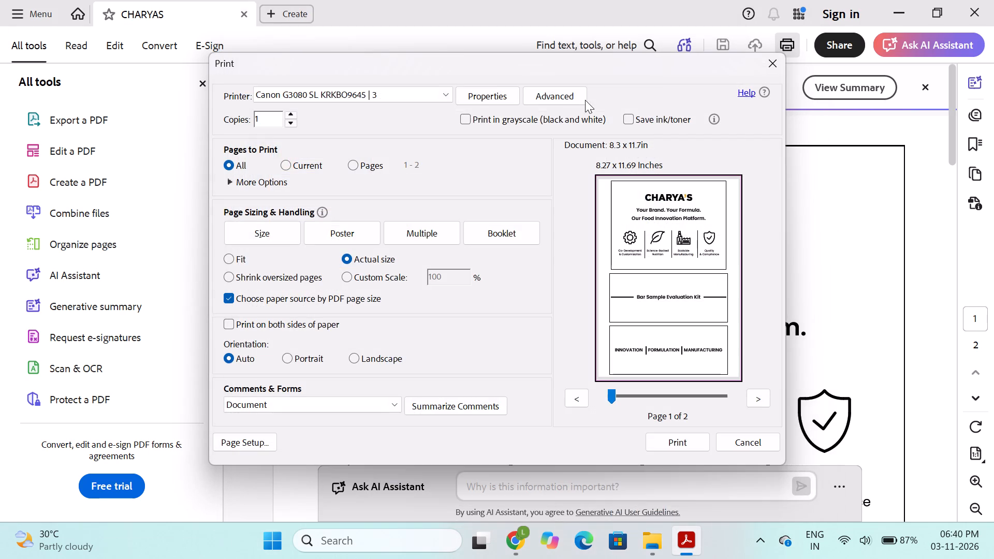
pyautogui.click(470, 120)
pyautogui.click(681, 442)
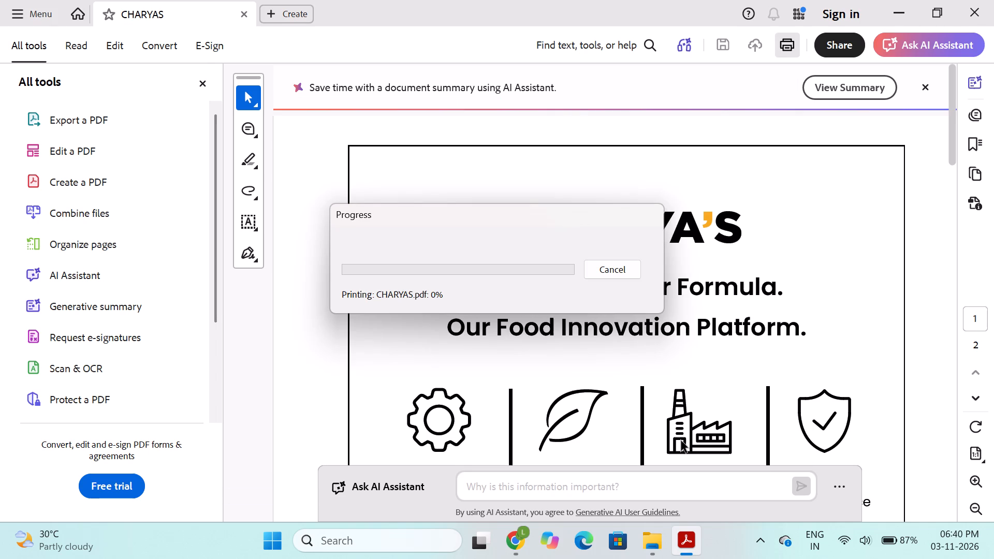
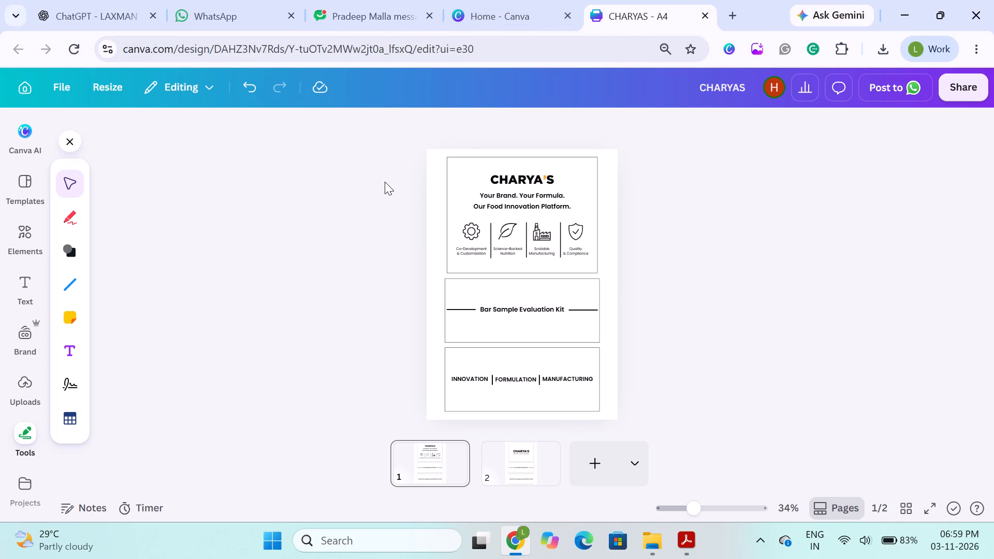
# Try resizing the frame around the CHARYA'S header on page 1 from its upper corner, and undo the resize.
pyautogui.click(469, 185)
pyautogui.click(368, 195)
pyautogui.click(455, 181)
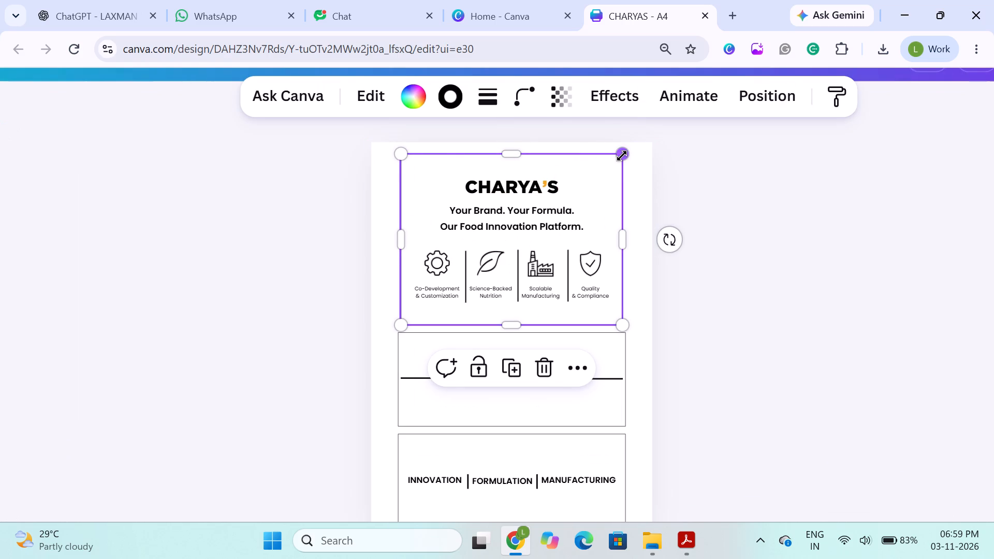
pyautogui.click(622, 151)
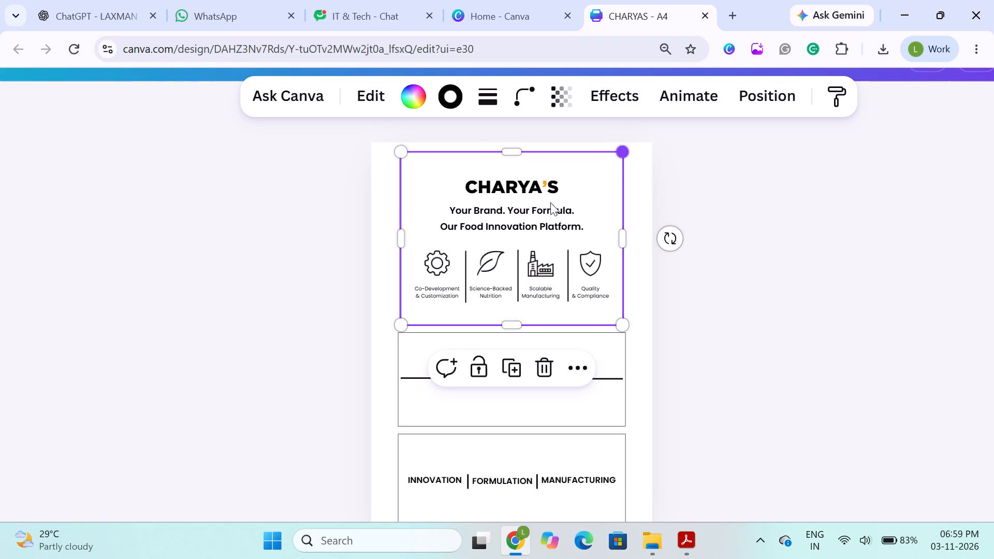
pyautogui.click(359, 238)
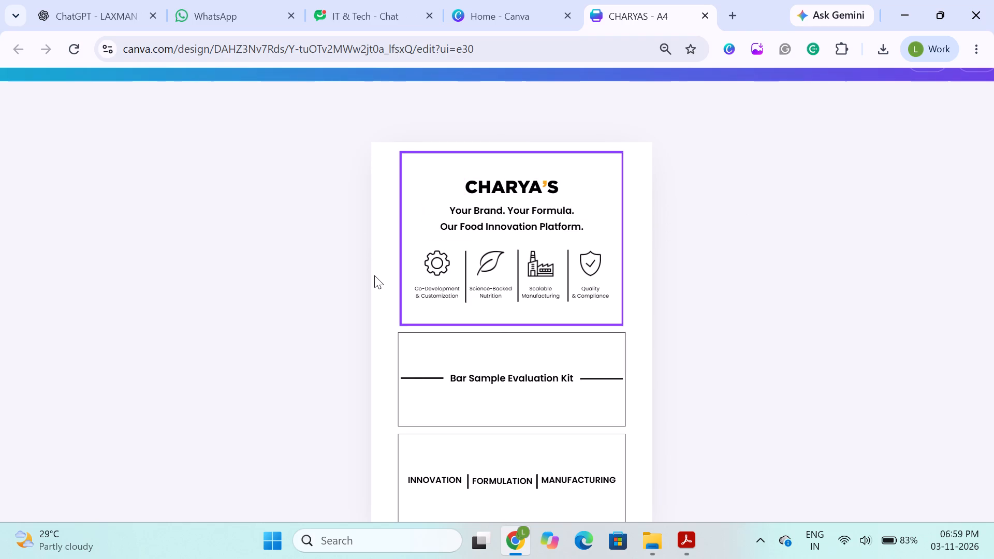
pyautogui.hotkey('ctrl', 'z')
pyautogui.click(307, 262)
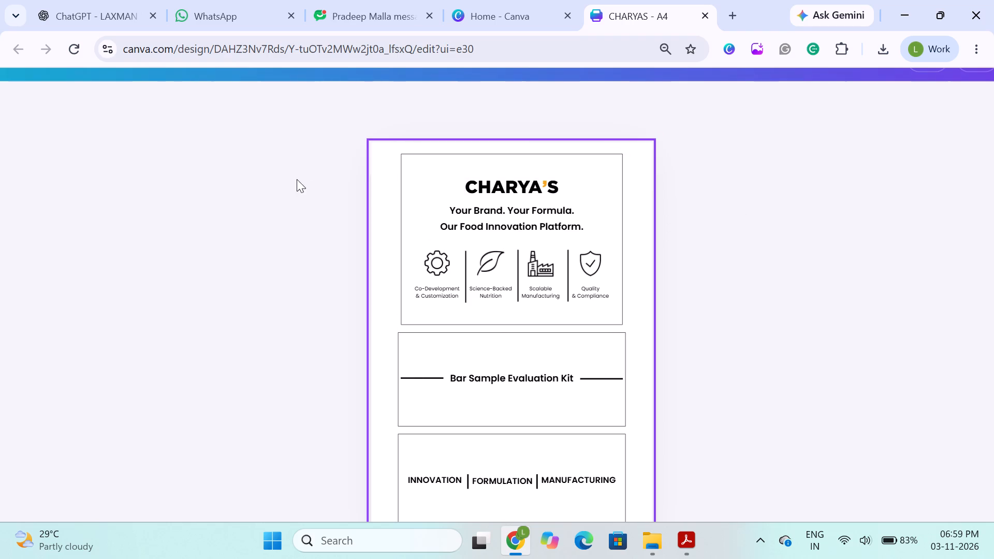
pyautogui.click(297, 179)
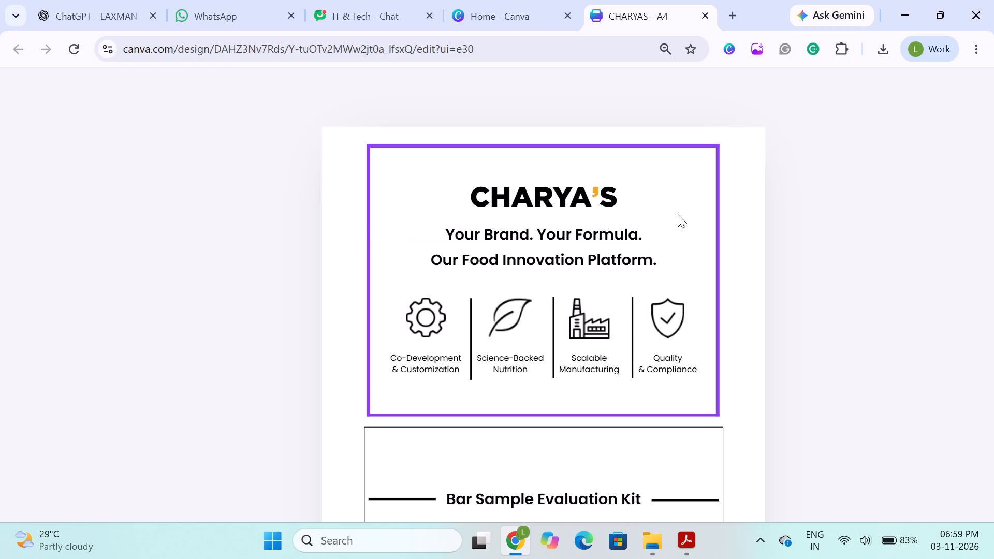
# Reset the browser zoom to 100%.
pyautogui.click(703, 290)
pyautogui.scroll(1, 721, 283)
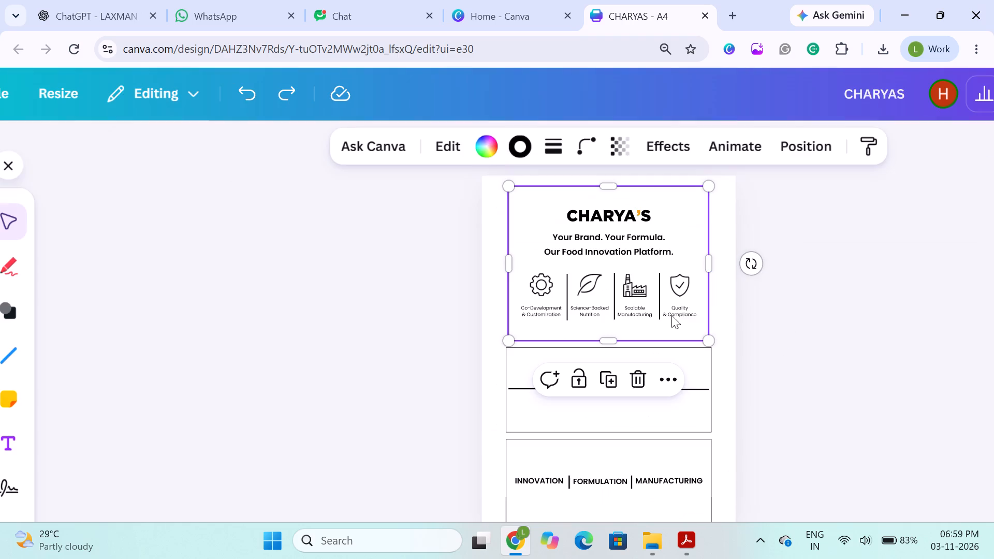
pyautogui.keyDown('ctrl'); pyautogui.scroll(-2, 704, 340); pyautogui.keyUp('ctrl')
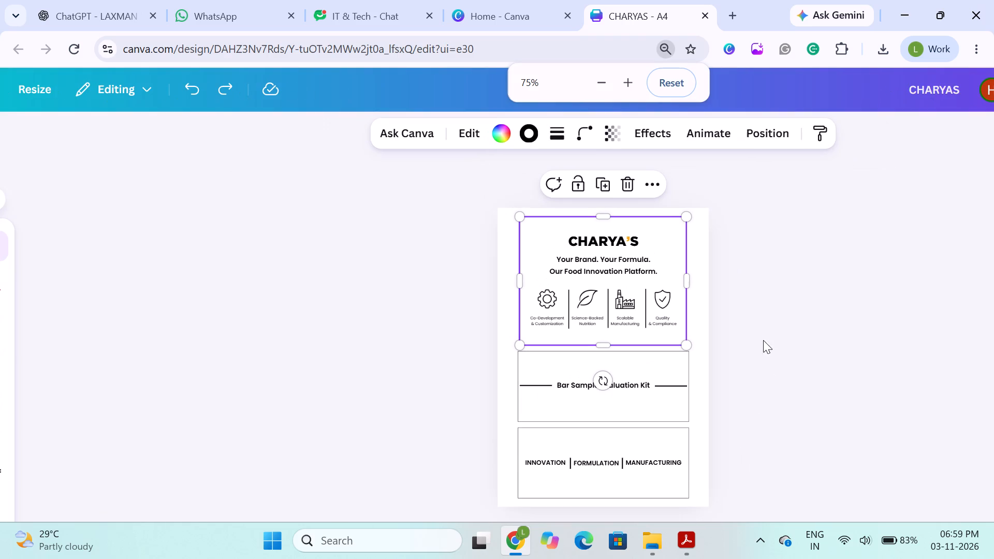
pyautogui.click(662, 79)
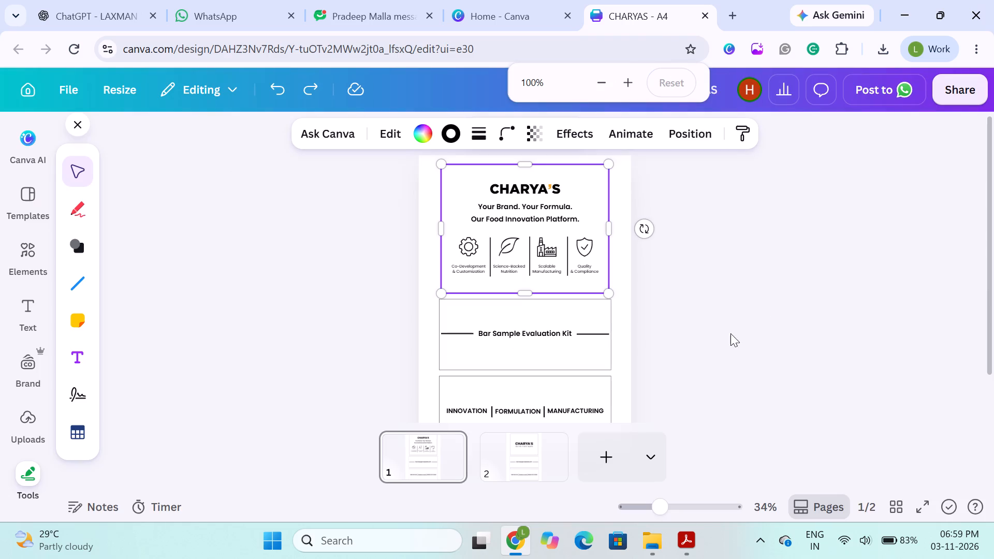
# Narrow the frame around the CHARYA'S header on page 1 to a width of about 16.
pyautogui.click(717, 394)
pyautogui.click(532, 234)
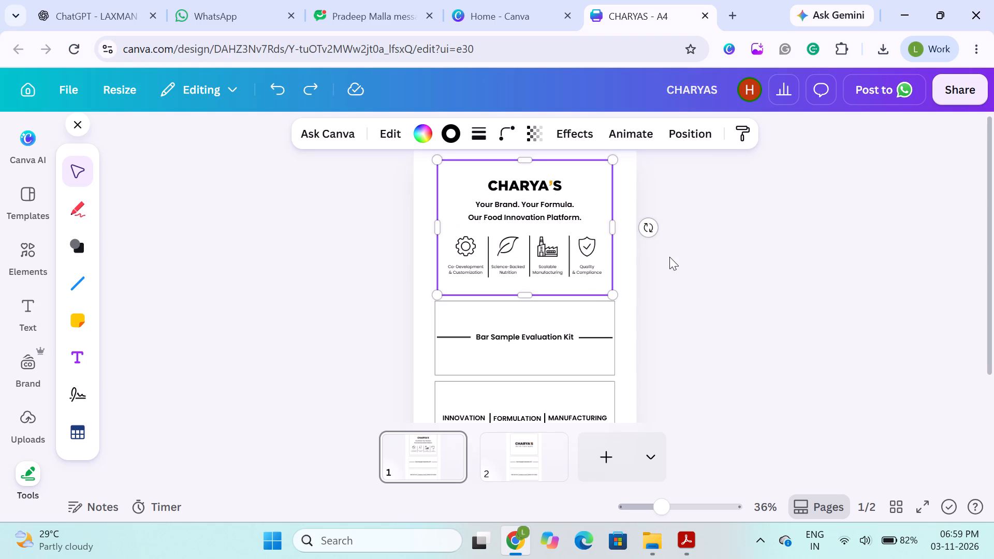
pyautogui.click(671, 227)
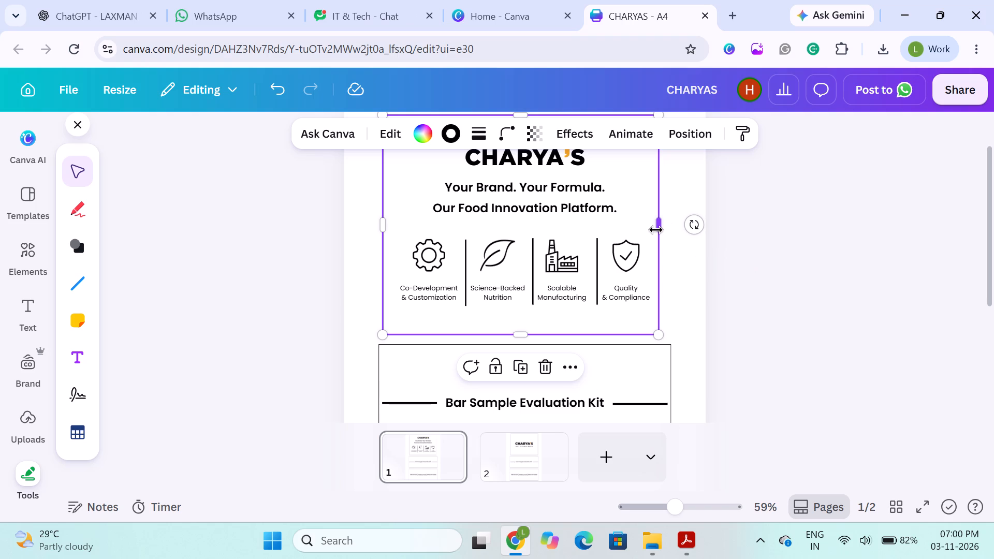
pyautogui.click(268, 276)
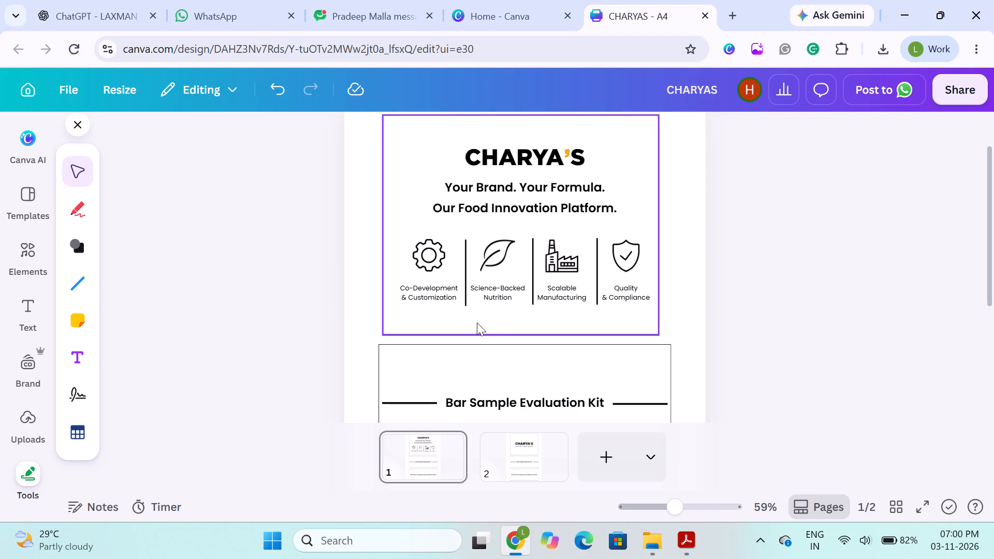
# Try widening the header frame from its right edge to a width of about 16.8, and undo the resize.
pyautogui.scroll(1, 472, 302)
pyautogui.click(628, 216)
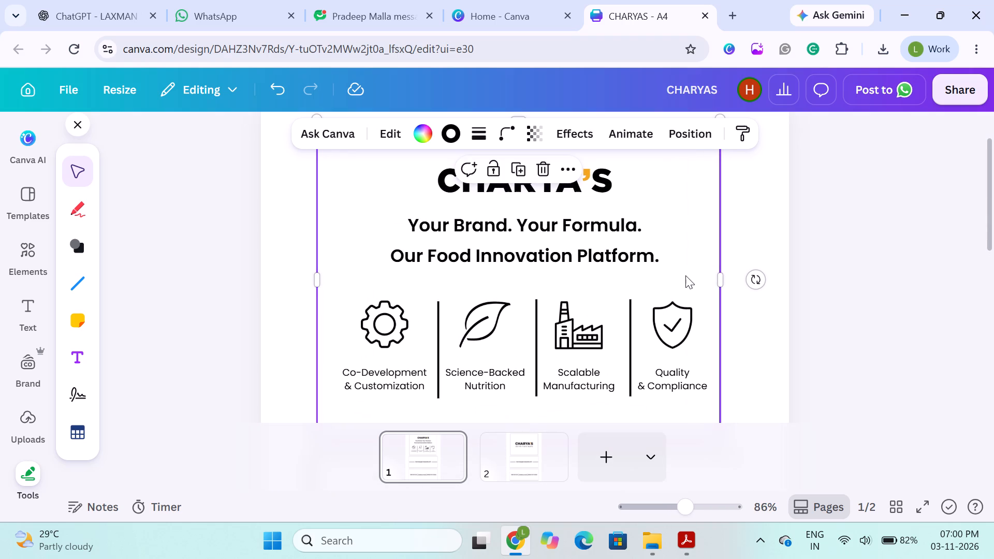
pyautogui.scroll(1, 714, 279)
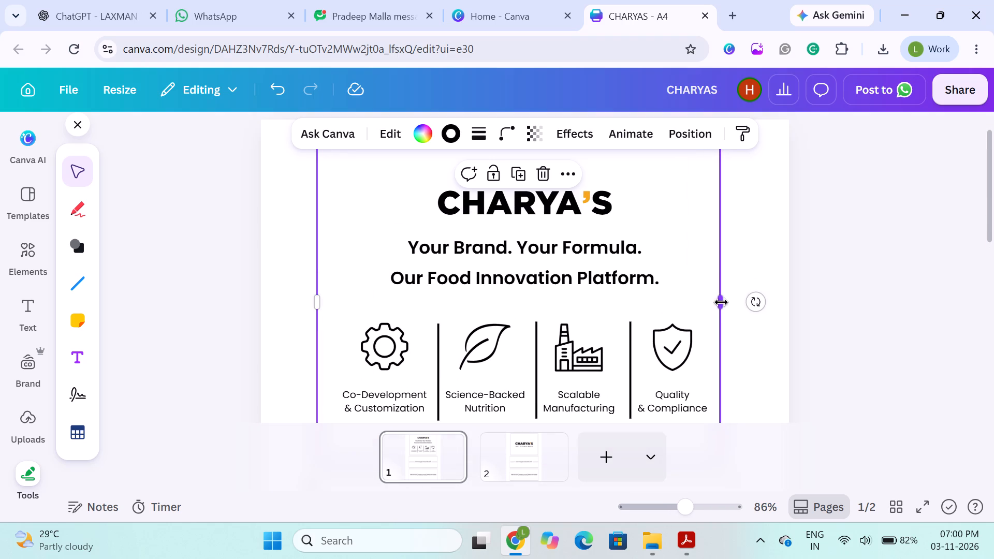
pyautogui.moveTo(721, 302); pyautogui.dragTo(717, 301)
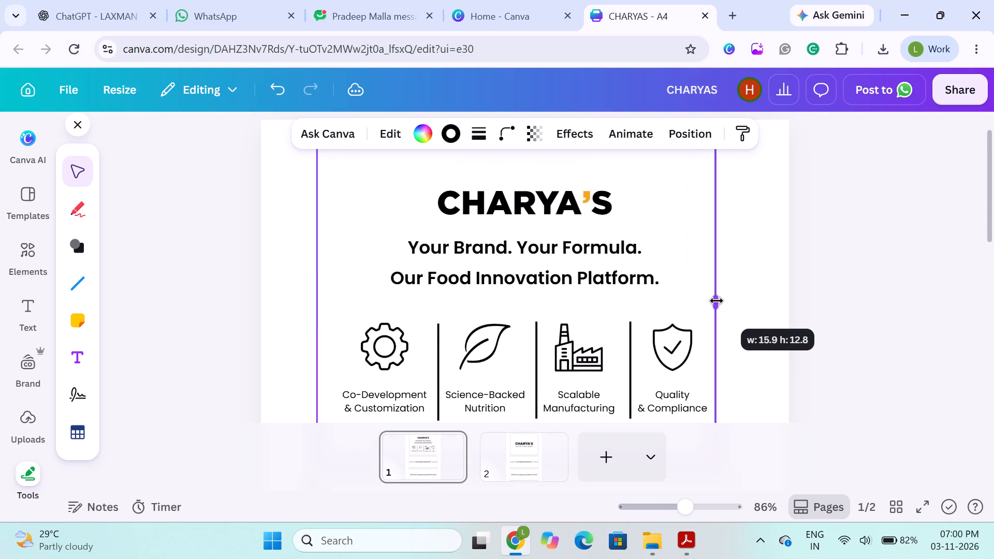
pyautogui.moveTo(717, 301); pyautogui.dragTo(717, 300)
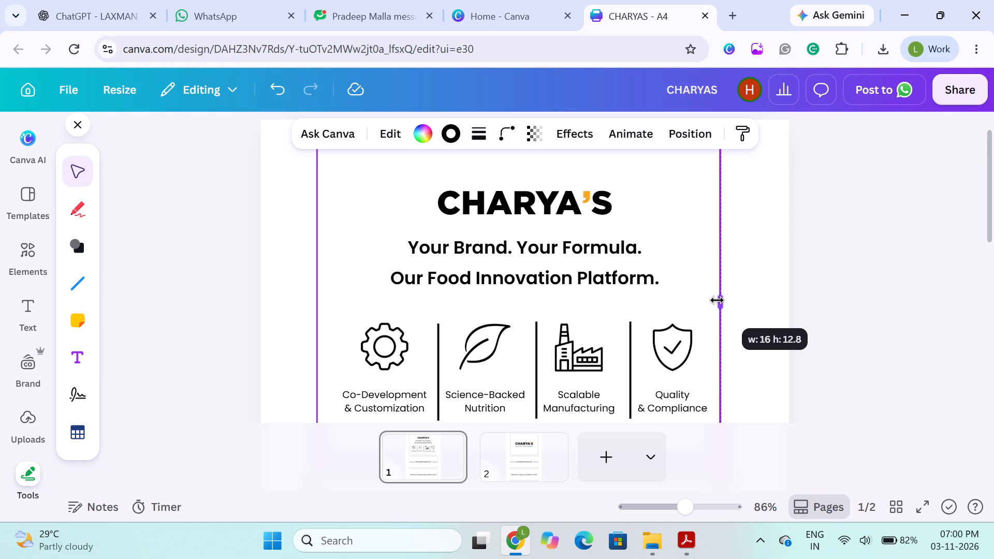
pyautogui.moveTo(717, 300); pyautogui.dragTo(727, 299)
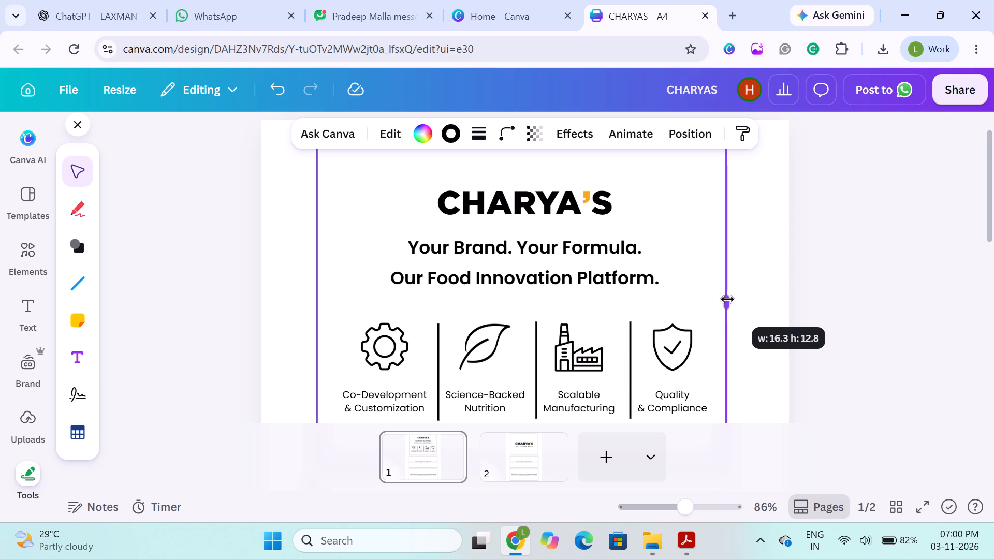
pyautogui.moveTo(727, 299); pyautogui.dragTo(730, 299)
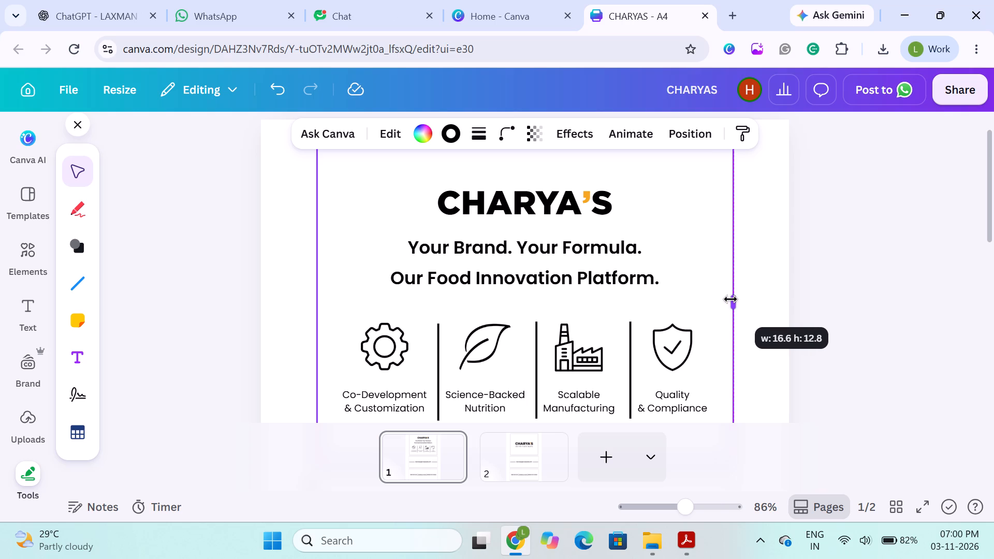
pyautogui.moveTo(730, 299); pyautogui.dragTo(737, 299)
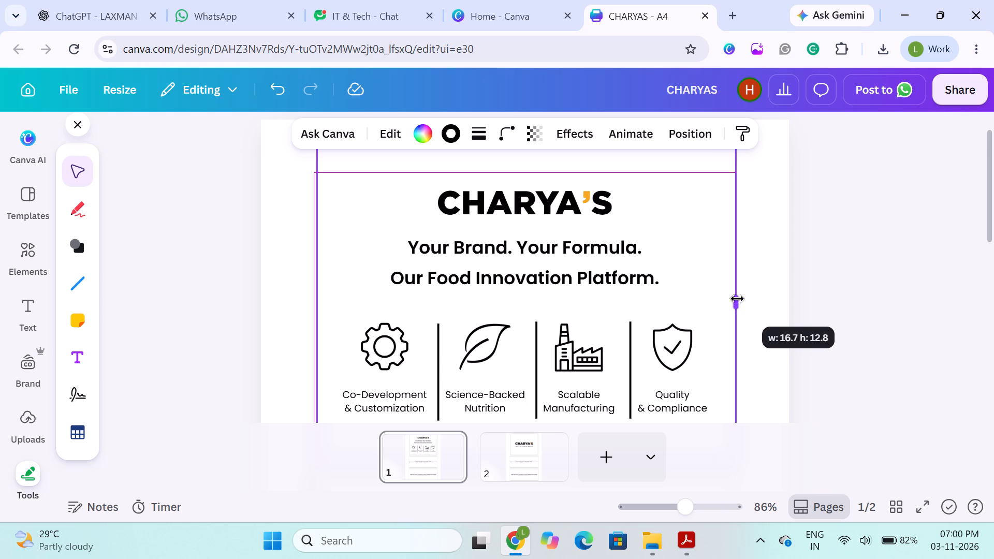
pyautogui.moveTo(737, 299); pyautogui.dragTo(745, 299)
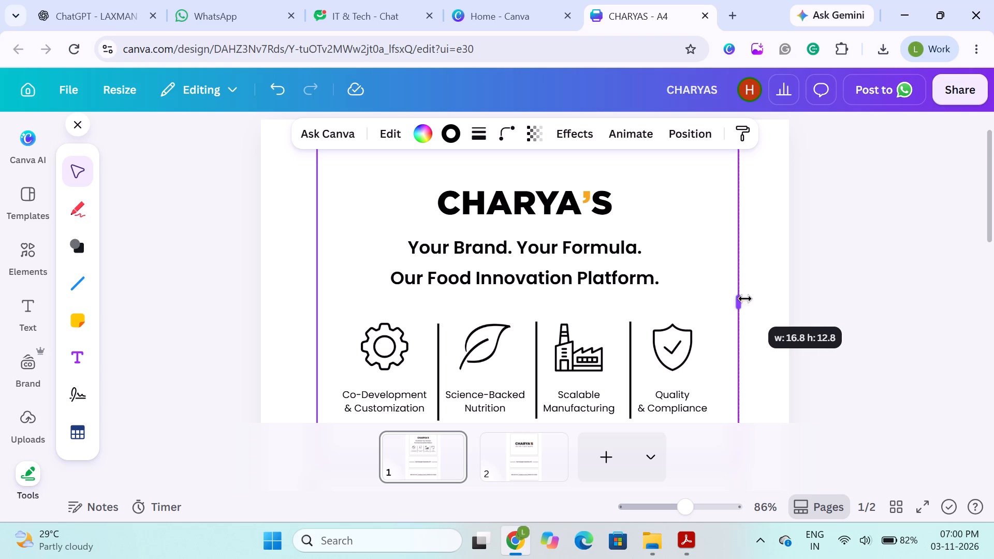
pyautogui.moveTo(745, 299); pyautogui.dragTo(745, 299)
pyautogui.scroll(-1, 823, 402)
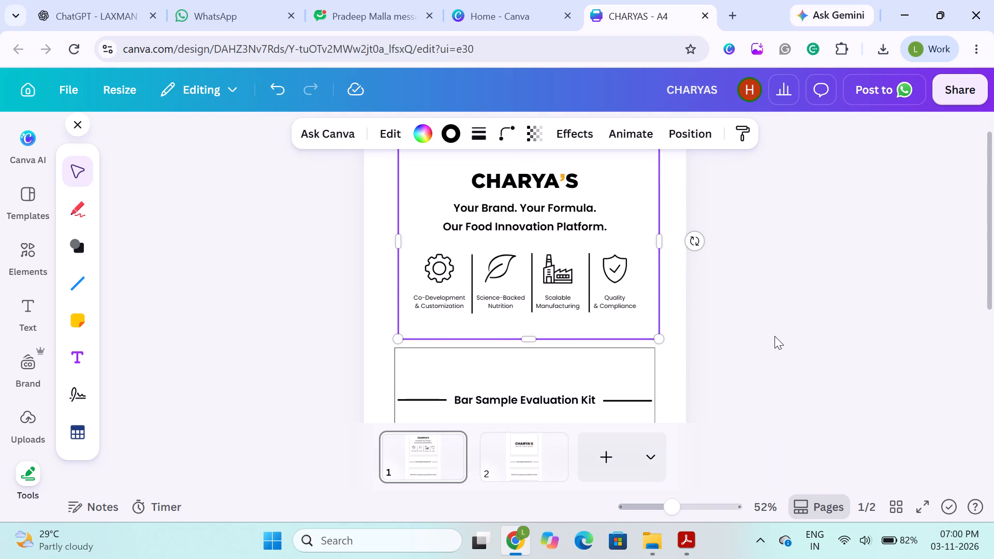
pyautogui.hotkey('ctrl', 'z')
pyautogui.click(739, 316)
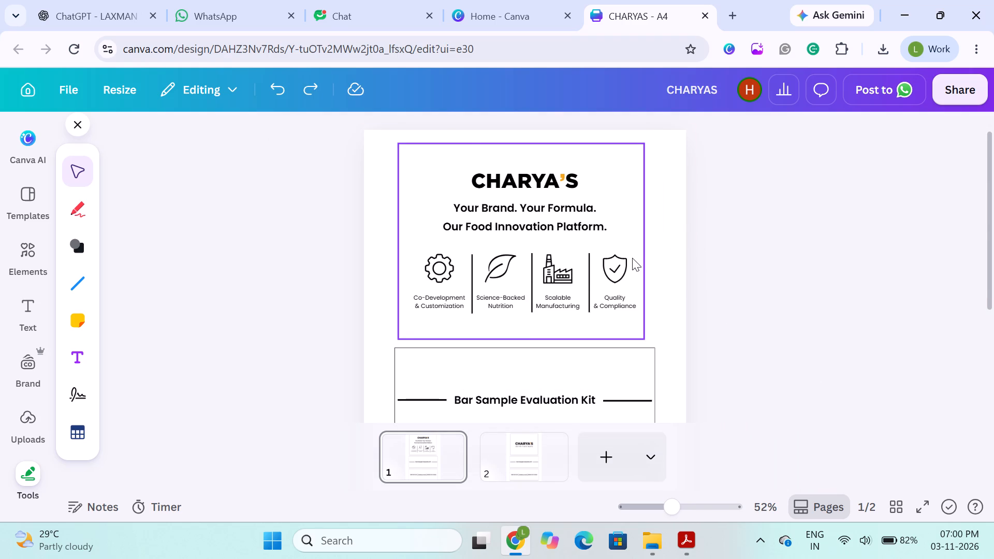
# Widen the header frame on page 1 from its right edge to a width of about 16.4.
pyautogui.click(632, 258)
pyautogui.click(647, 247)
pyautogui.scroll(1, 645, 245)
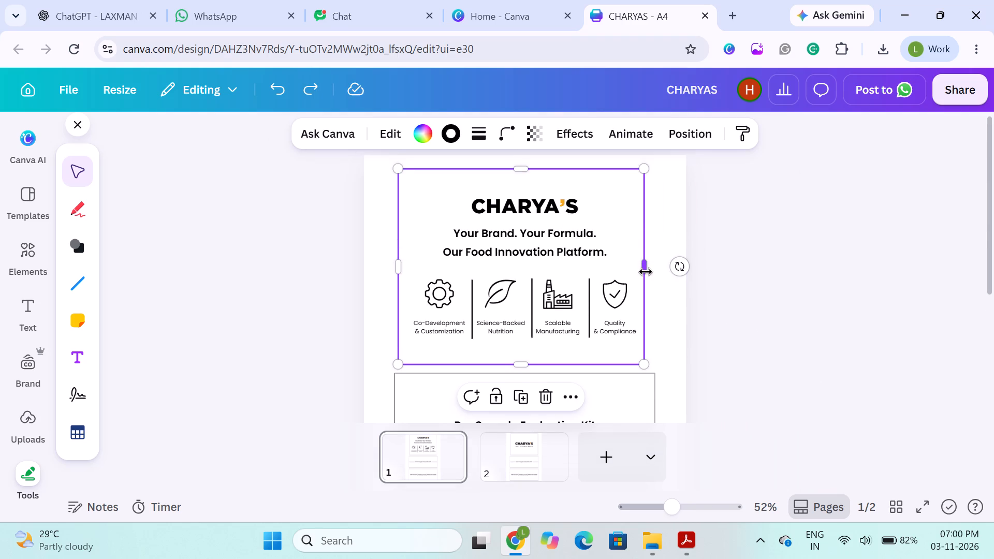
pyautogui.moveTo(647, 269); pyautogui.dragTo(652, 269)
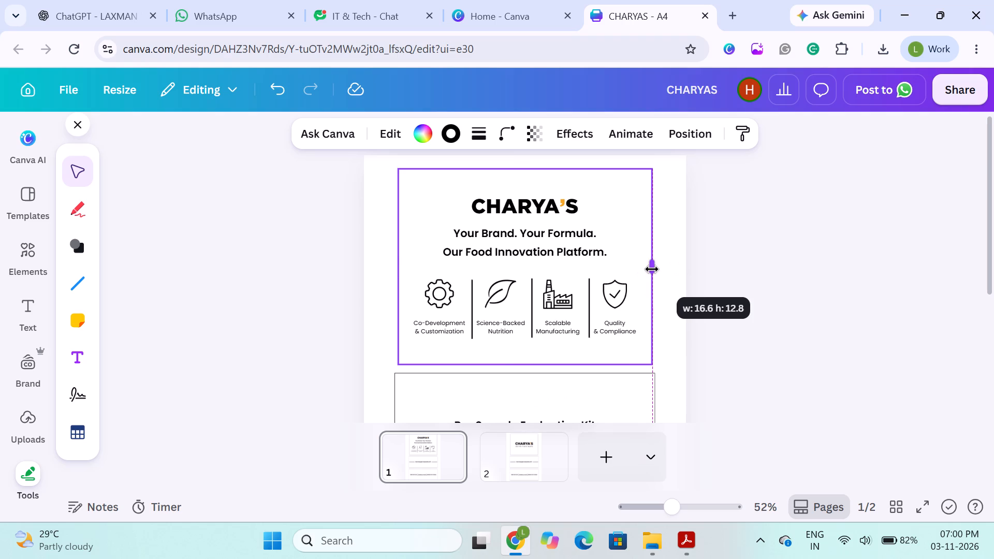
pyautogui.moveTo(652, 269); pyautogui.dragTo(651, 269)
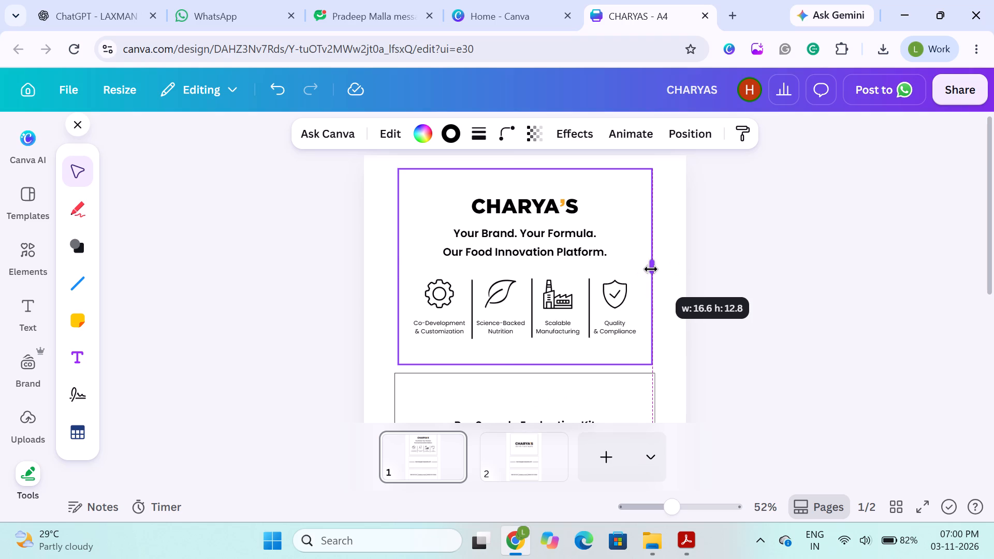
pyautogui.moveTo(651, 269); pyautogui.dragTo(649, 269)
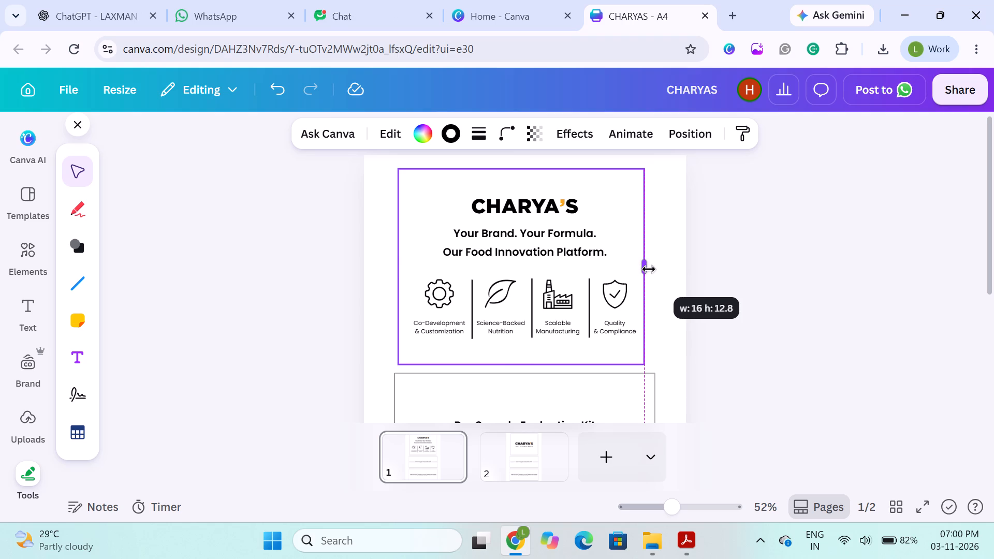
pyautogui.moveTo(649, 269); pyautogui.dragTo(649, 269)
pyautogui.moveTo(649, 269); pyautogui.dragTo(652, 269)
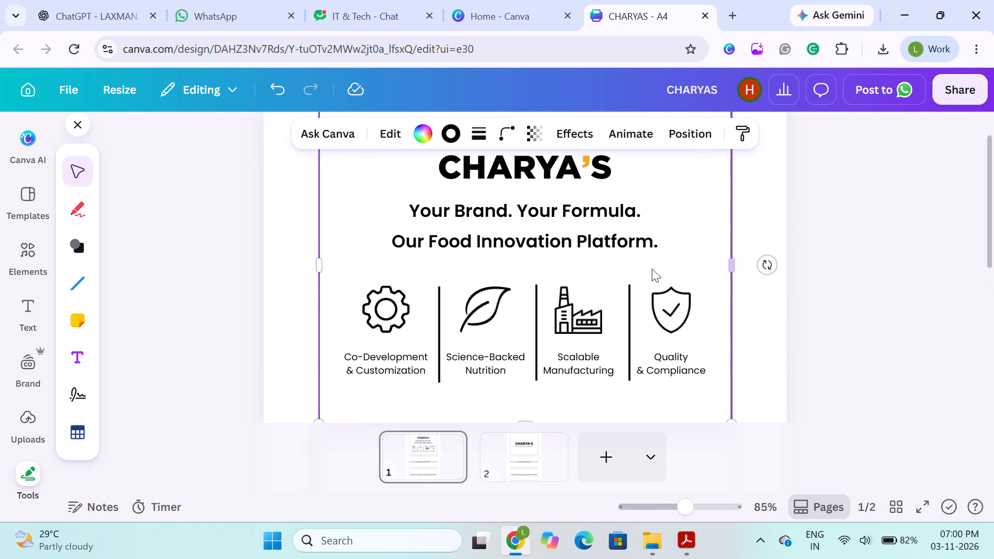
pyautogui.moveTo(735, 264); pyautogui.dragTo(729, 264)
pyautogui.click(814, 270)
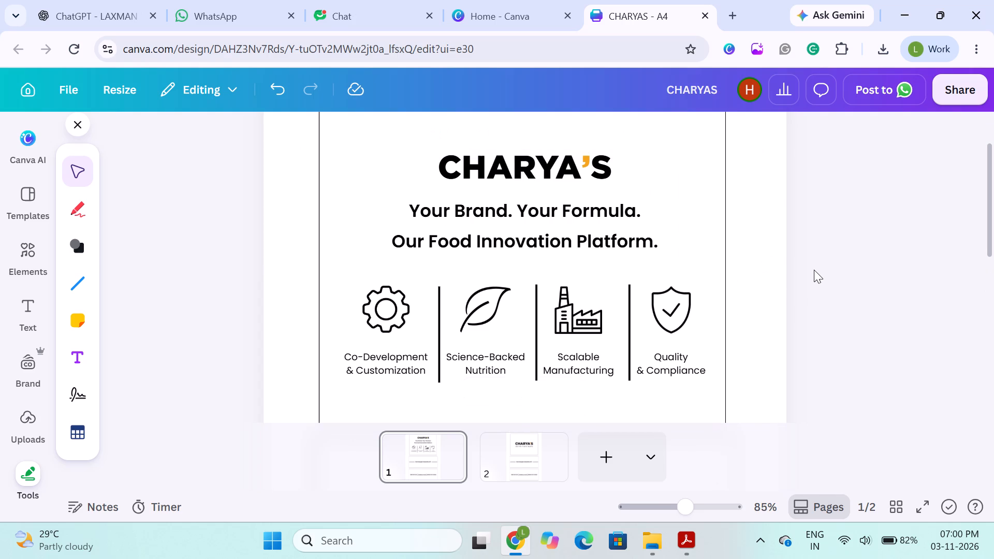
# Shorten the header frame from its bottom edge to a height of about 12.5.
pyautogui.click(551, 160)
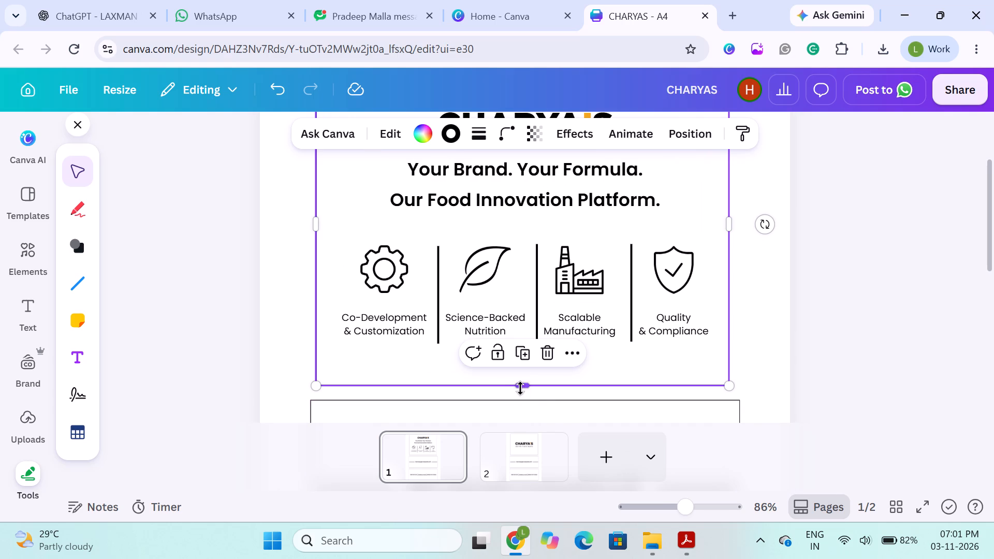
pyautogui.moveTo(520, 388); pyautogui.dragTo(520, 383)
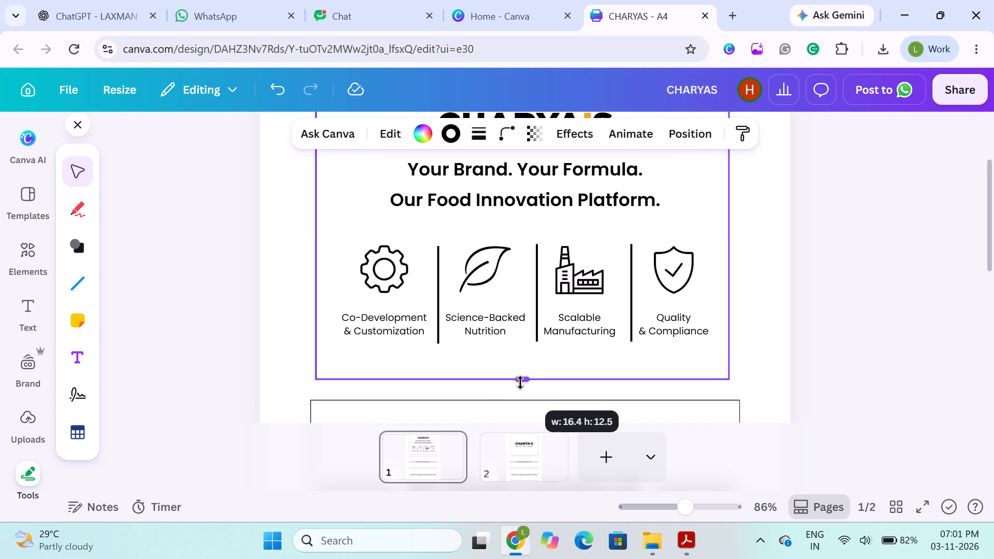
pyautogui.moveTo(520, 383); pyautogui.dragTo(521, 378)
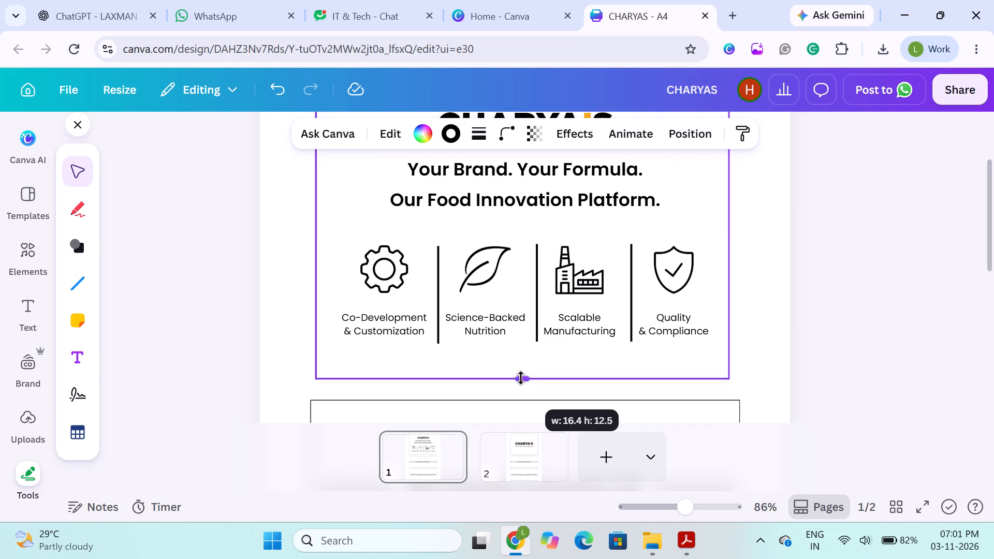
pyautogui.moveTo(521, 378); pyautogui.dragTo(521, 379)
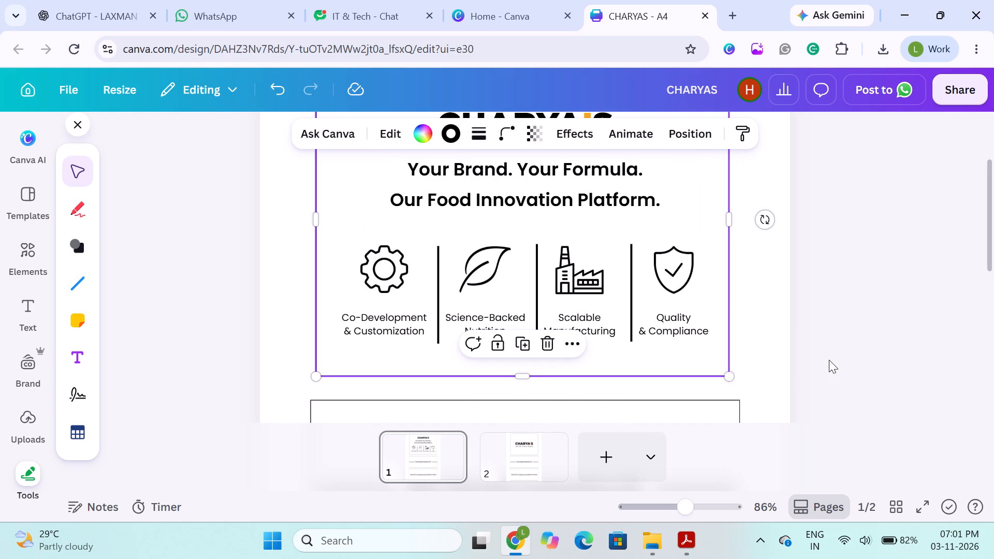
pyautogui.click(829, 360)
# Group the CHARYA'S header contents on page 1, including logo, taglines, icons, captions and dividers, leaving out the surrounding frame.
pyautogui.scroll(-1, 721, 361)
pyautogui.click(282, 240)
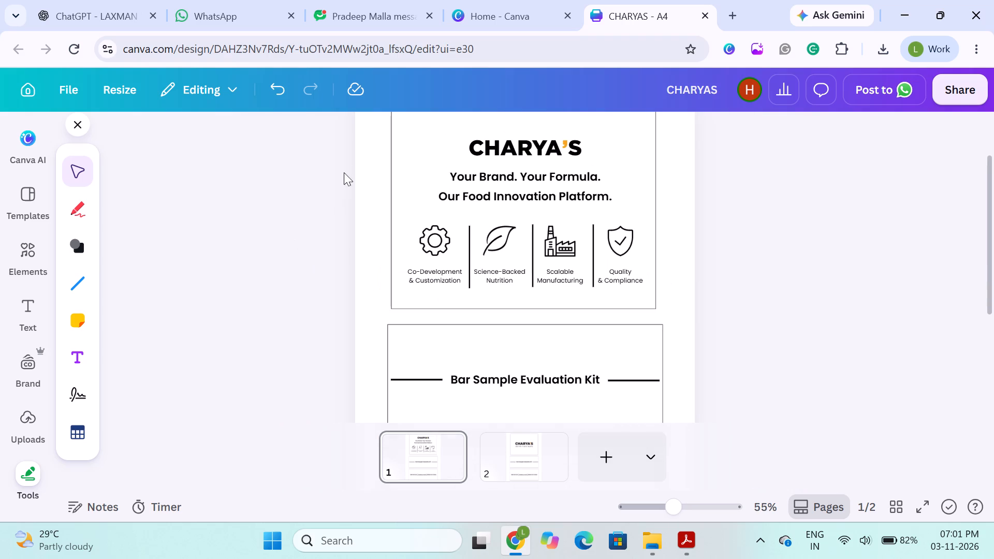
pyautogui.moveTo(331, 158); pyautogui.dragTo(563, 270)
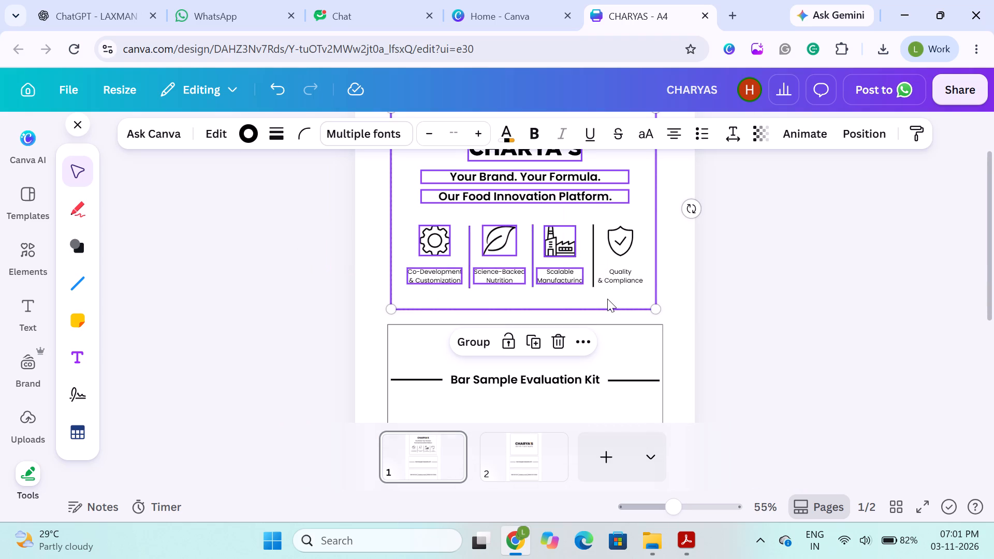
pyautogui.click(781, 289)
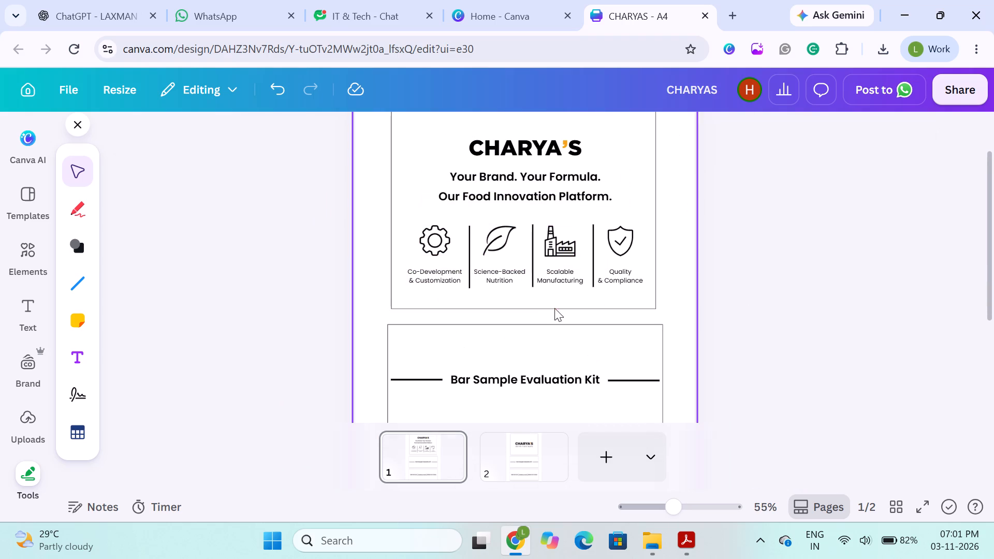
pyautogui.click(555, 306)
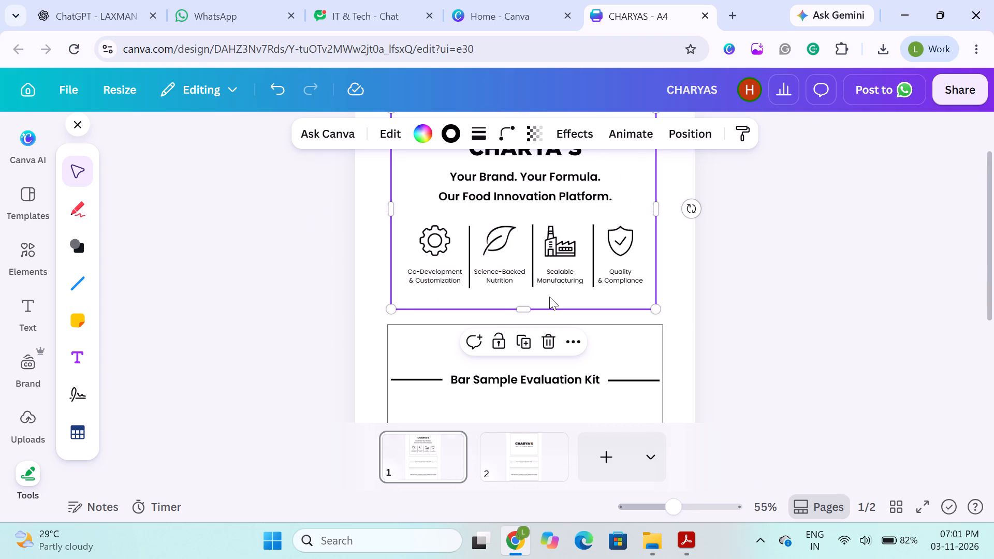
pyautogui.click(966, 230)
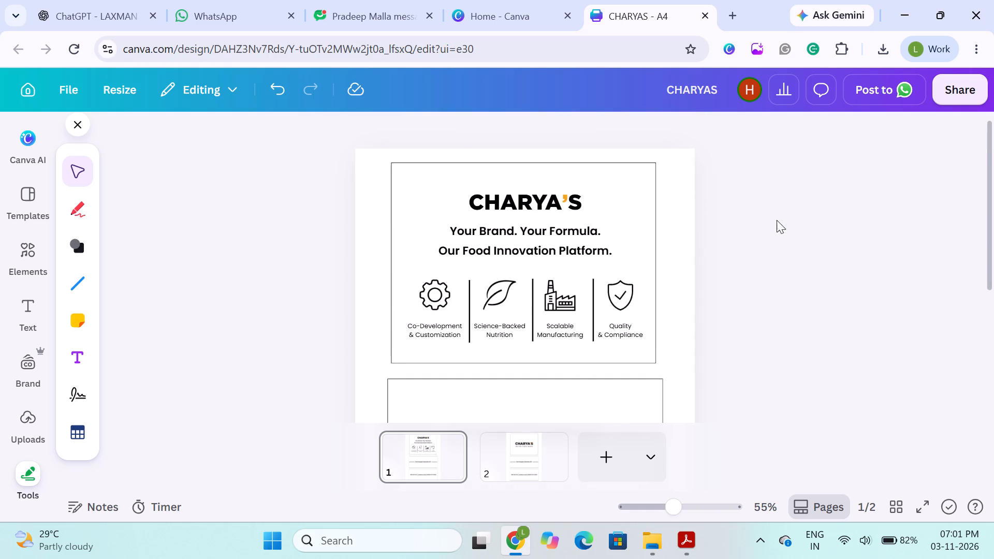
pyautogui.moveTo(722, 191); pyautogui.dragTo(415, 335)
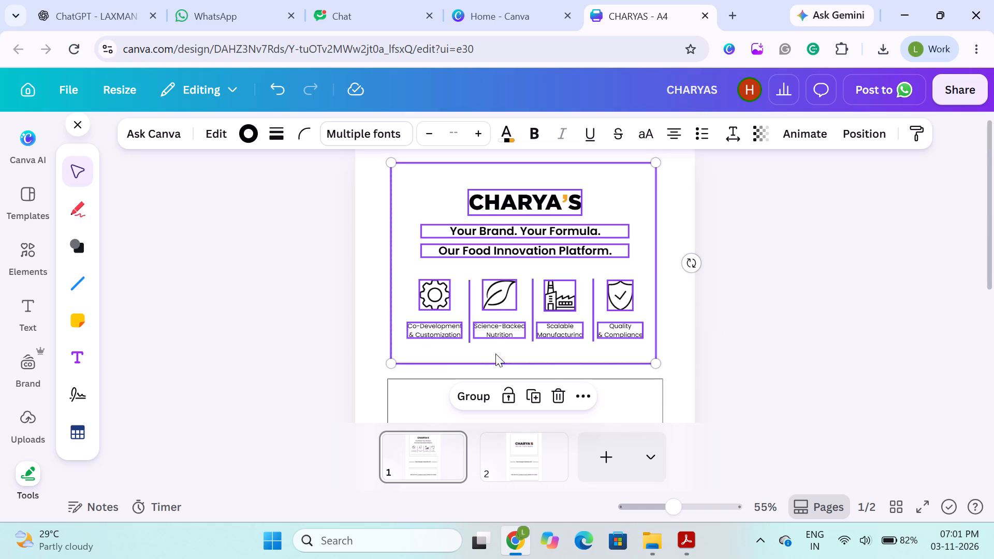
pyautogui.keyDown('shift'); pyautogui.click(503, 357); pyautogui.keyUp('shift')
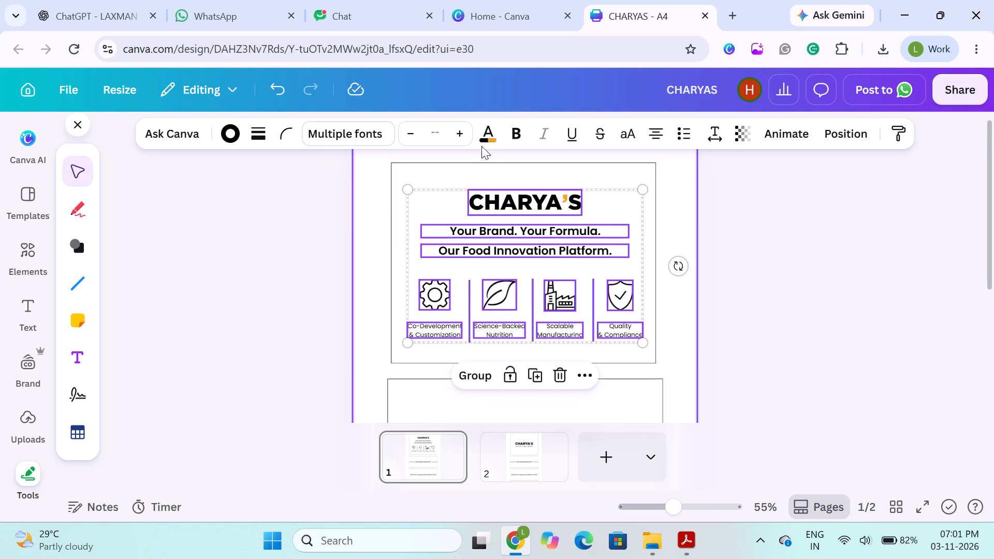
pyautogui.click(472, 376)
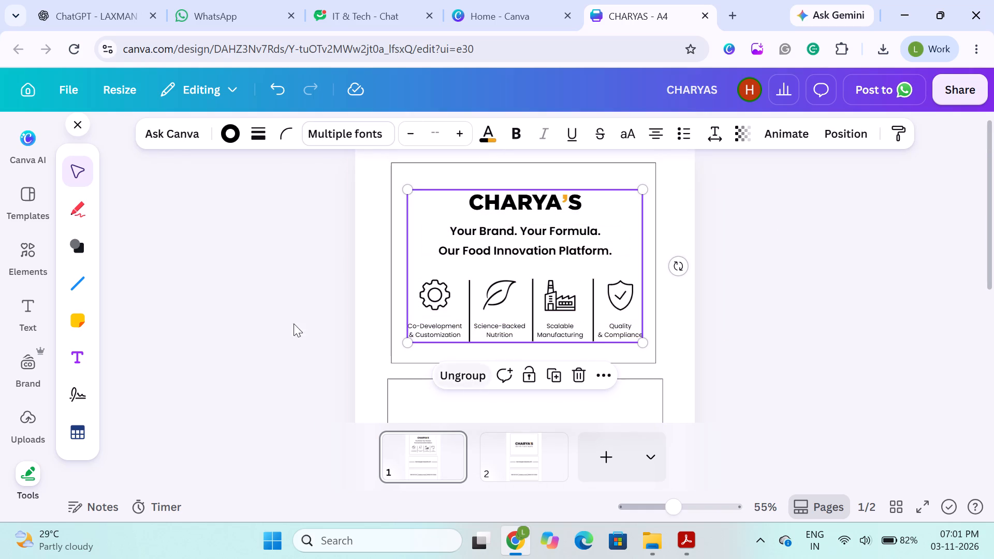
# Align the grouped header contents with their frame on page 1, using both Centre and Middle alignment.
pyautogui.click(229, 305)
pyautogui.click(475, 273)
pyautogui.keyDown('shift'); pyautogui.click(568, 355); pyautogui.keyUp('shift')
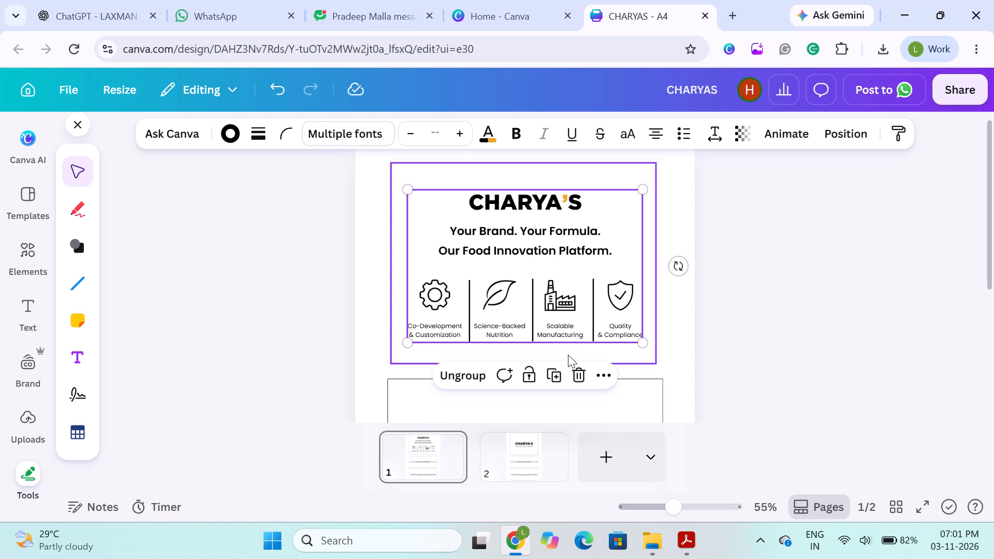
pyautogui.click(851, 137)
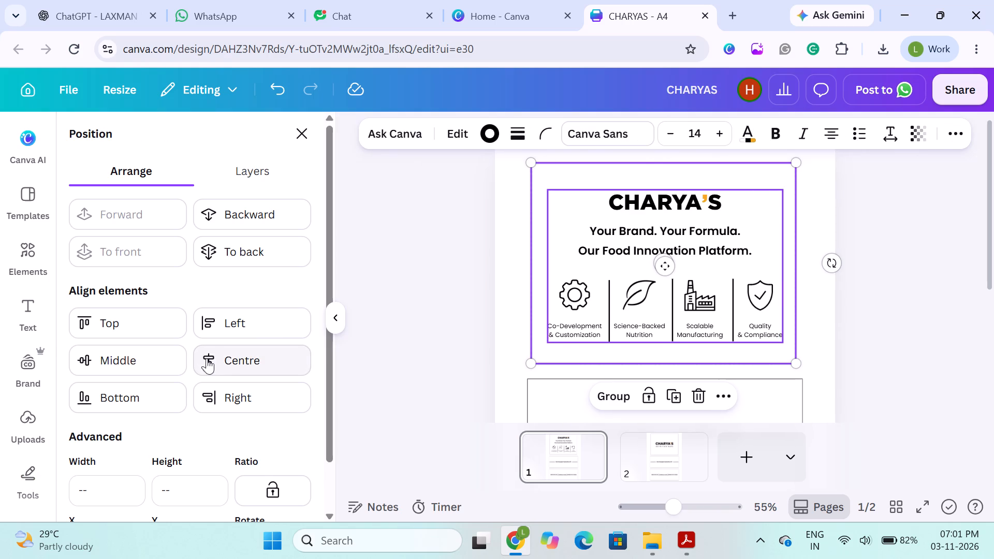
pyautogui.click(220, 365)
pyautogui.click(128, 361)
pyautogui.click(398, 287)
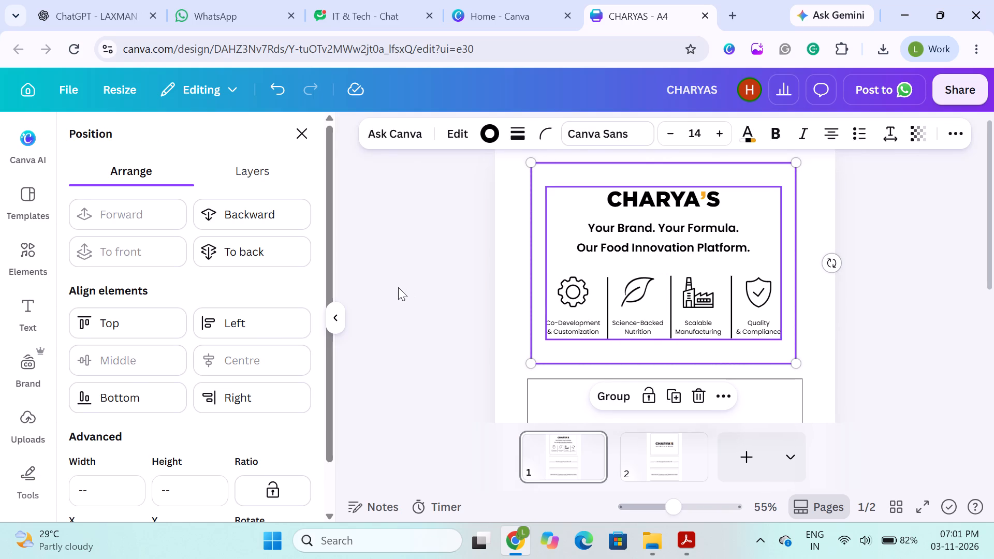
pyautogui.click(942, 291)
pyautogui.click(251, 331)
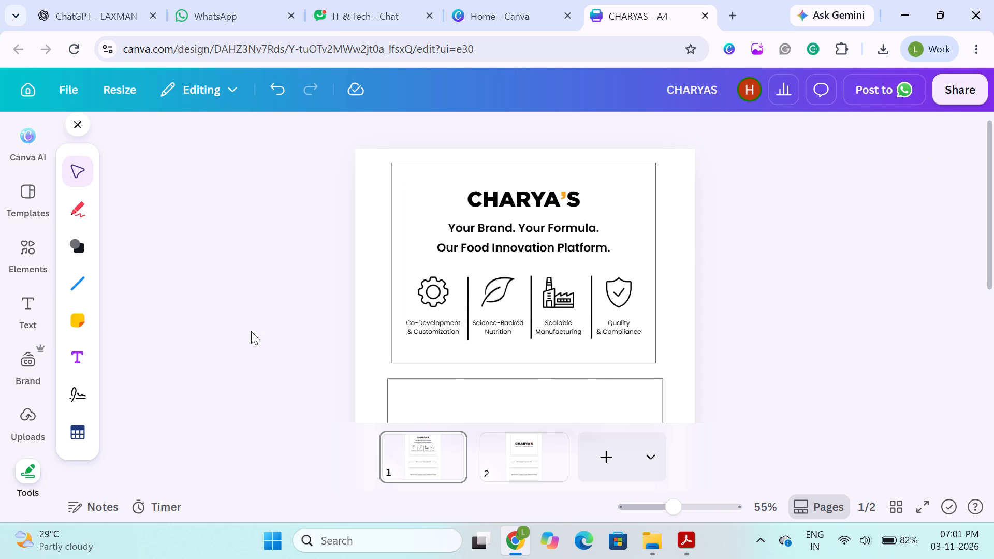
# Narrow the Bar Sample Evaluation Kit frame from its left edge until that edge lines up with the header frame.
pyautogui.scroll(-1, 378, 375)
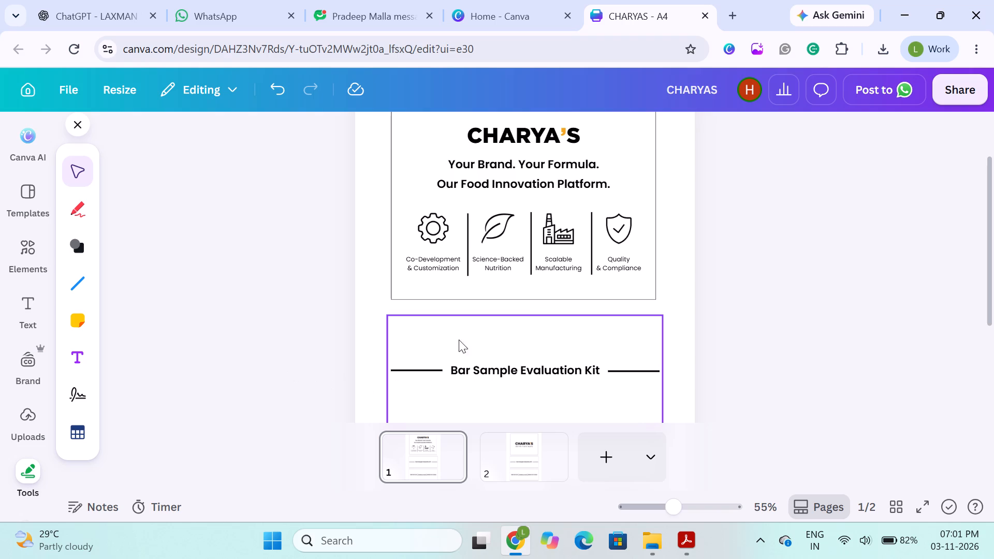
pyautogui.click(441, 333)
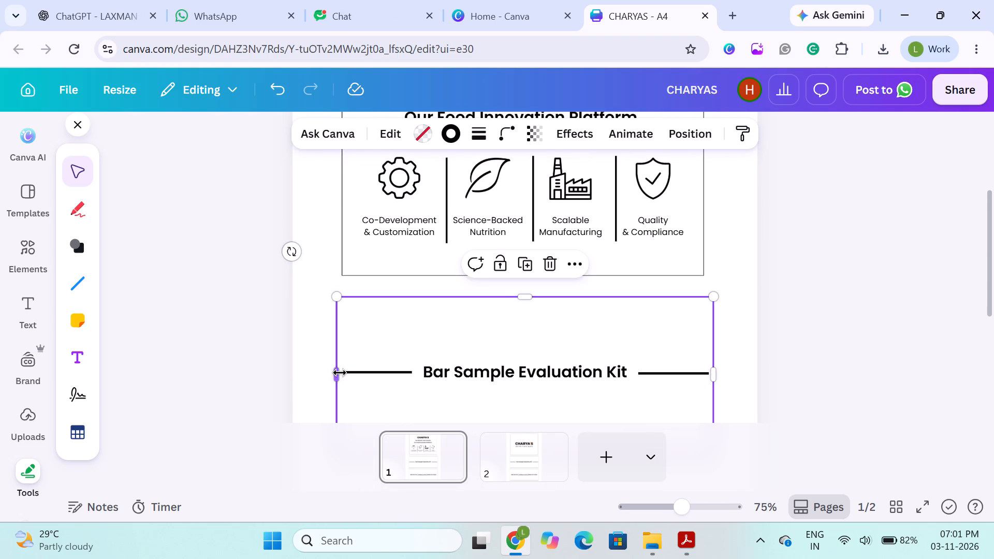
pyautogui.scroll(-1, 308, 373)
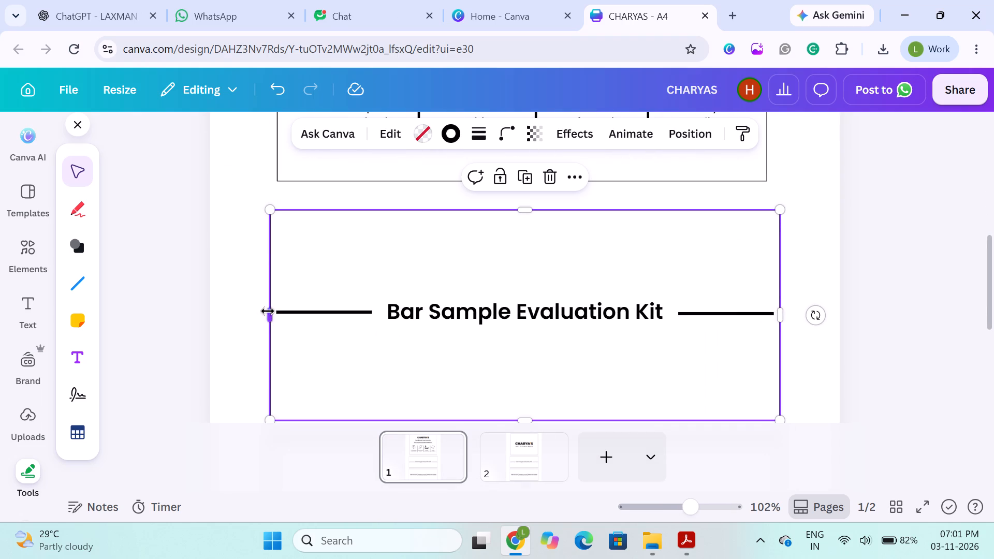
pyautogui.moveTo(270, 312); pyautogui.dragTo(274, 313)
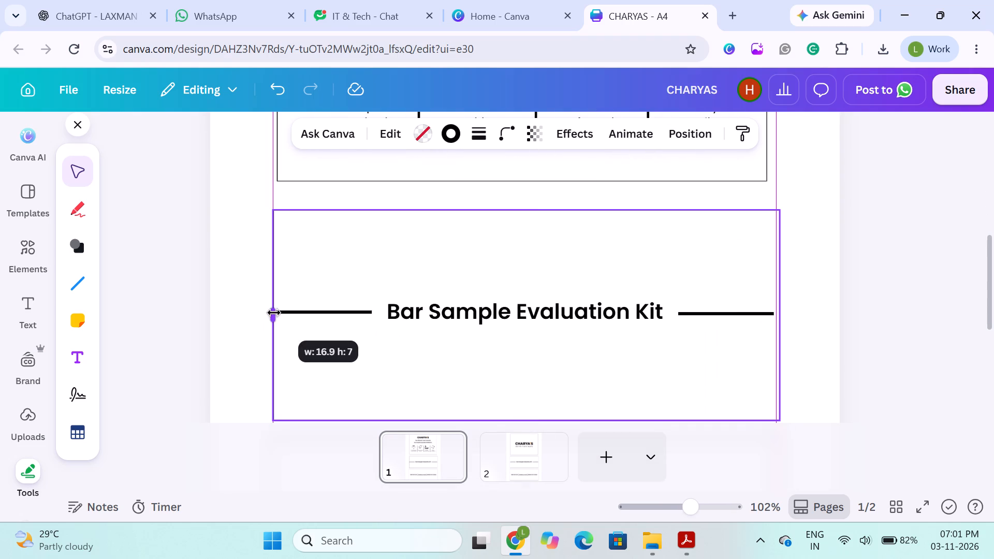
pyautogui.moveTo(274, 313); pyautogui.dragTo(282, 315)
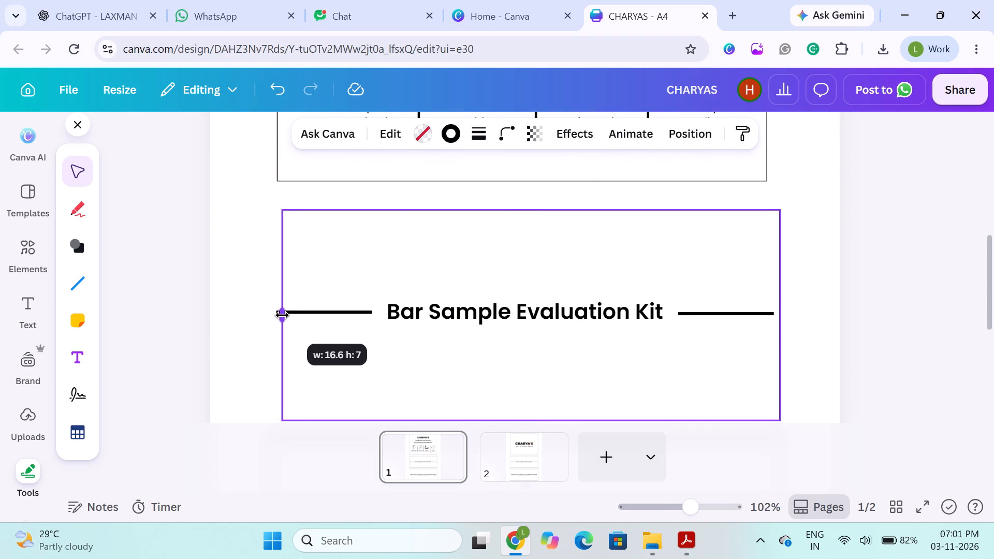
pyautogui.moveTo(282, 315); pyautogui.dragTo(278, 315)
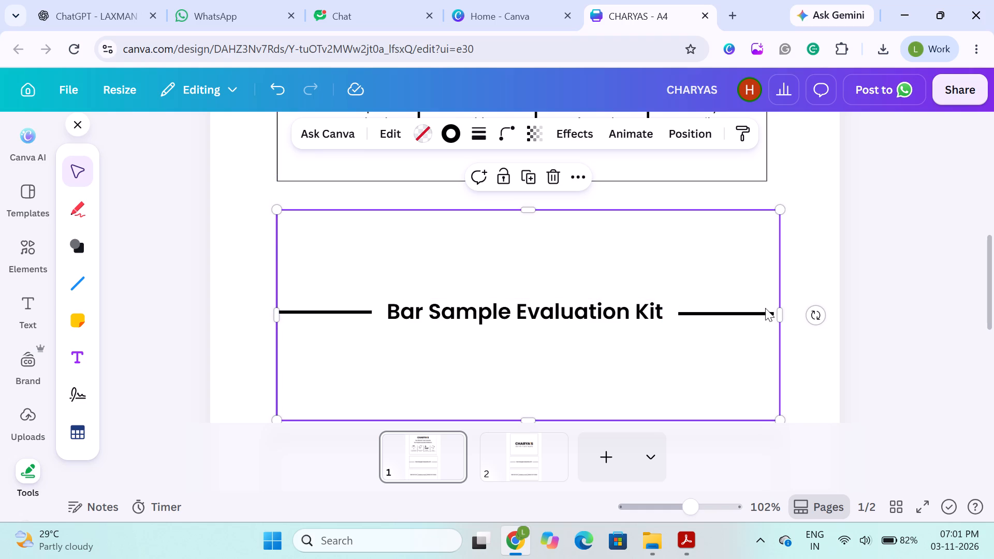
pyautogui.click(913, 304)
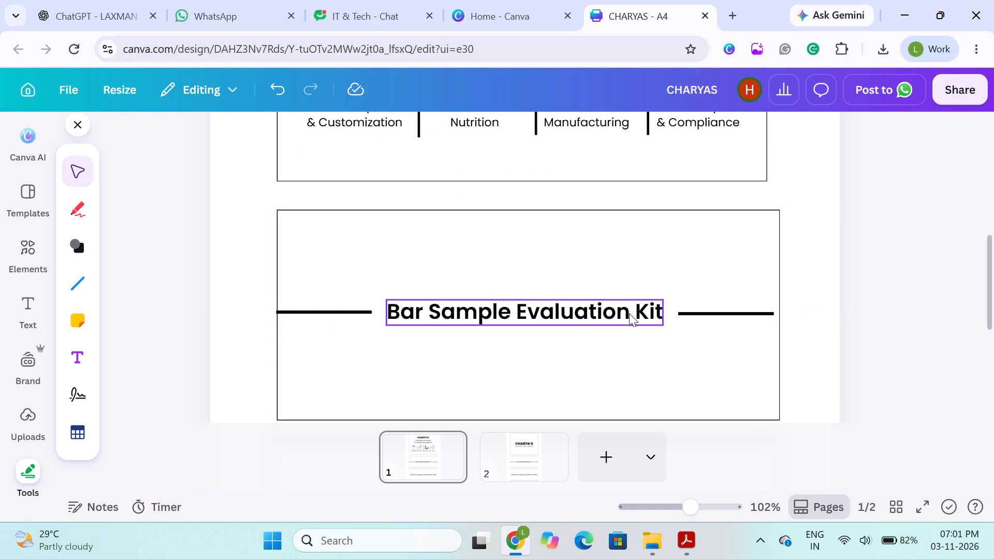
# Shorten the line before the Bar Sample Evaluation Kit heading from its inner end to a length of about 2.9.
pyautogui.click(689, 315)
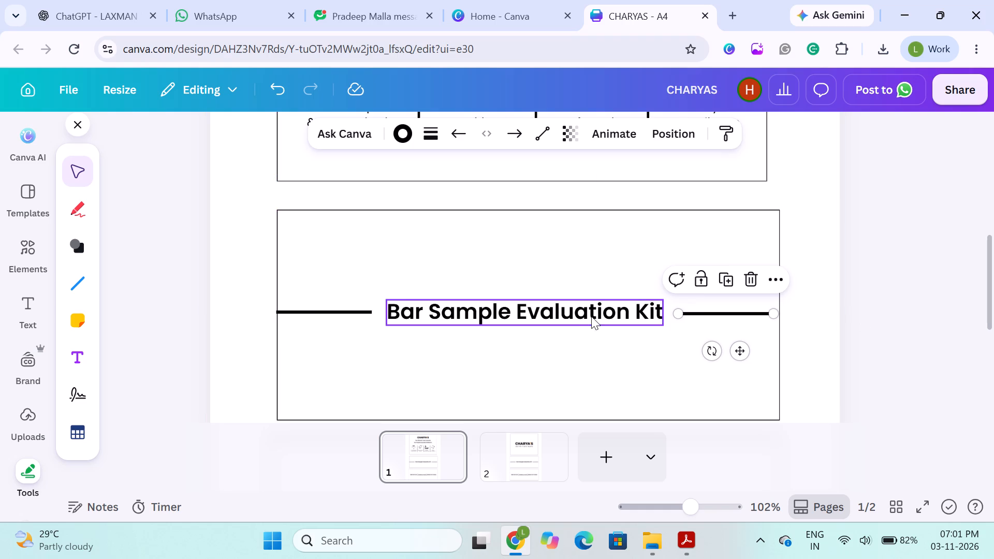
pyautogui.click(345, 310)
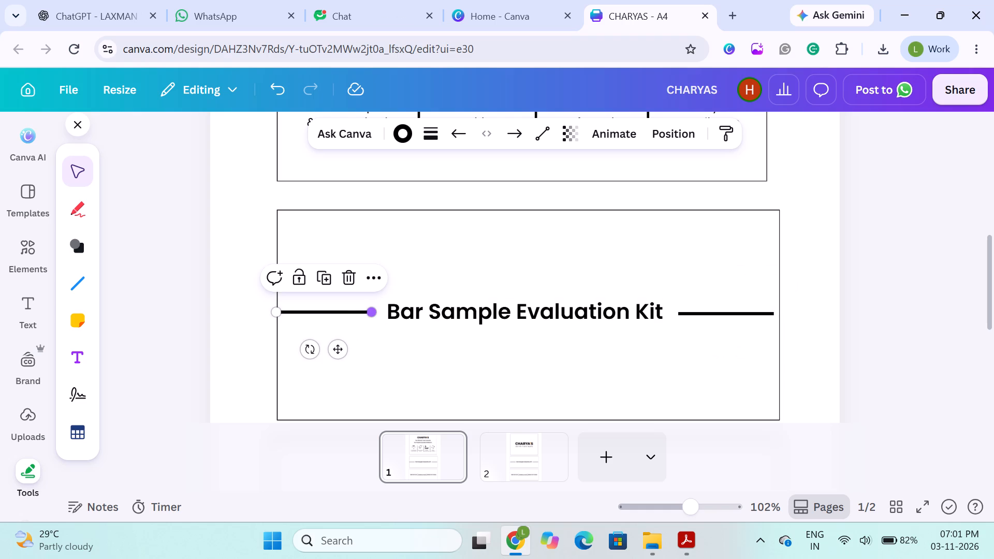
pyautogui.moveTo(370, 310); pyautogui.dragTo(360, 311)
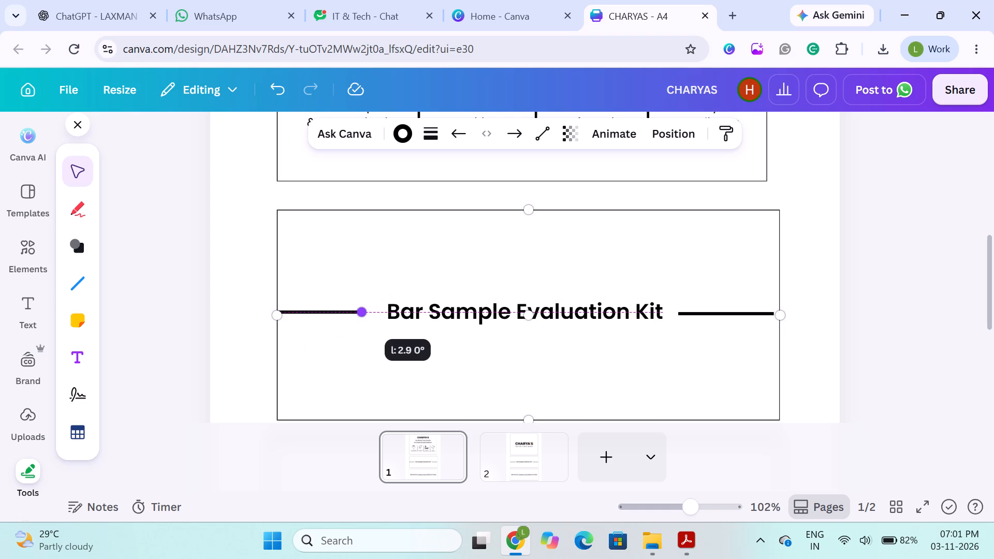
pyautogui.moveTo(360, 311); pyautogui.dragTo(359, 311)
pyautogui.click(457, 313)
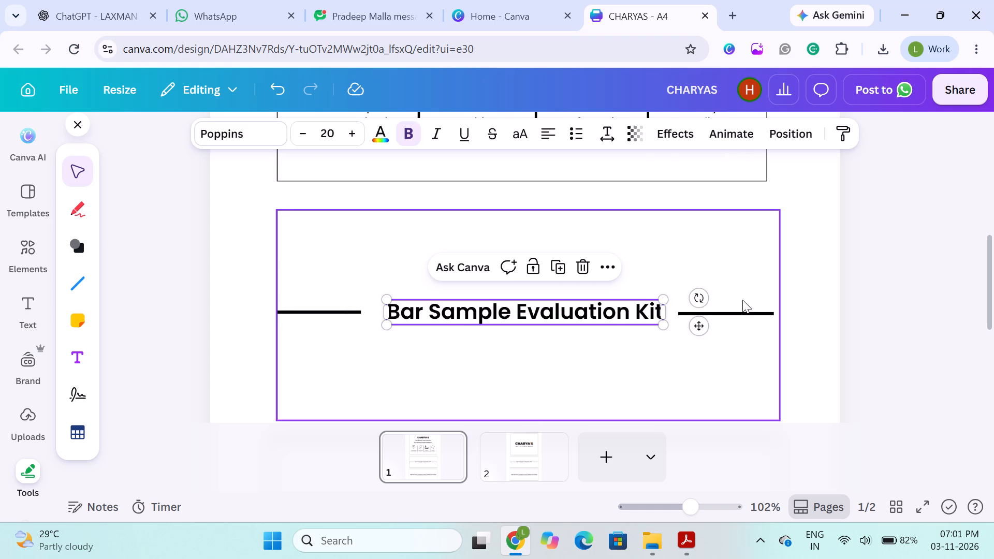
# Delete the line after the Bar Sample Evaluation Kit heading.
pyautogui.click(737, 313)
pyautogui.press('BackSpace')
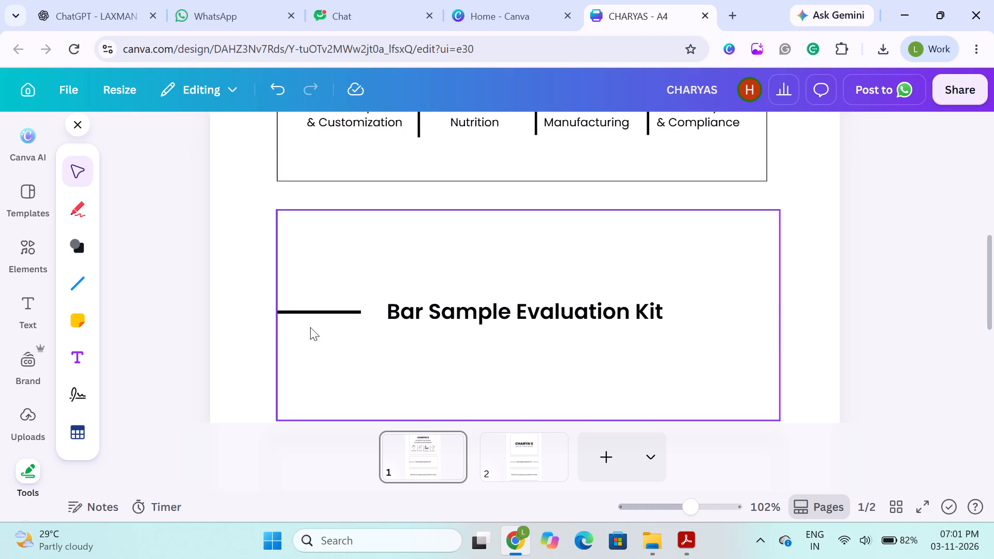
# Move the remaining line inward from the frame's left edge, closer to the Bar Sample Evaluation Kit heading.
pyautogui.click(325, 308)
pyautogui.moveTo(304, 311); pyautogui.dragTo(309, 308)
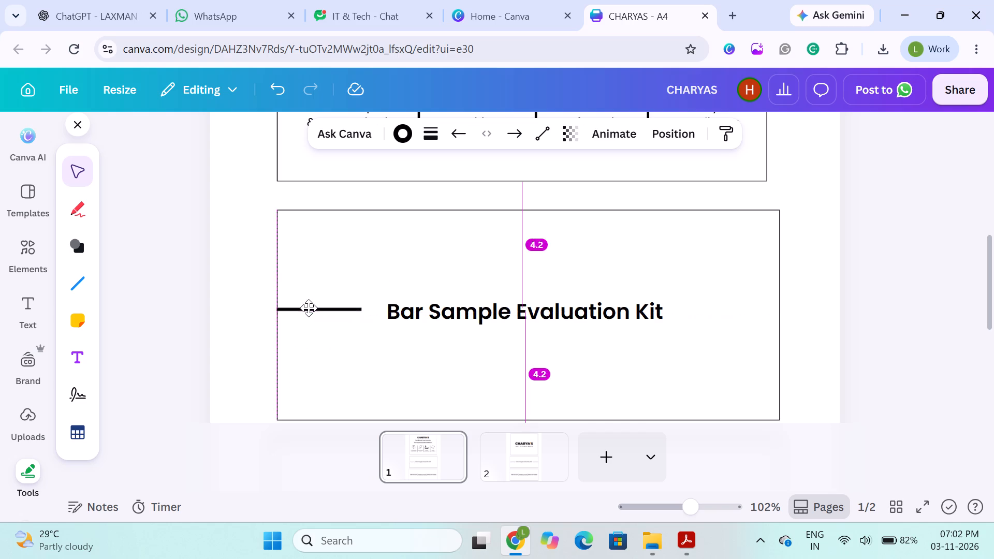
pyautogui.moveTo(309, 308); pyautogui.dragTo(314, 310)
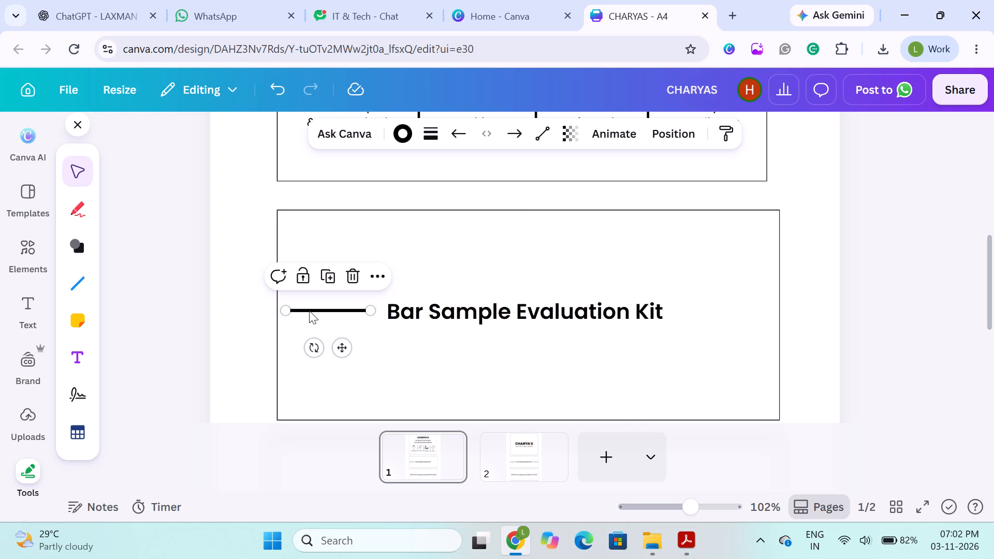
# Duplicate the shortened line and place the copy on the right side of the Bar Sample Evaluation Kit heading.
pyautogui.hotkey('ctrl', 'd')
pyautogui.moveTo(337, 325); pyautogui.dragTo(510, 320)
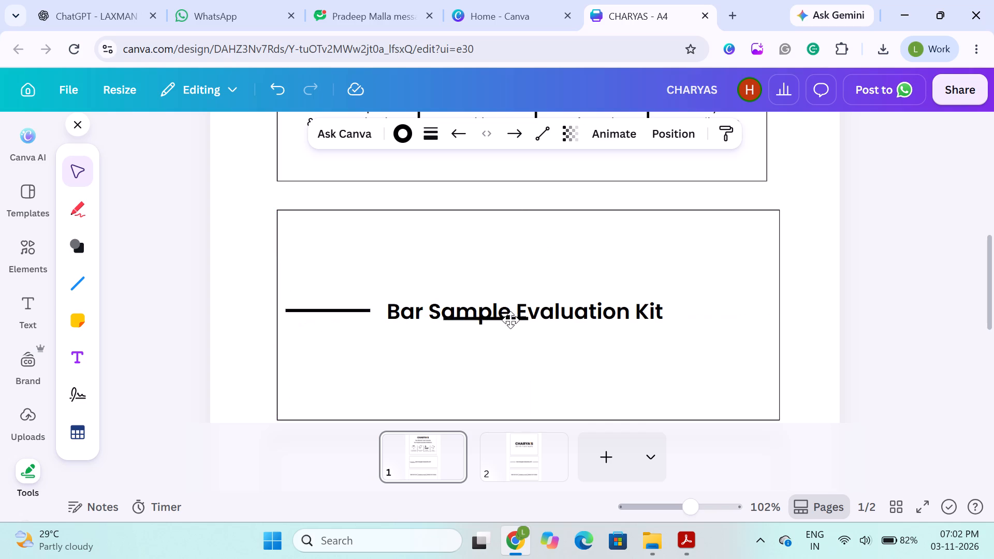
pyautogui.moveTo(510, 320); pyautogui.dragTo(724, 314)
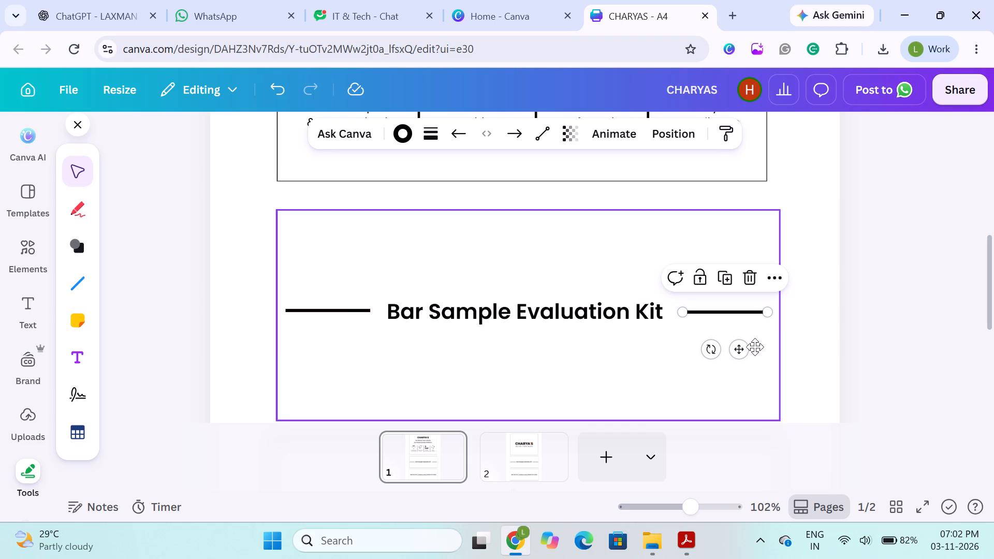
pyautogui.click(886, 338)
# Centre the Bar Sample Evaluation Kit heading horizontally on the page.
pyautogui.click(627, 313)
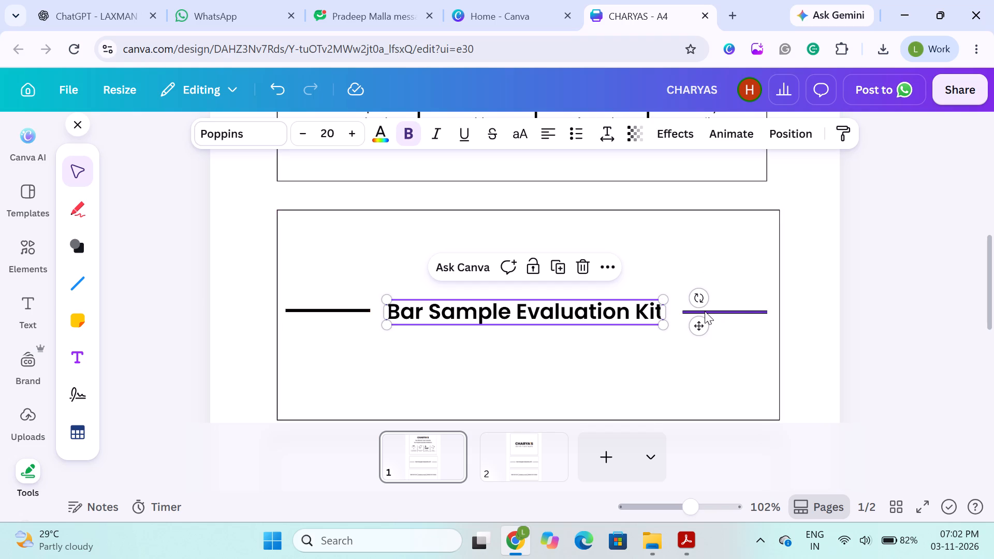
pyautogui.click(790, 135)
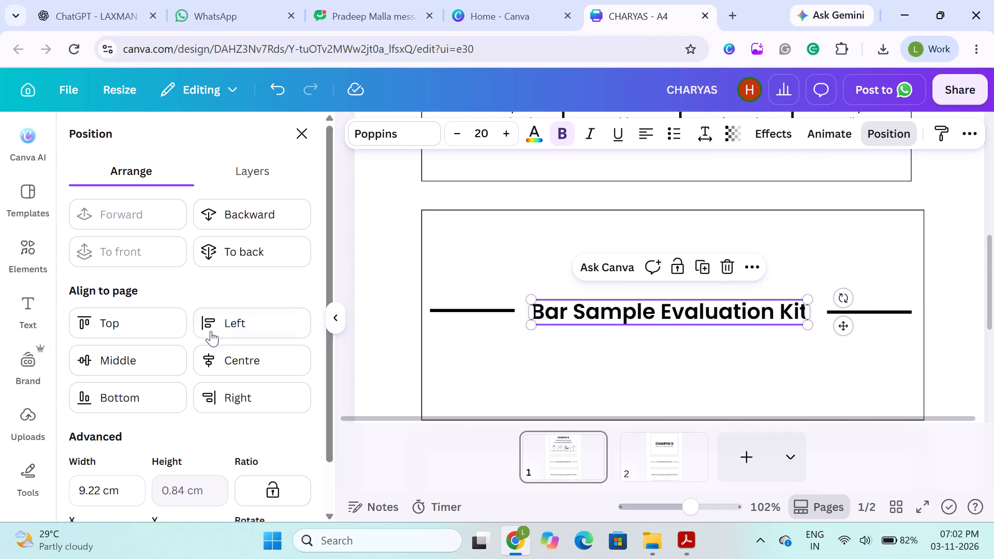
pyautogui.click(224, 354)
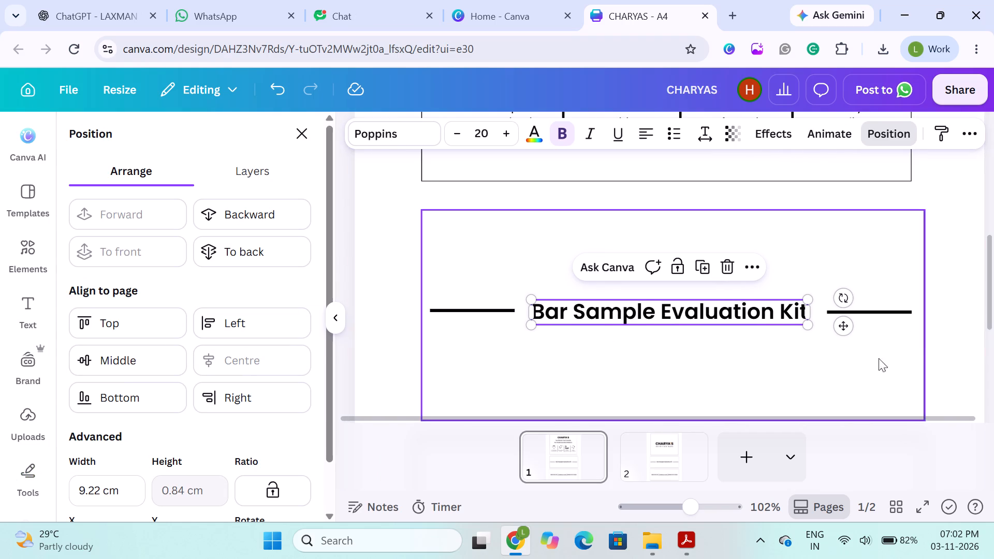
pyautogui.click(955, 307)
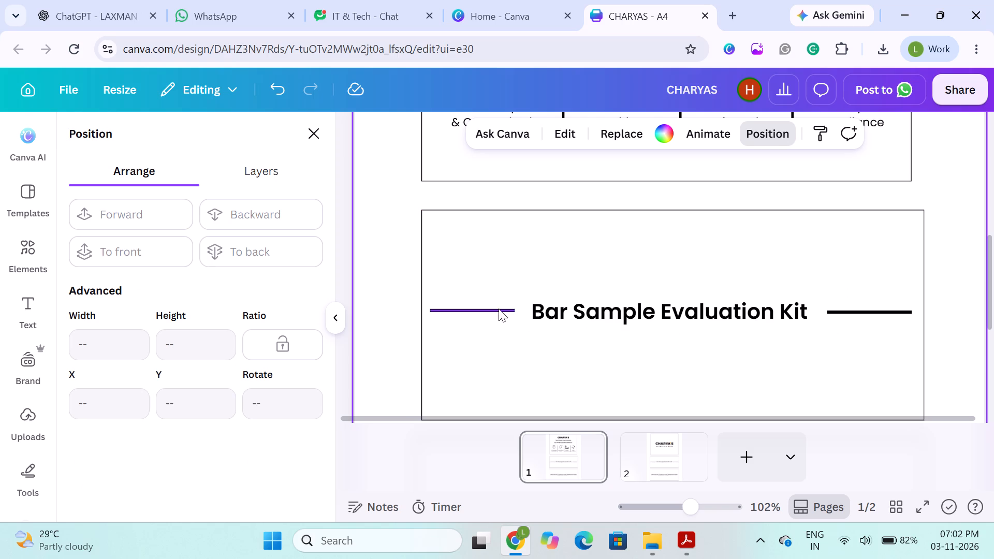
# Nudge the line before the heading slightly toward the frame's left edge, to a Start X of about 2.43 cm.
pyautogui.click(495, 308)
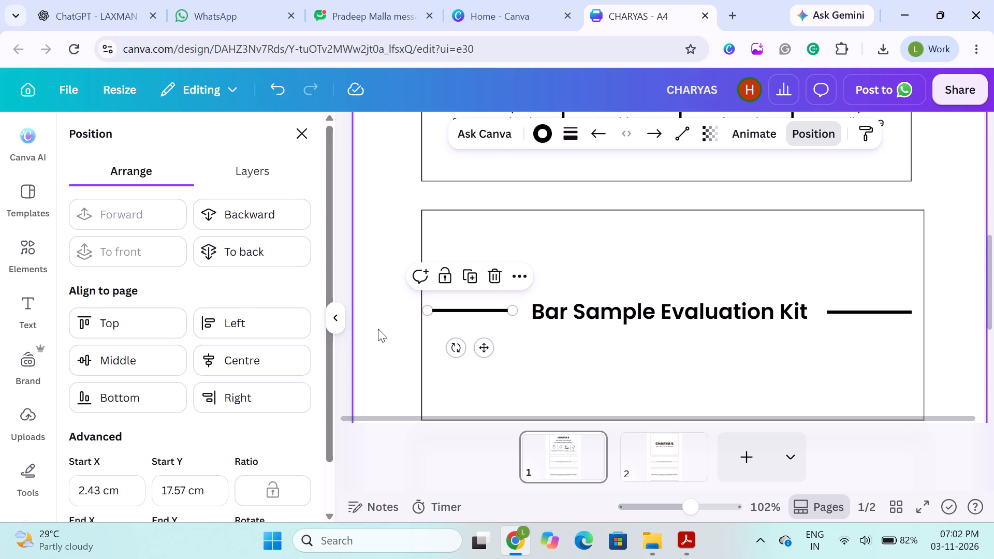
pyautogui.click(378, 329)
# Duplicate the frame around the Bar Sample Evaluation Kit heading on page 1.
pyautogui.scroll(-1, 990, 292)
pyautogui.click(935, 271)
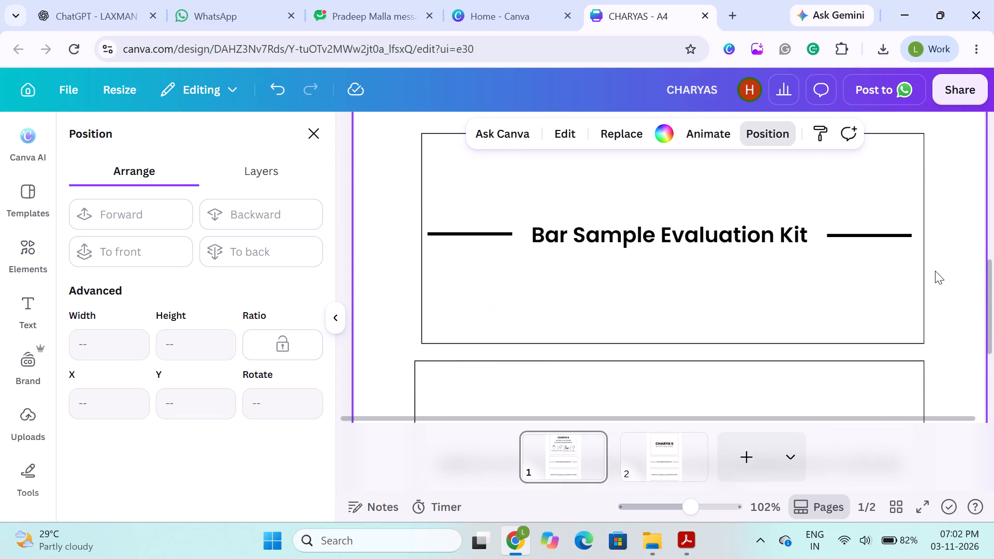
pyautogui.scroll(-1, 425, 309)
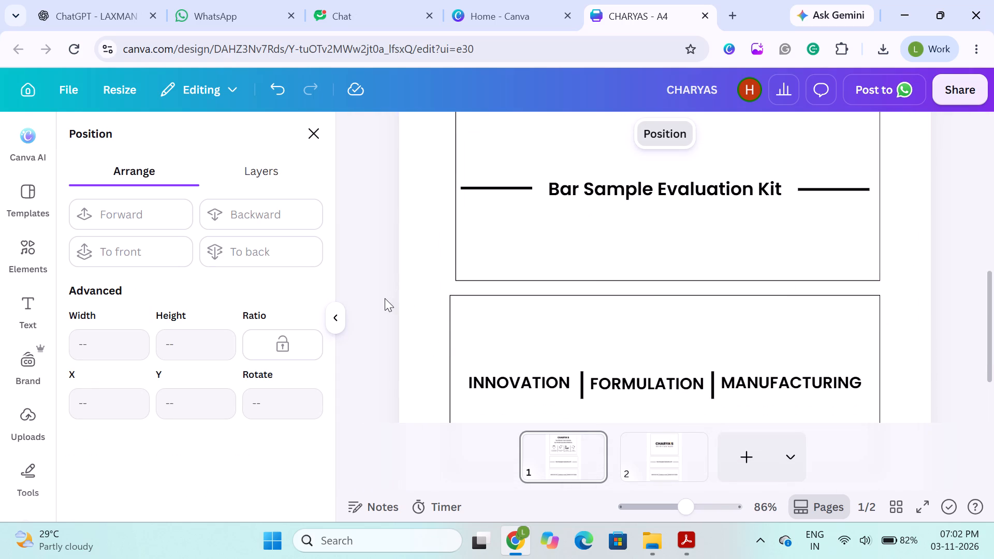
pyautogui.click(494, 273)
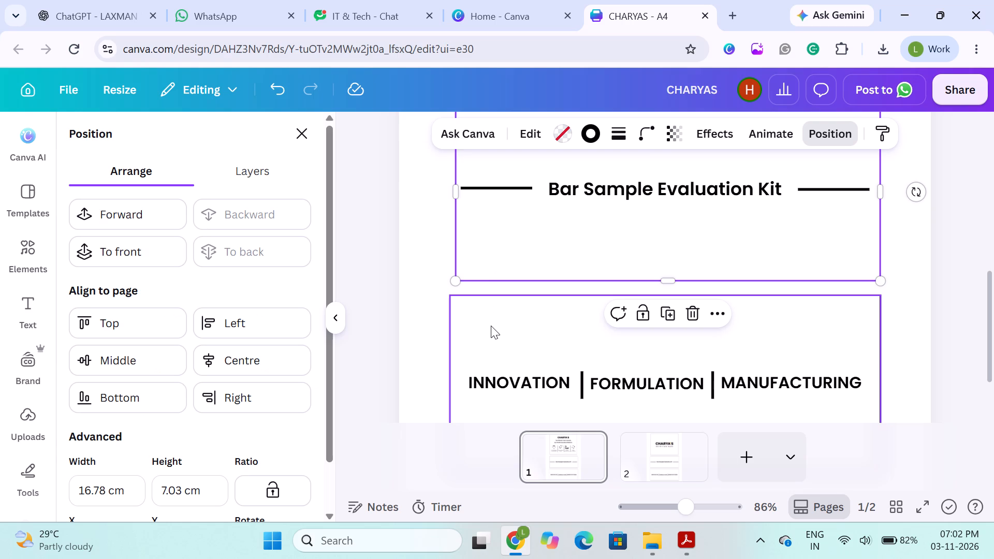
pyautogui.scroll(1, 491, 326)
pyautogui.hotkey('ctrl', 'd')
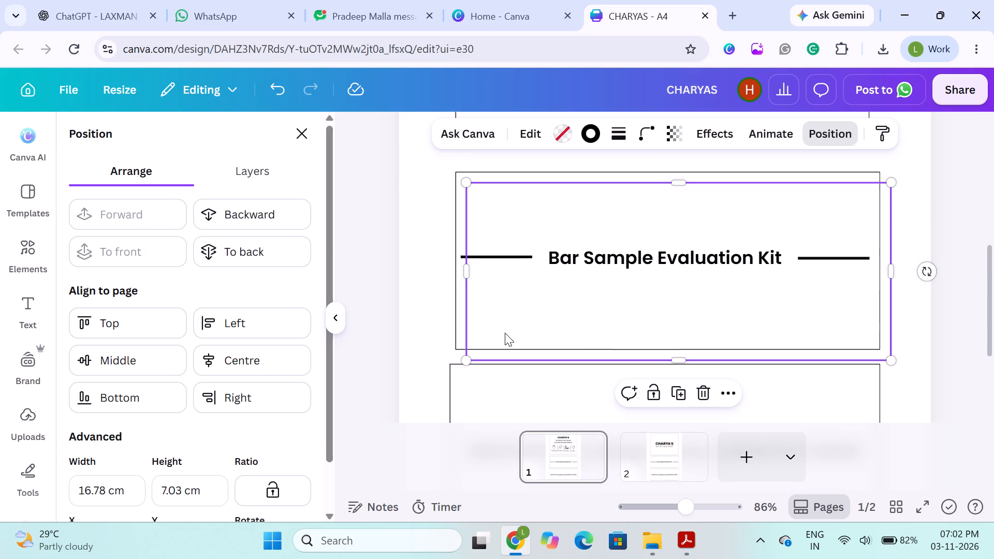
# Delete the old frame around the INNOVATION | FORMULATION | MANUFACTURING line on page 1.
pyautogui.scroll(-1, 588, 369)
pyautogui.click(516, 356)
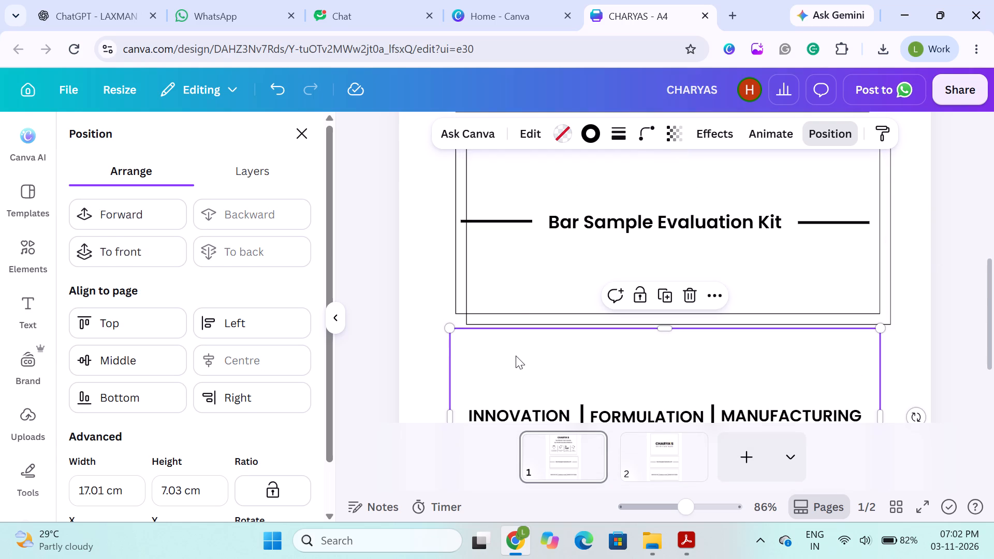
pyautogui.press('BackSpace')
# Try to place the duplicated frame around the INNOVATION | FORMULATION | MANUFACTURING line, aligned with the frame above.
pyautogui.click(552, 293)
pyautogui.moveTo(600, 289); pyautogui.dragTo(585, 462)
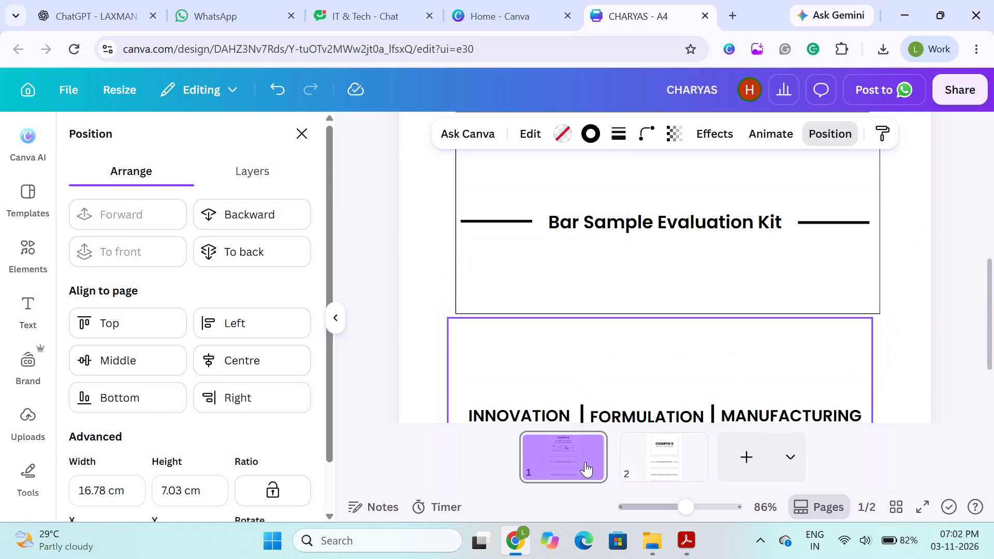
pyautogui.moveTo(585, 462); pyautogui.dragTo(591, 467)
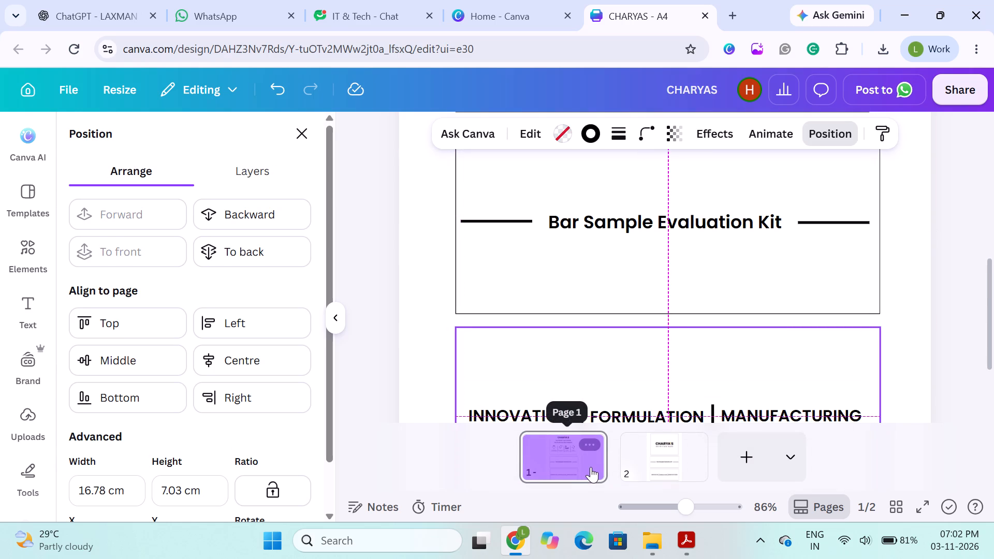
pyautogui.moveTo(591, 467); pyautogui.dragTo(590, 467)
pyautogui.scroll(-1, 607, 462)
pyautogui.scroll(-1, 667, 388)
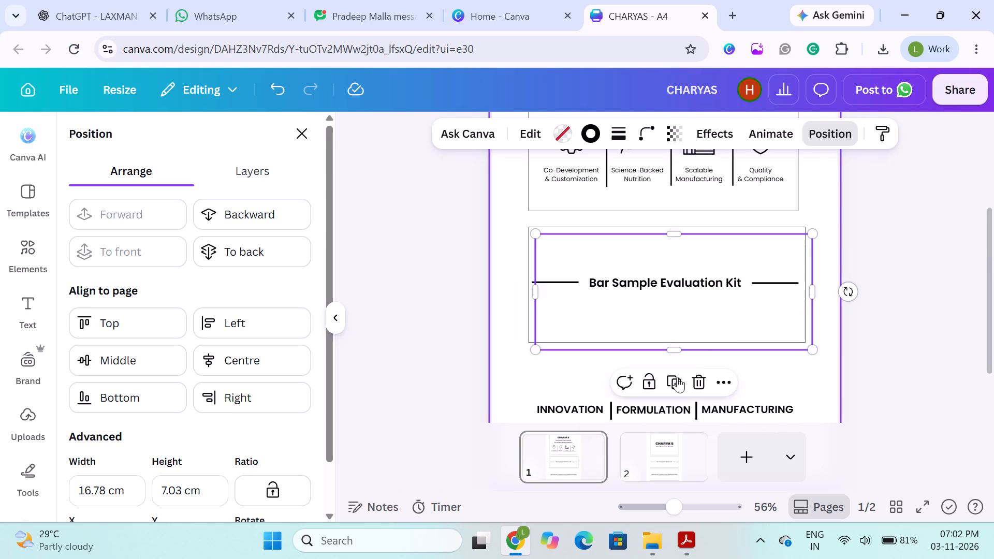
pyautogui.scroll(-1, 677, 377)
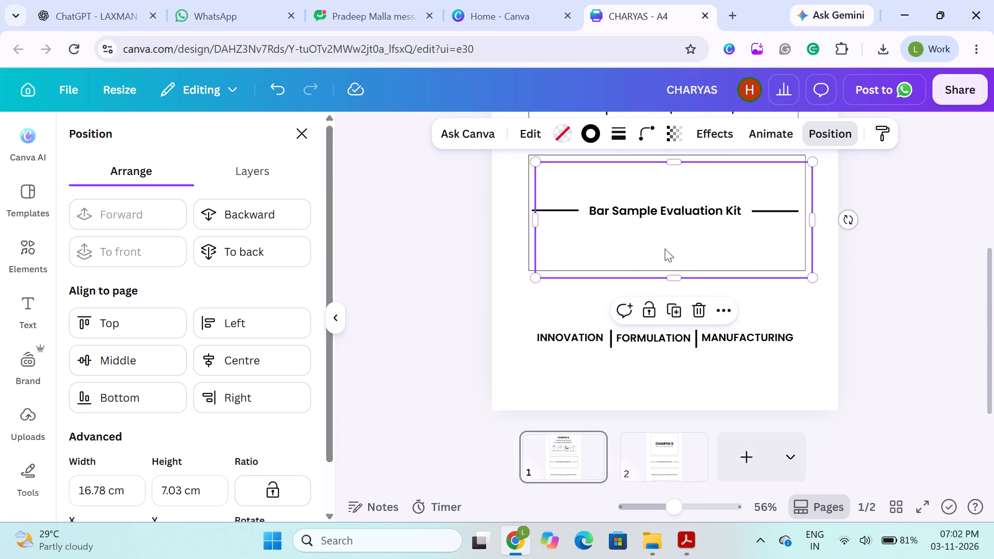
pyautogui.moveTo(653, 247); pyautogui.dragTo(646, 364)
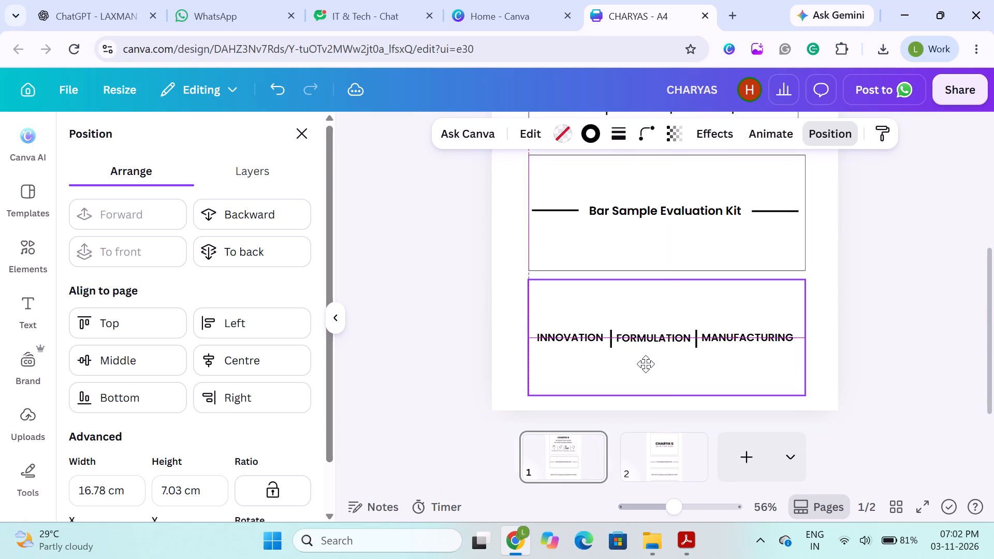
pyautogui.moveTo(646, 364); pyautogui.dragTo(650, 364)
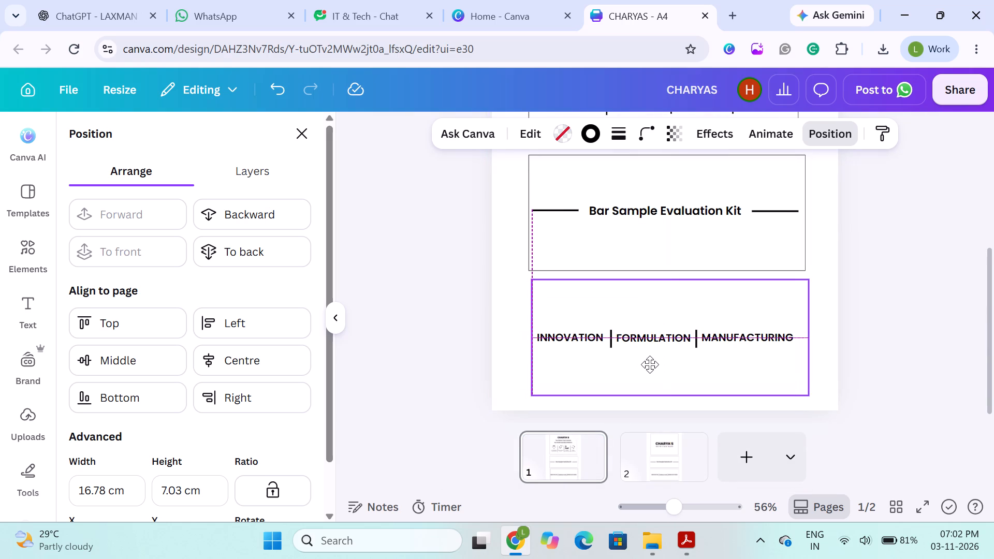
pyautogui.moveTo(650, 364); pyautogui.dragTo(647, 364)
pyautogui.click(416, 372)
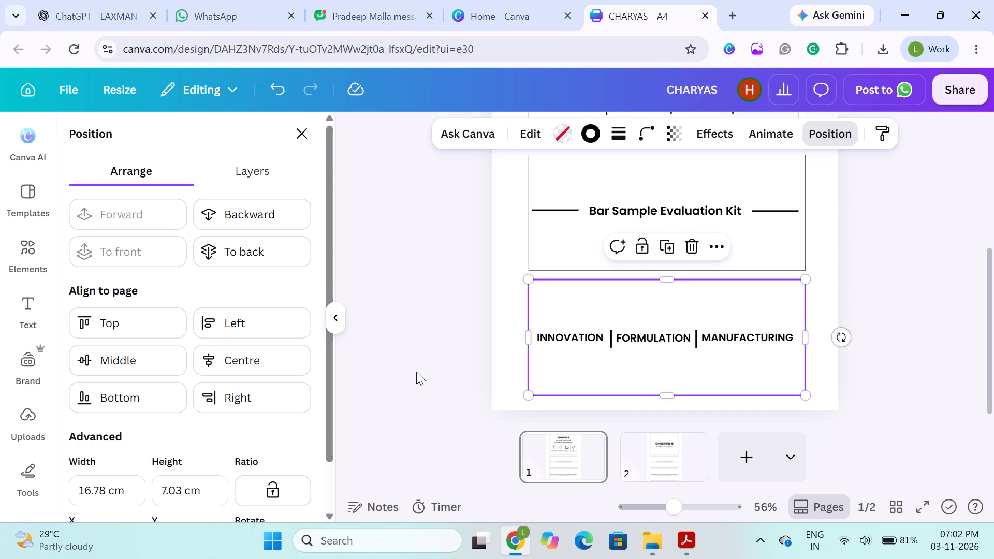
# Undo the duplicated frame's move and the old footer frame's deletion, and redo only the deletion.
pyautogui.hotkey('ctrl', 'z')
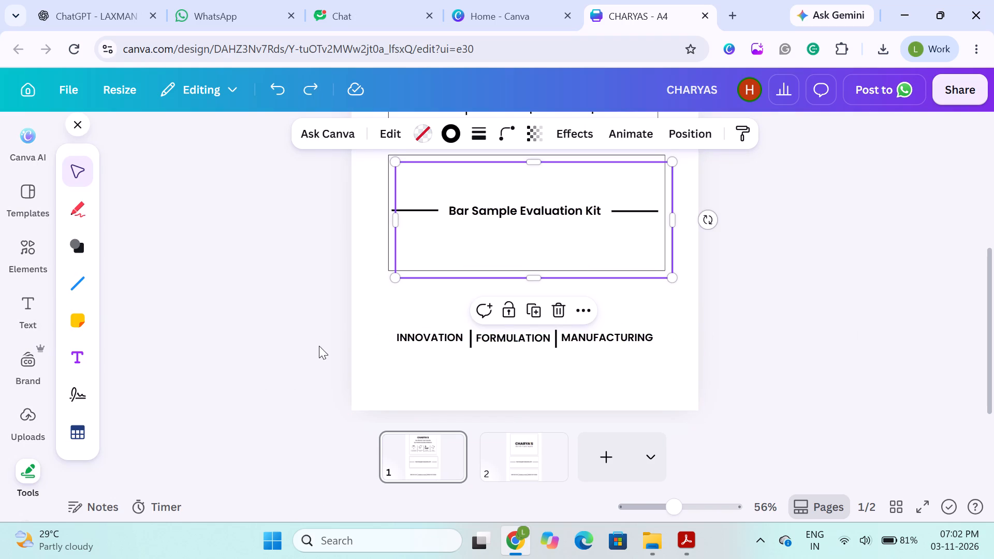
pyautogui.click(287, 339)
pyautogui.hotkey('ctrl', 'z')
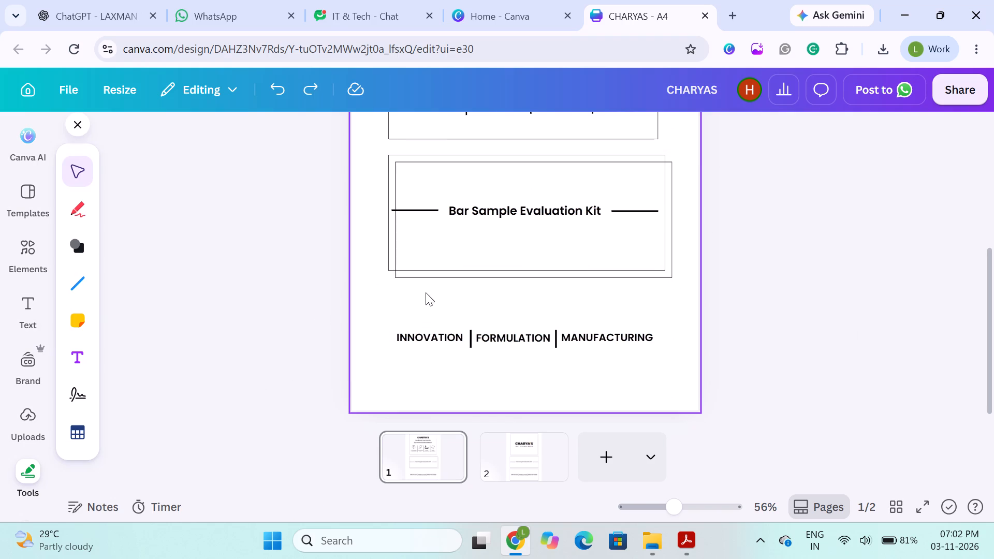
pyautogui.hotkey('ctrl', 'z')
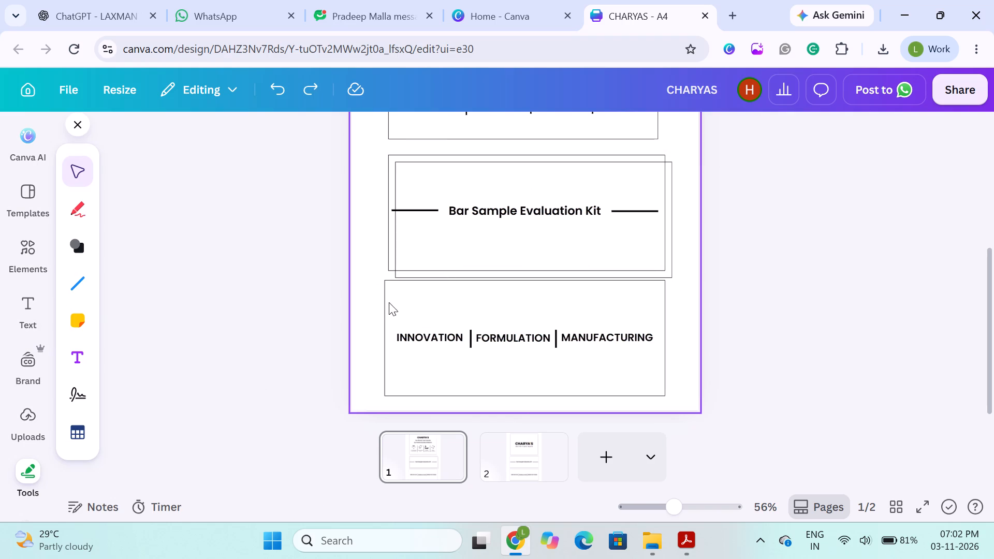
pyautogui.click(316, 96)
# Move the duplicated frame around the INNOVATION | FORMULATION | MANUFACTURING line, aligned with the left edge of the frame above.
pyautogui.click(304, 245)
pyautogui.click(539, 249)
pyautogui.moveTo(532, 239); pyautogui.dragTo(532, 263)
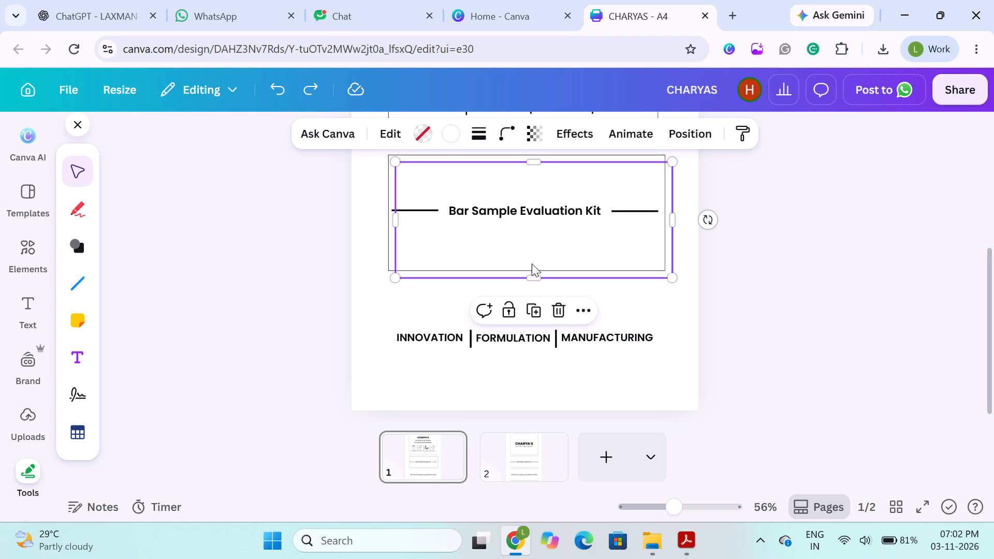
pyautogui.moveTo(532, 263); pyautogui.dragTo(524, 358)
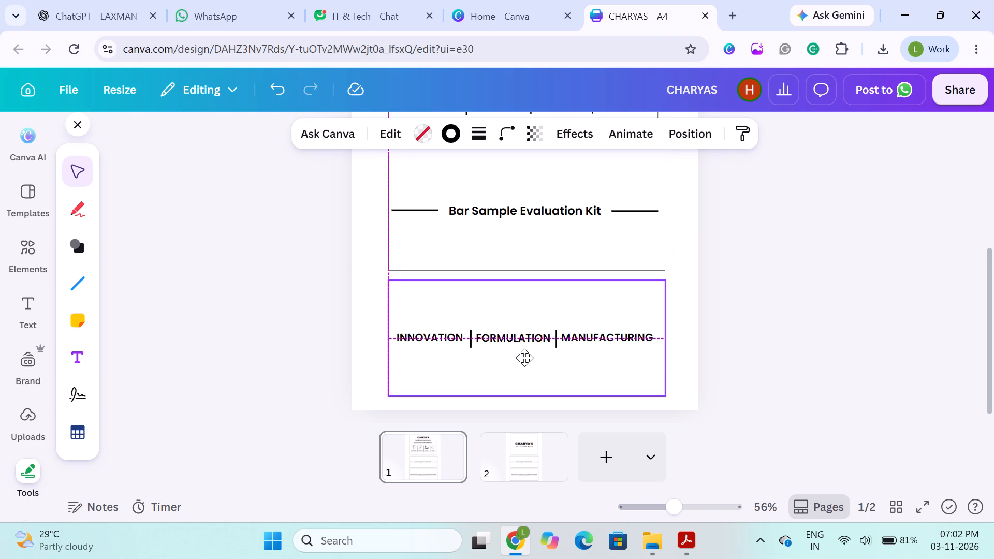
pyautogui.moveTo(524, 358); pyautogui.dragTo(525, 356)
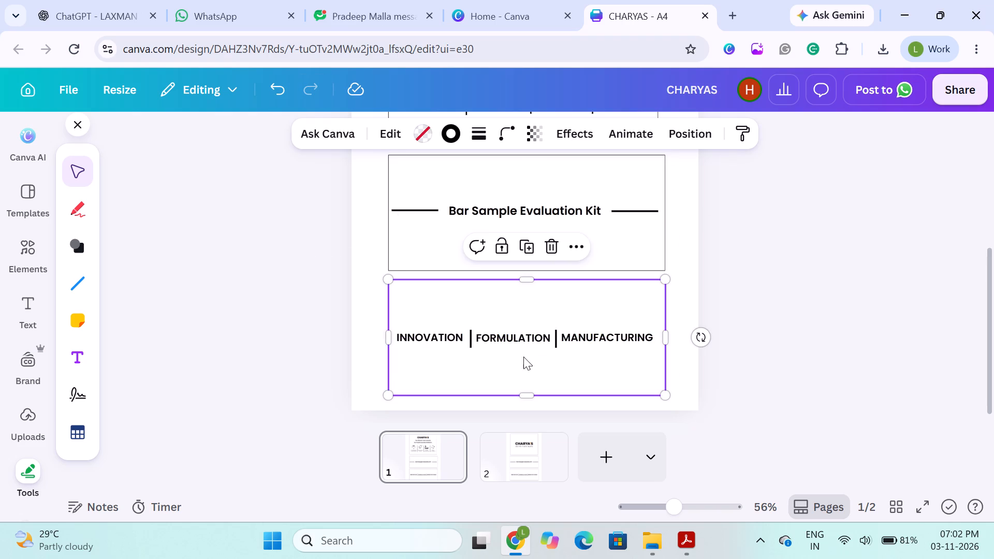
pyautogui.click(278, 356)
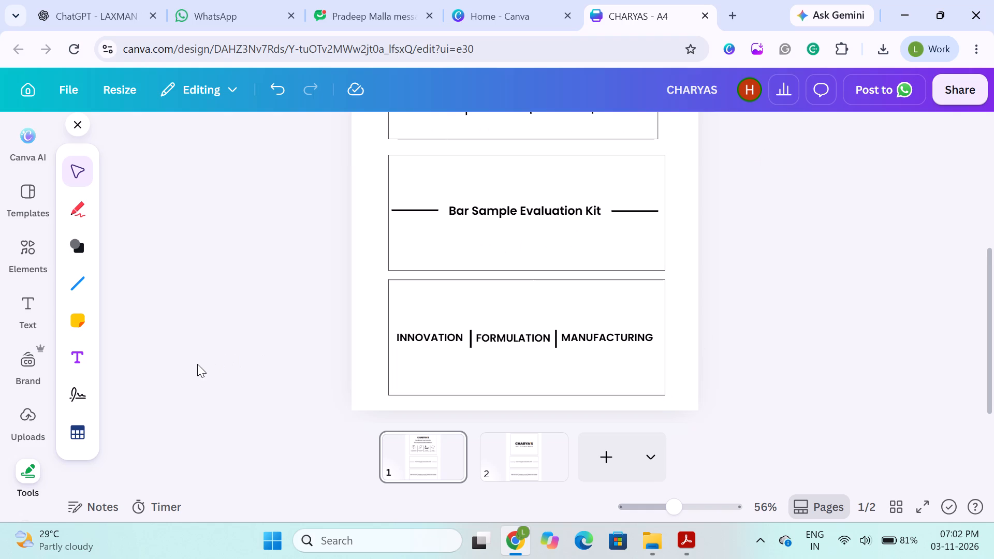
pyautogui.click(238, 339)
# Copy the top frame around the CHARYA'S branding and four feature icons on page 1.
pyautogui.scroll(2, 313, 279)
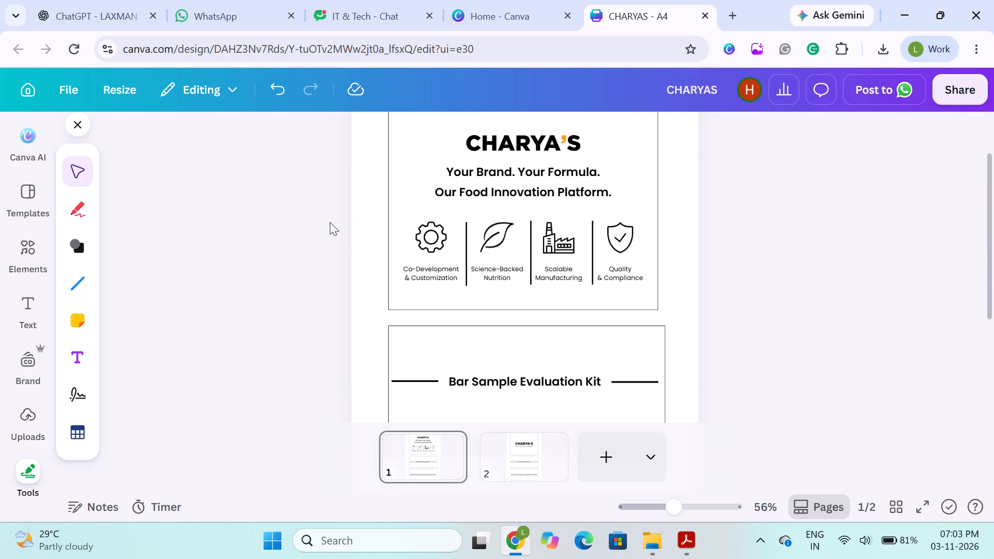
pyautogui.click(402, 210)
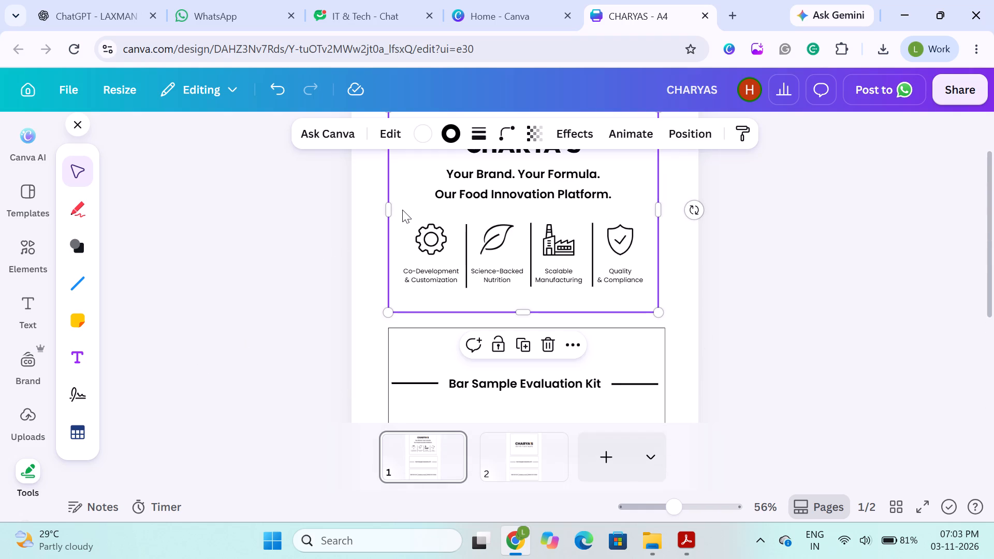
pyautogui.hotkey('ctrl', 'c')
# Ungroup the grouped design elements on page 2.
pyautogui.click(528, 466)
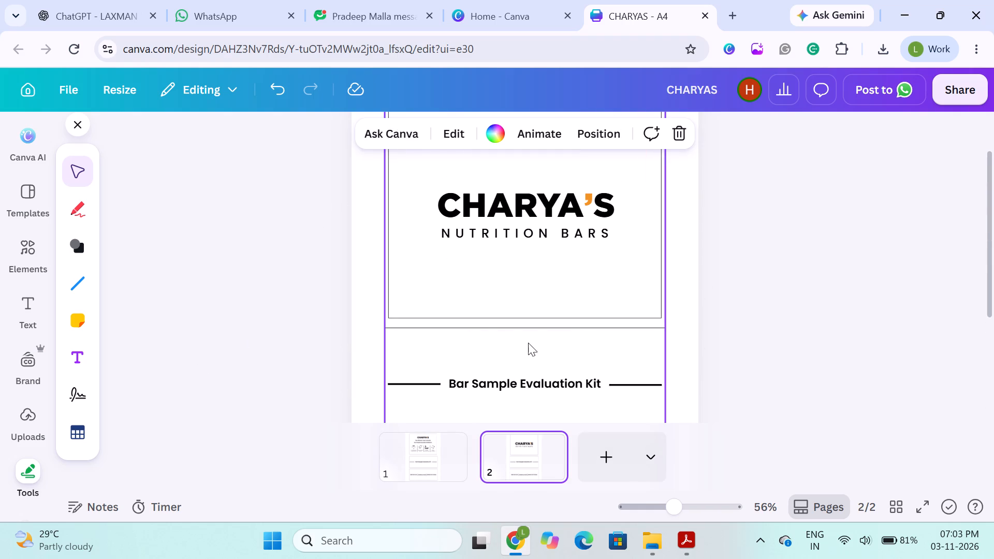
pyautogui.click(485, 254)
pyautogui.click(446, 167)
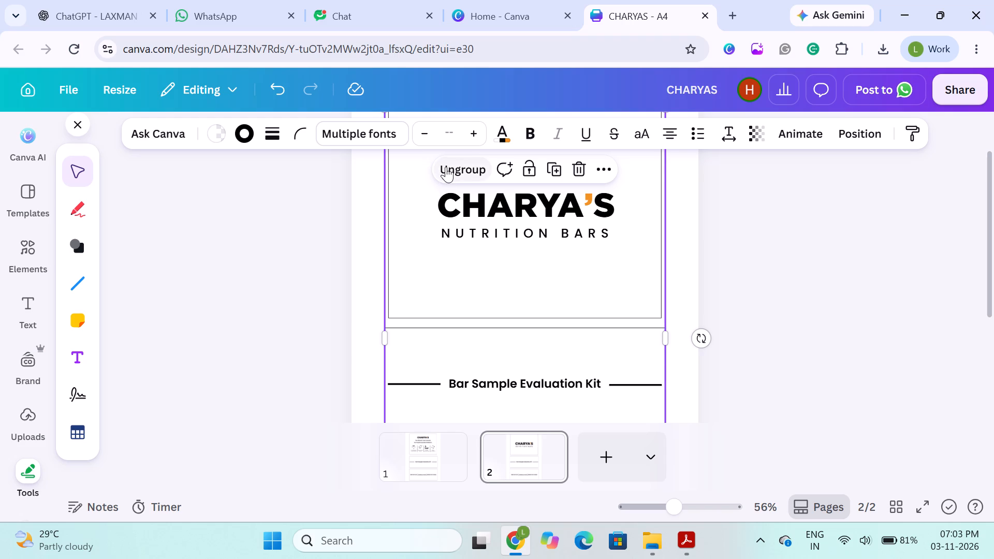
pyautogui.click(335, 222)
# Replace the frame around CHARYA'S NUTRITION BARS on page 2 with the copied page 1 frame, placed behind the text.
pyautogui.scroll(2, 335, 222)
pyautogui.click(420, 242)
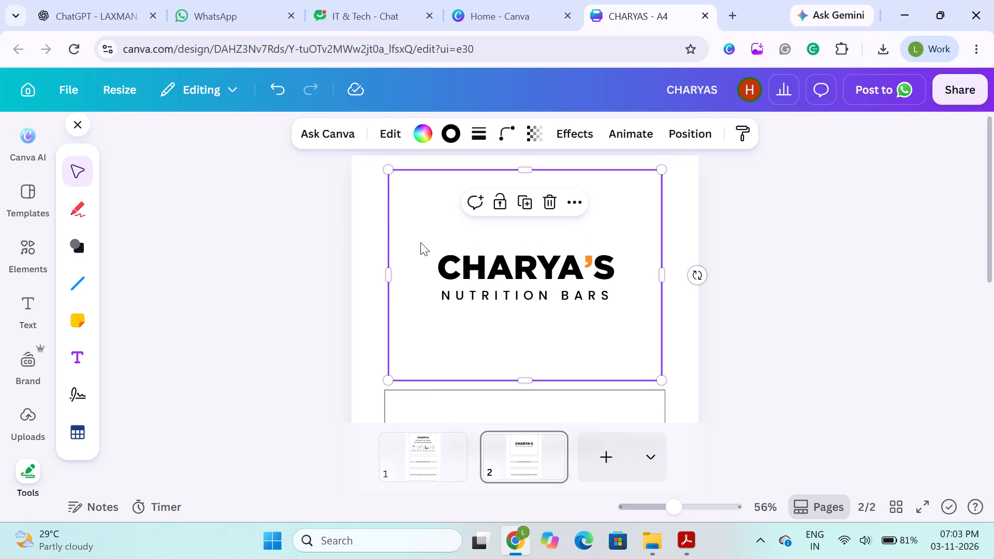
pyautogui.press('BackSpace')
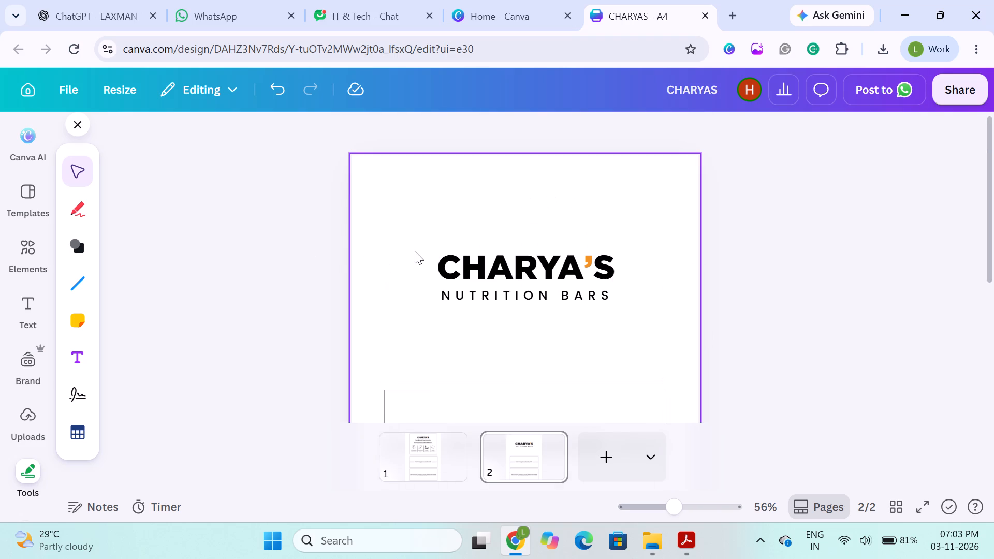
pyautogui.hotkey('ctrl', 'v')
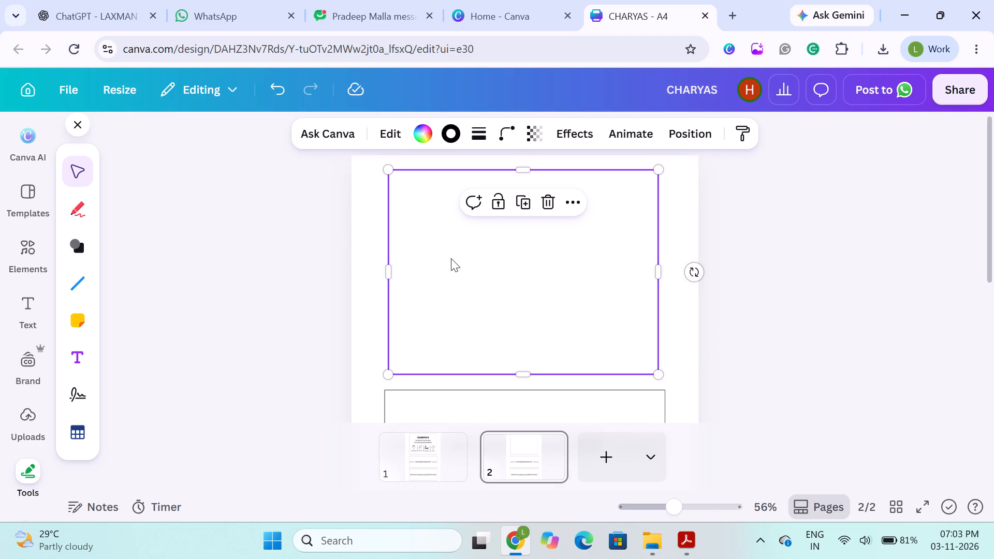
pyautogui.click(710, 137)
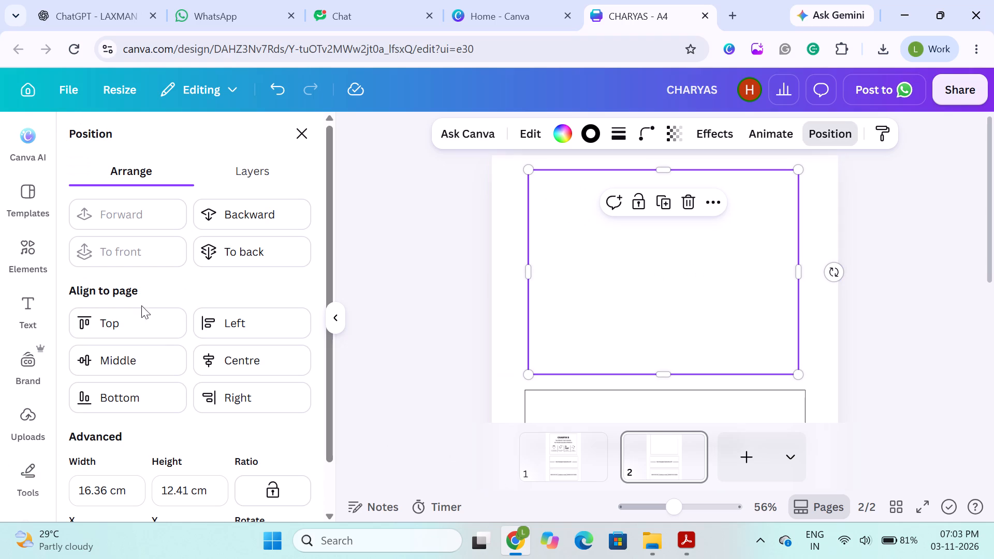
pyautogui.click(239, 251)
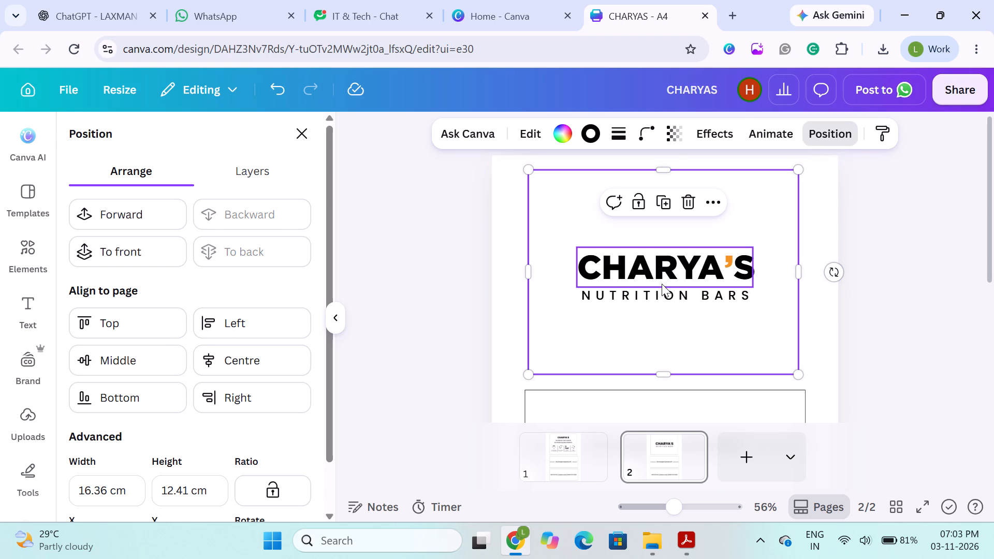
# Centre the CHARYA'S and NUTRITION BARS texts horizontally with the new top frame on page 2.
pyautogui.keyDown('shift'); pyautogui.click(662, 284); pyautogui.keyUp('shift')
pyautogui.keyDown('shift'); pyautogui.click(664, 293); pyautogui.keyUp('shift')
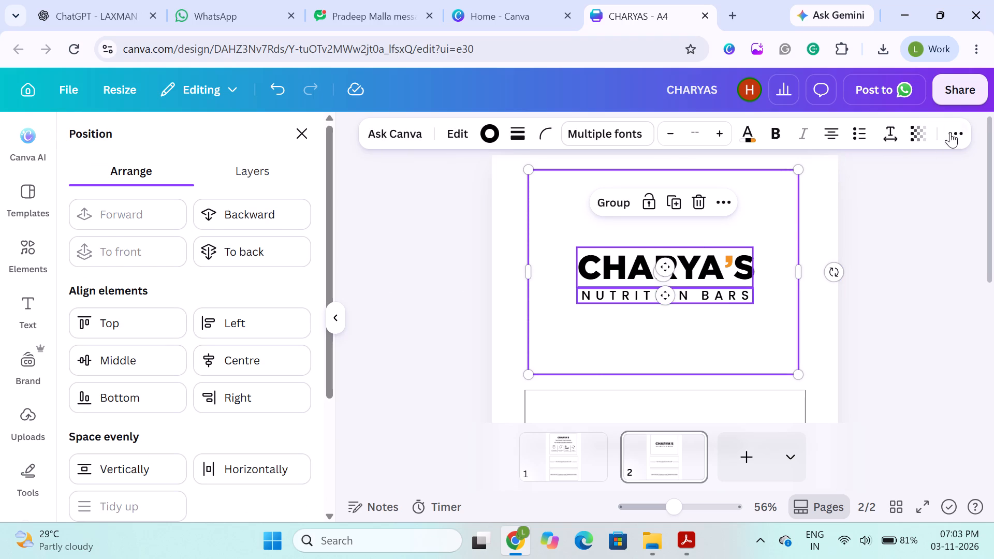
pyautogui.click(954, 132)
pyautogui.click(225, 359)
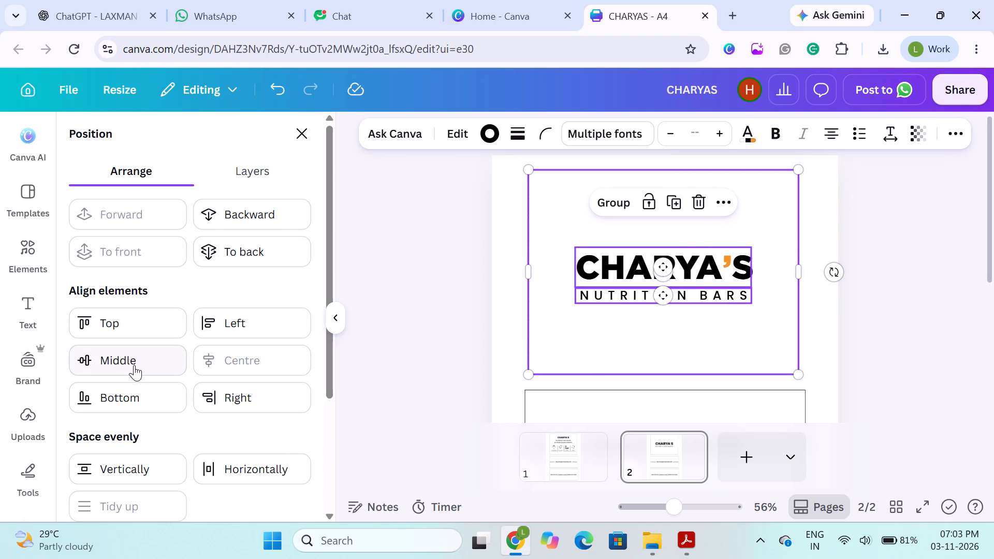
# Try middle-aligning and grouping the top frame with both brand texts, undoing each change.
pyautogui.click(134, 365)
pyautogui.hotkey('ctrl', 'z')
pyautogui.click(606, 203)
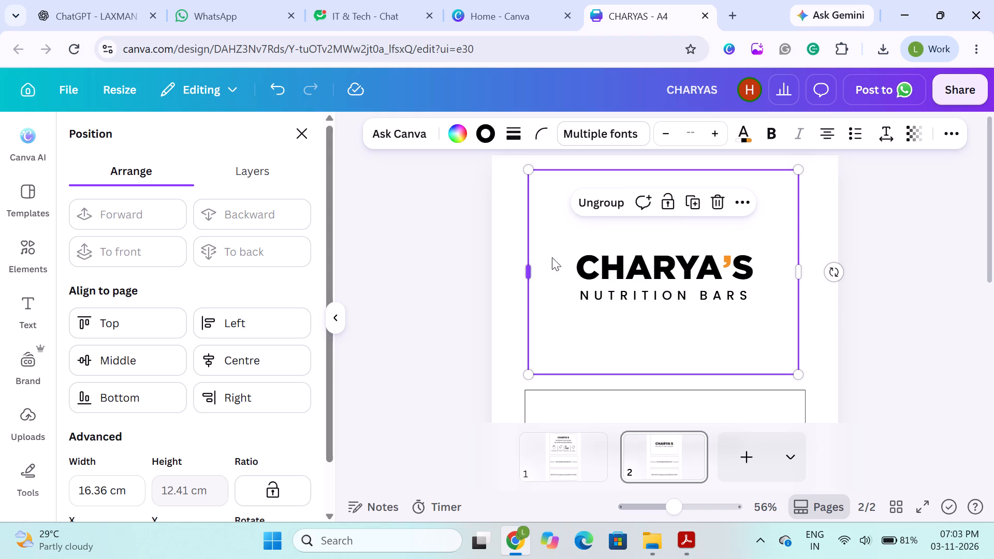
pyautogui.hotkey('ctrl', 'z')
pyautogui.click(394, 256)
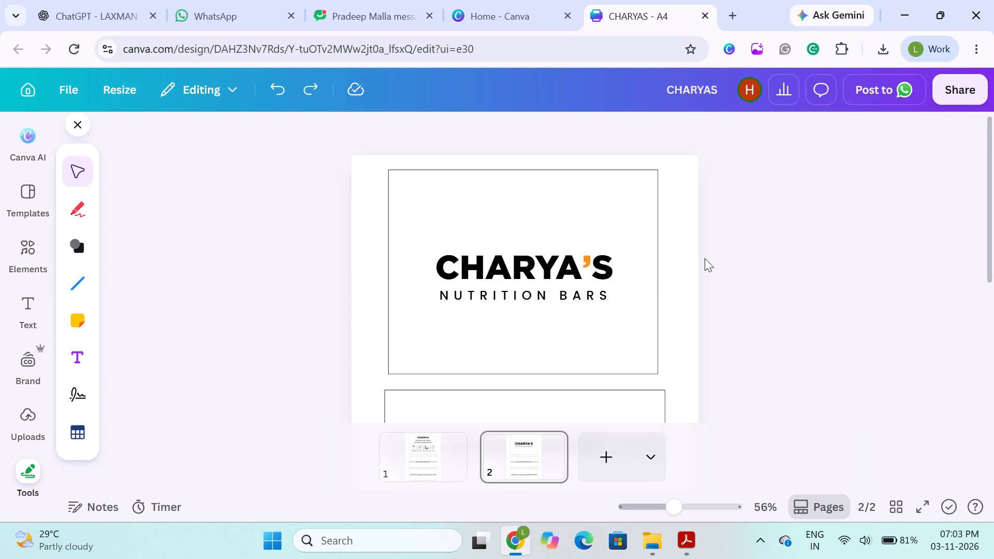
# Group the CHARYA'S and NUTRITION BARS texts together without the frame.
pyautogui.click(448, 269)
pyautogui.keyDown('shift'); pyautogui.click(512, 294); pyautogui.keyUp('shift')
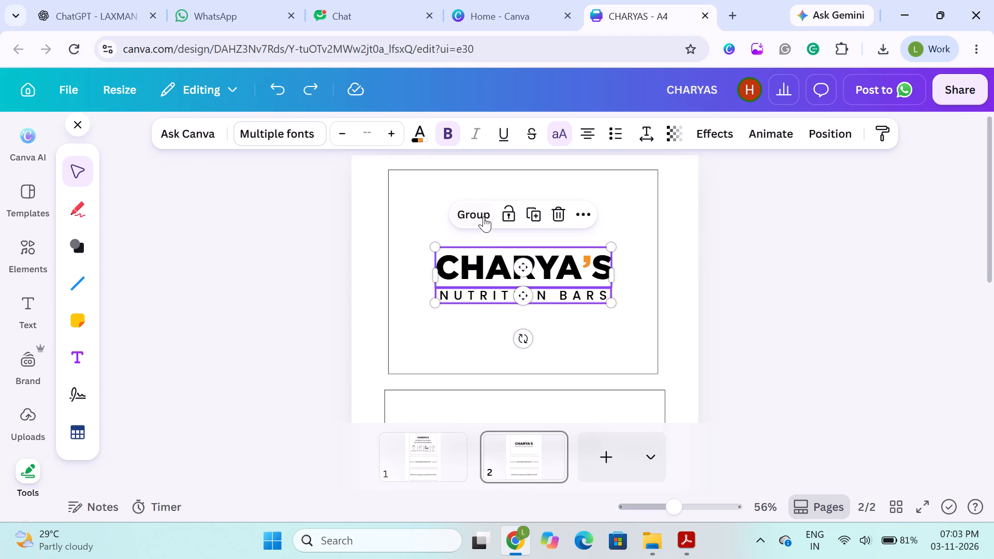
pyautogui.click(484, 216)
pyautogui.click(320, 260)
# Middle-align the grouped CHARYA'S NUTRITION BARS text with the top frame on page 2.
pyautogui.click(405, 283)
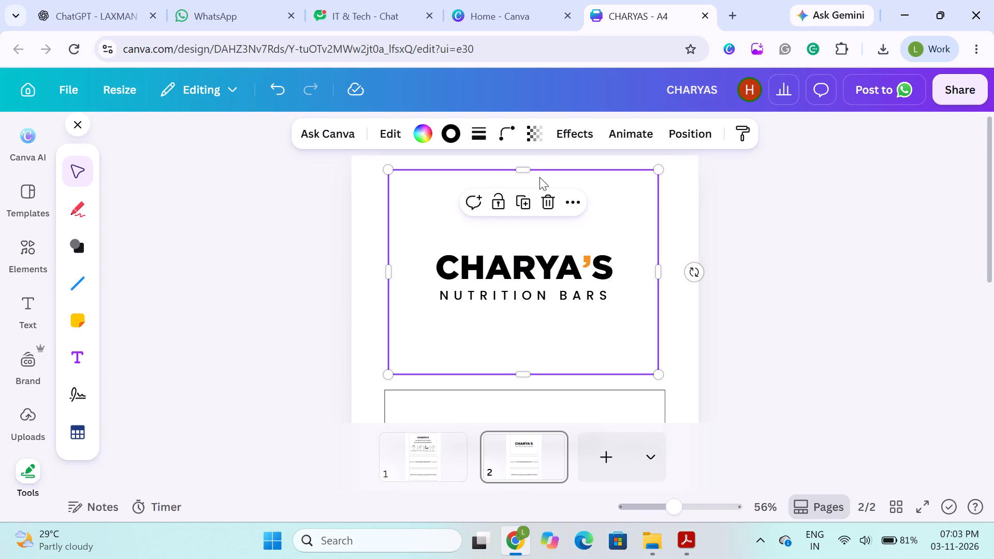
pyautogui.keyDown('shift'); pyautogui.click(473, 281); pyautogui.keyUp('shift')
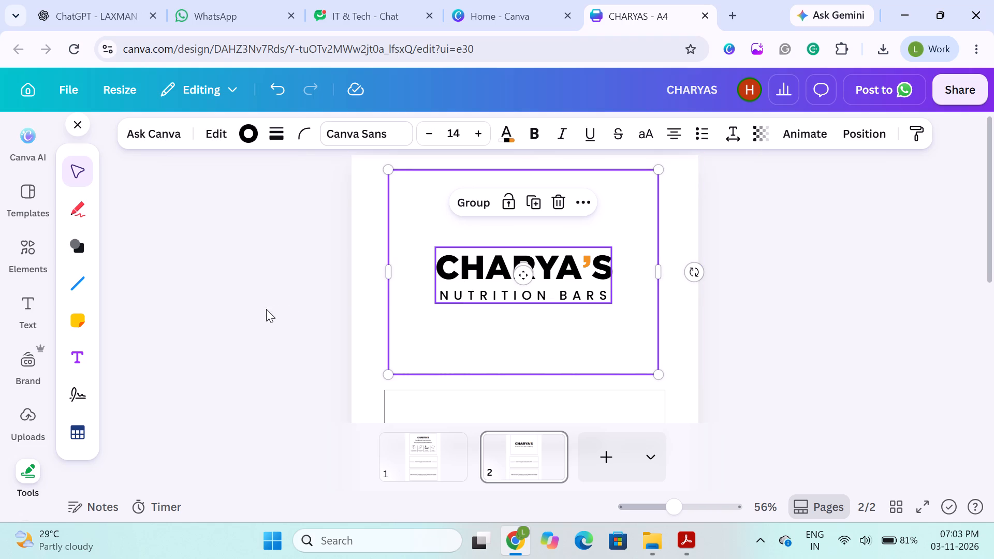
pyautogui.click(866, 139)
pyautogui.click(154, 366)
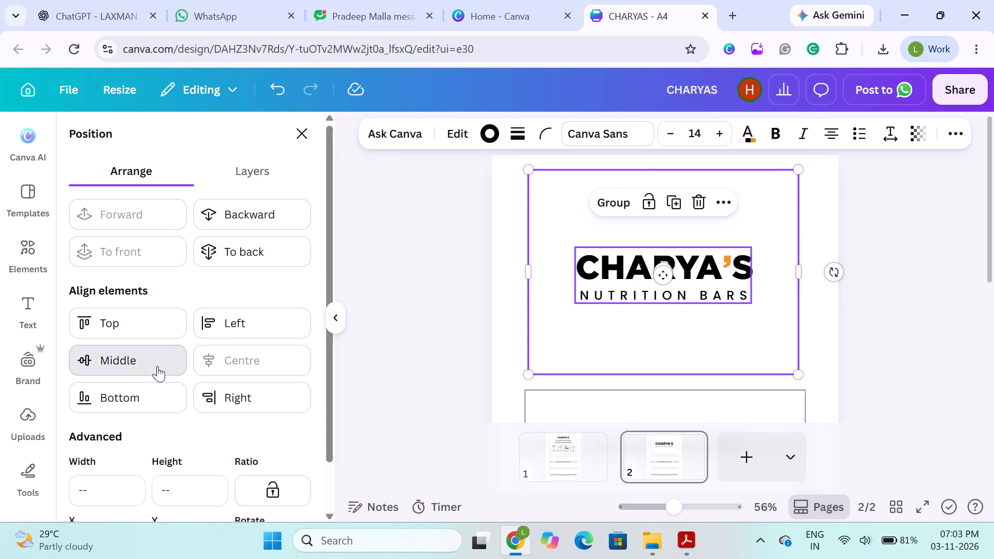
pyautogui.click(410, 262)
pyautogui.click(300, 298)
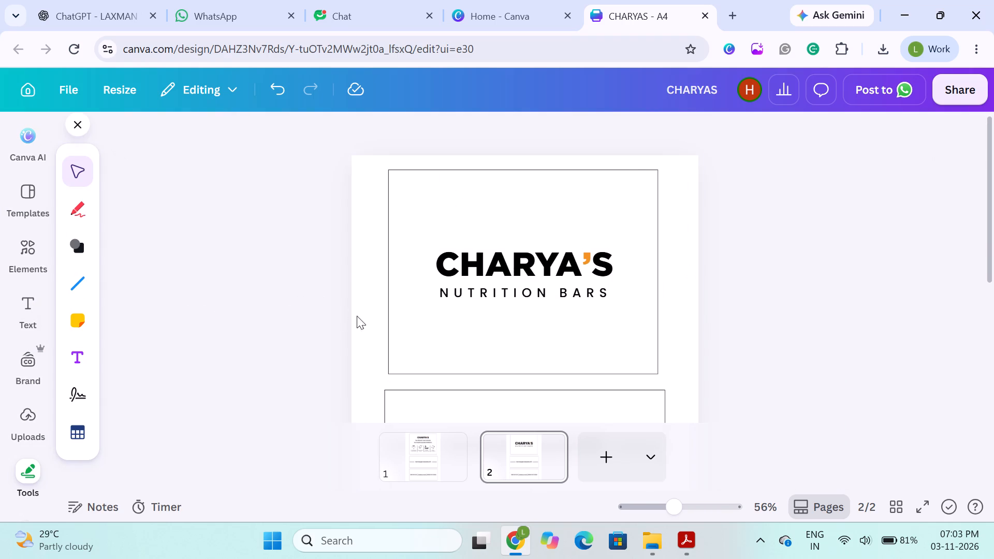
# Delete the two lower frames on page 2 along with their Bar Sample Evaluation Kit and INNOVATION, FORMULATION, MANUFACTURING contents.
pyautogui.scroll(-2, 398, 327)
pyautogui.moveTo(298, 306); pyautogui.dragTo(470, 391)
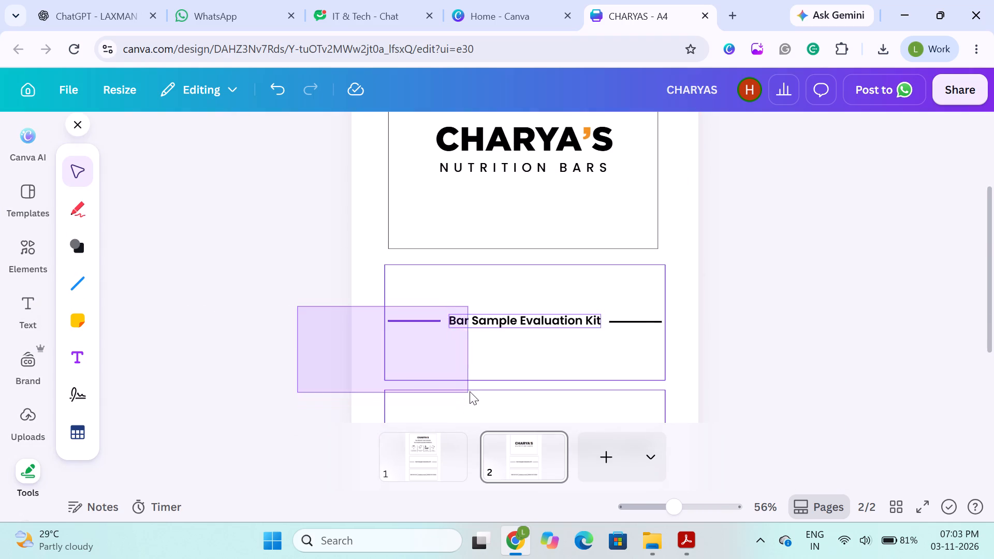
pyautogui.moveTo(470, 391); pyautogui.dragTo(570, 352)
pyautogui.scroll(-2, 470, 391)
pyautogui.press('BackSpace')
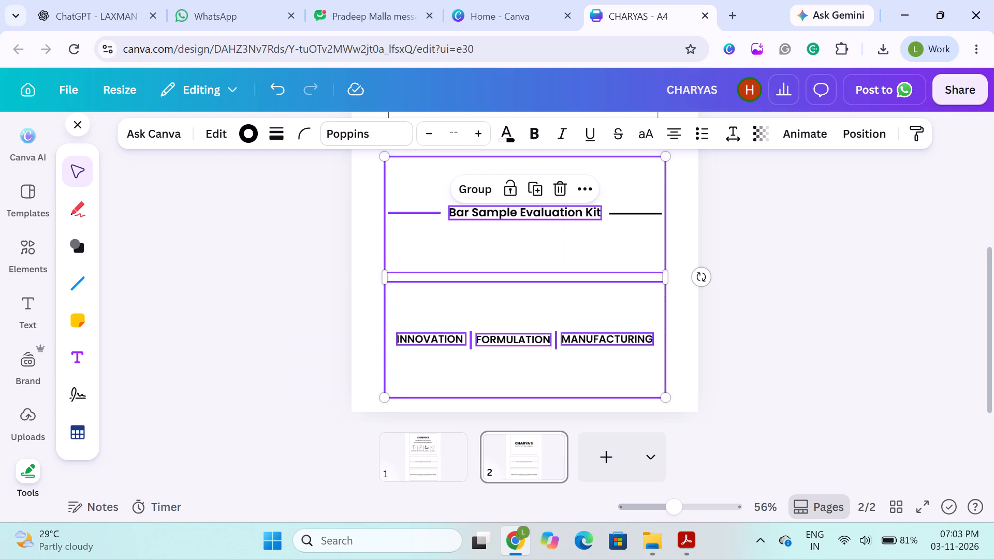
# Group the two lower frames on page 1 together with their texts and divider lines.
pyautogui.click(443, 449)
pyautogui.click(304, 332)
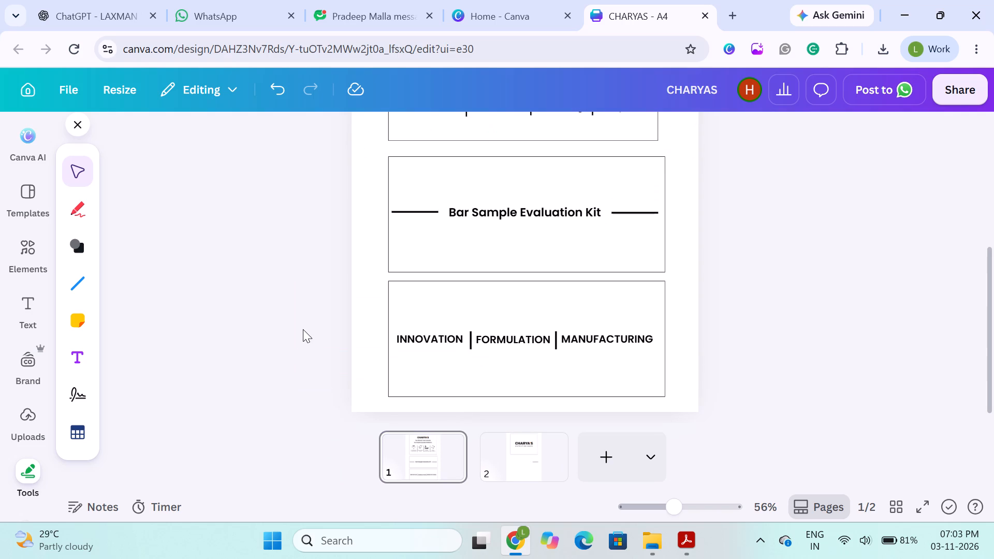
pyautogui.moveTo(309, 193); pyautogui.dragTo(655, 352)
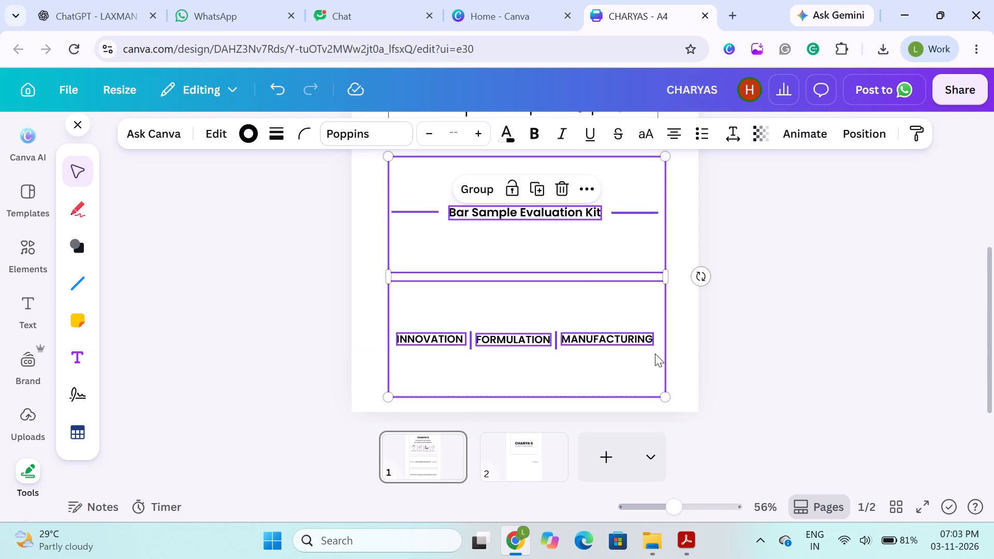
pyautogui.scroll(1, 561, 229)
pyautogui.scroll(-1, 453, 313)
pyautogui.scroll(-2, 472, 359)
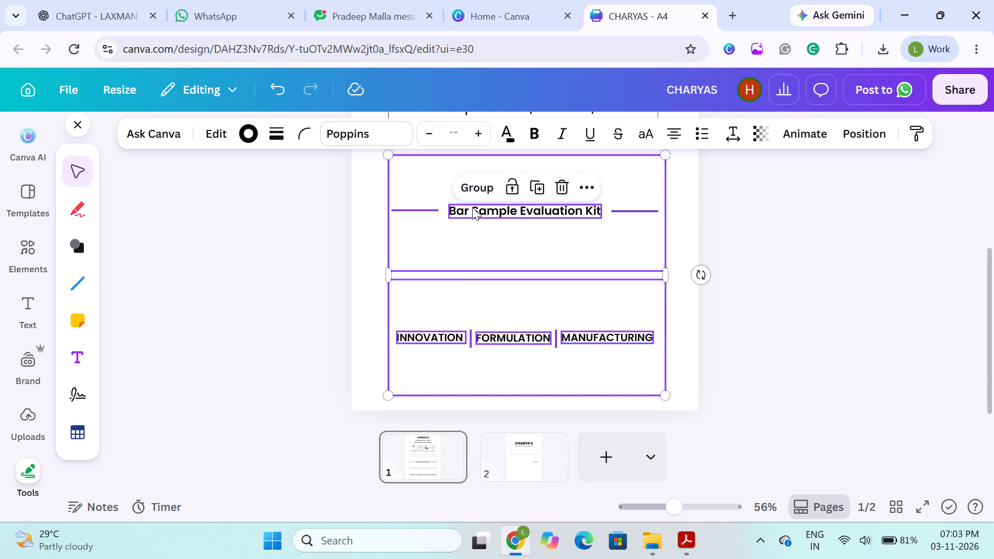
pyautogui.click(472, 183)
pyautogui.click(309, 230)
# Copy the lower group from page 1 onto page 2, deleting the leftover divider line there.
pyautogui.moveTo(256, 219); pyautogui.dragTo(333, 259)
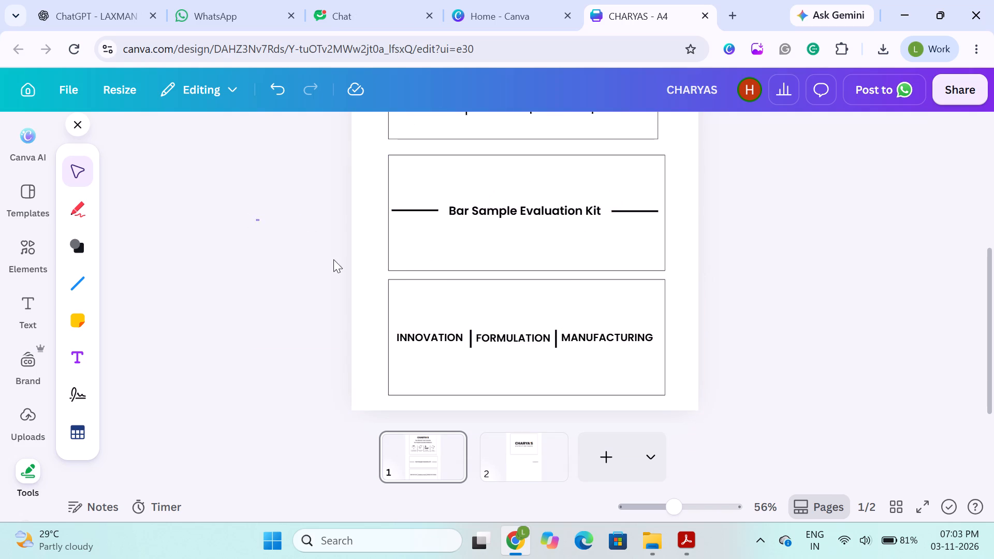
pyautogui.moveTo(333, 259); pyautogui.dragTo(575, 386)
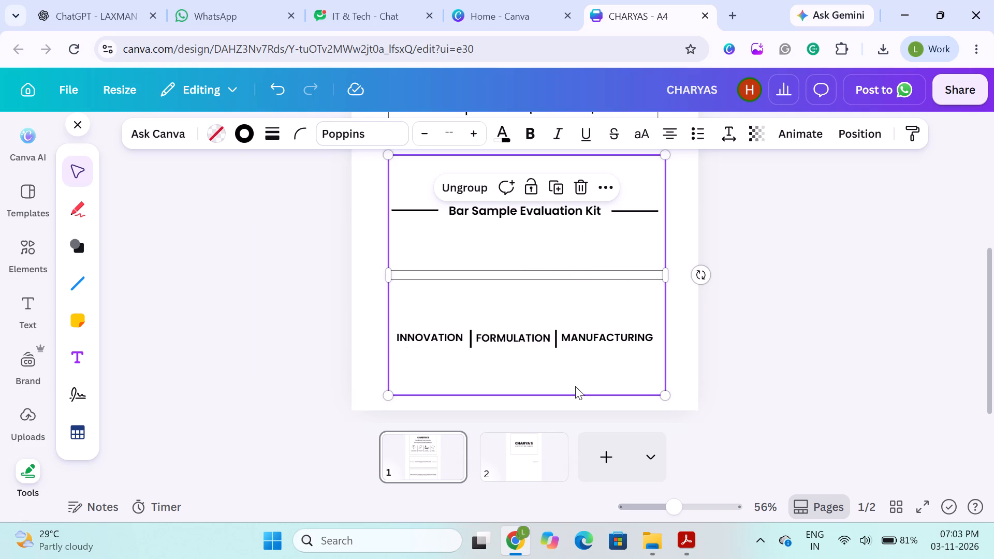
pyautogui.hotkey('ctrl', 'c')
pyautogui.click(496, 447)
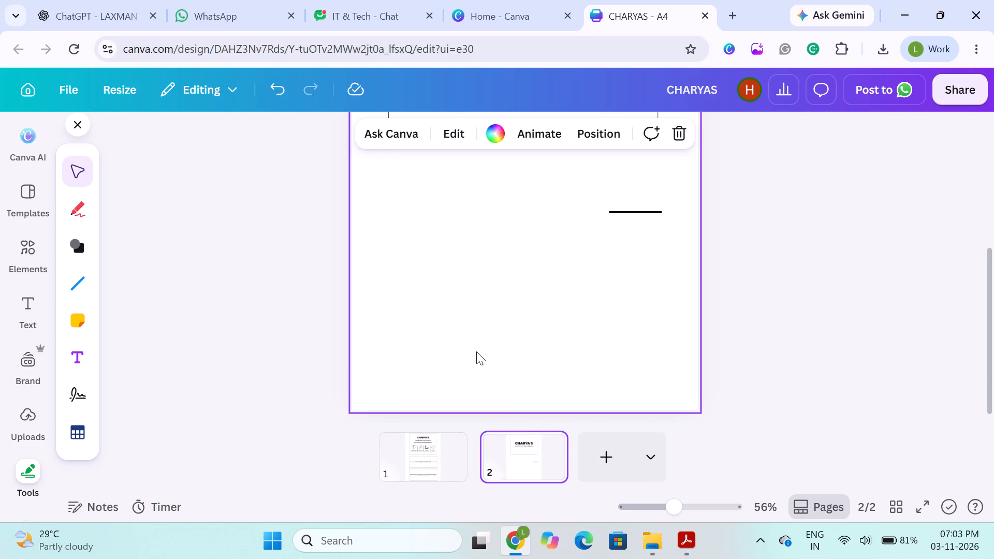
pyautogui.click(635, 210)
pyautogui.press('BackSpace')
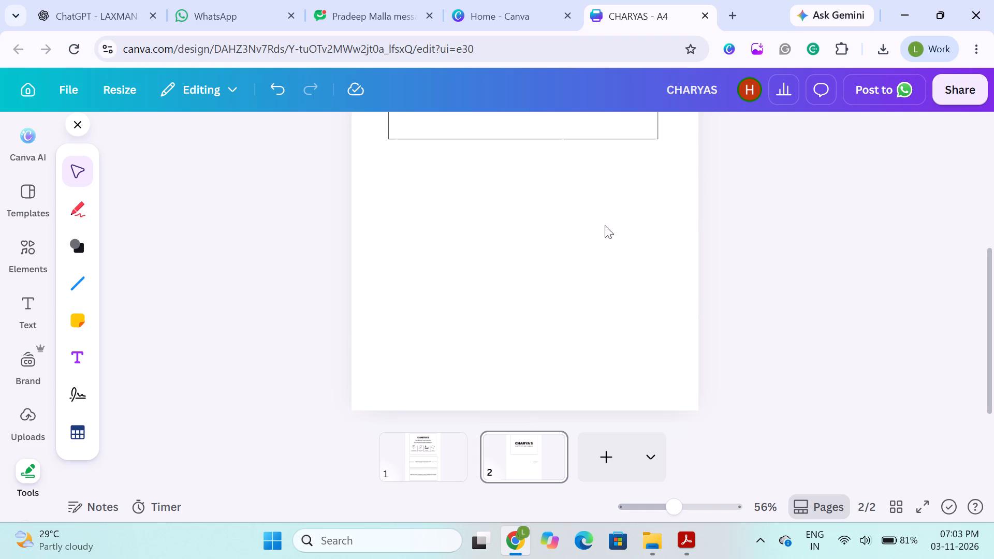
pyautogui.hotkey('ctrl', 'v')
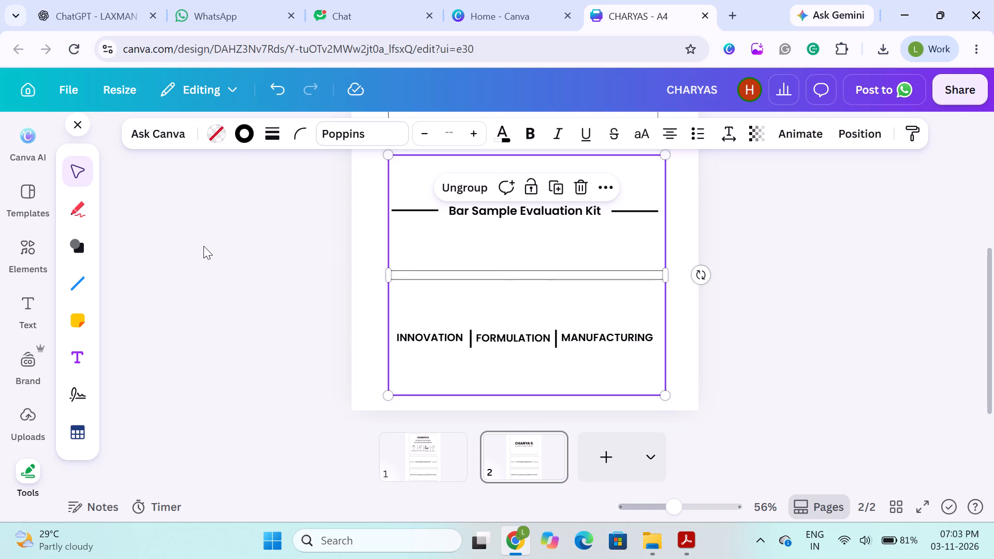
# Centre the pasted lower group horizontally on page 2, keeping it grouped.
pyautogui.click(202, 246)
pyautogui.scroll(1, 203, 246)
pyautogui.moveTo(275, 260); pyautogui.dragTo(571, 387)
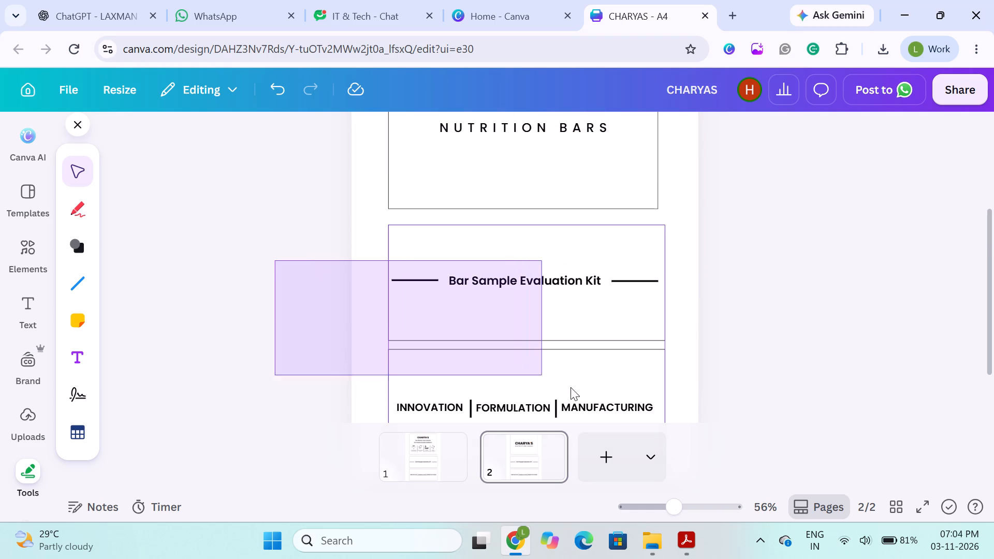
pyautogui.moveTo(571, 387); pyautogui.dragTo(625, 419)
pyautogui.click(880, 124)
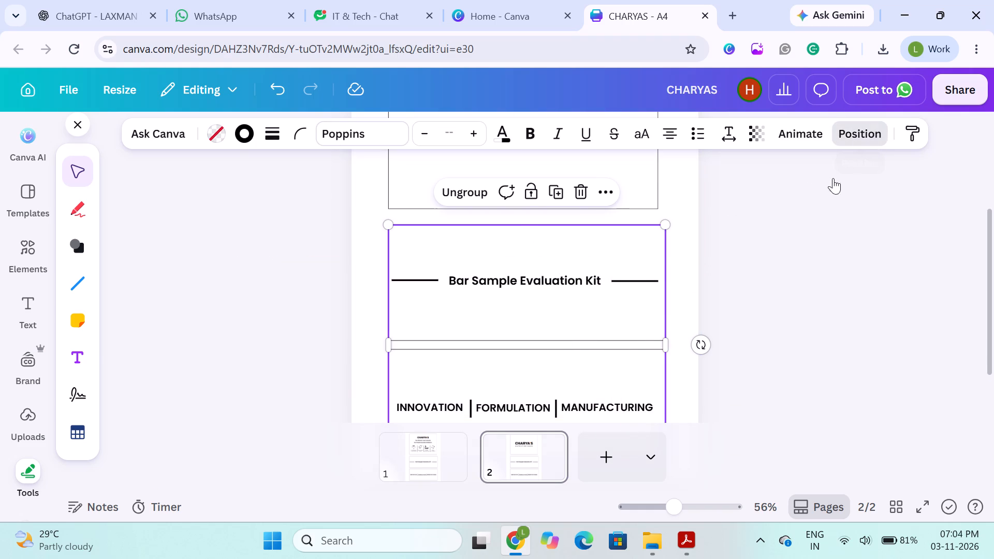
pyautogui.click(209, 357)
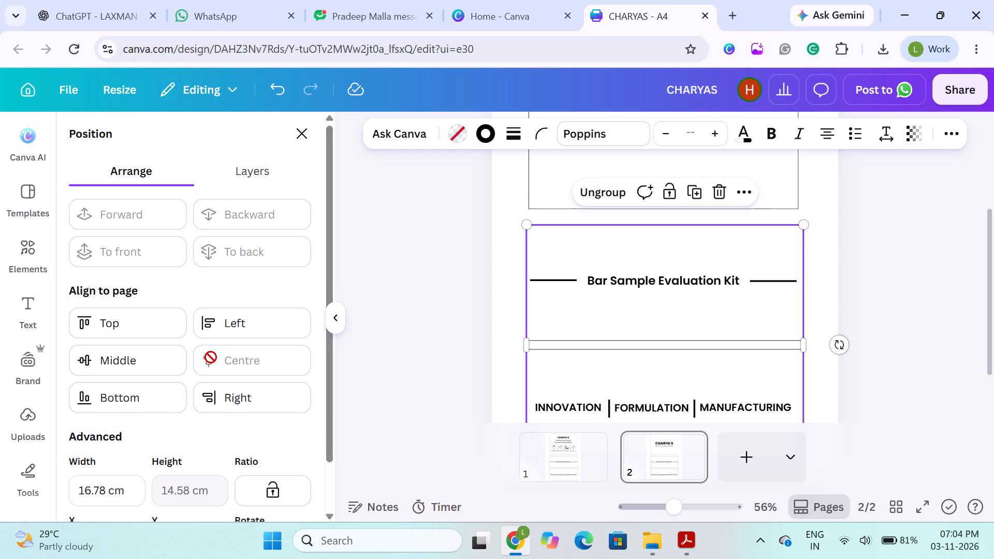
pyautogui.click(440, 329)
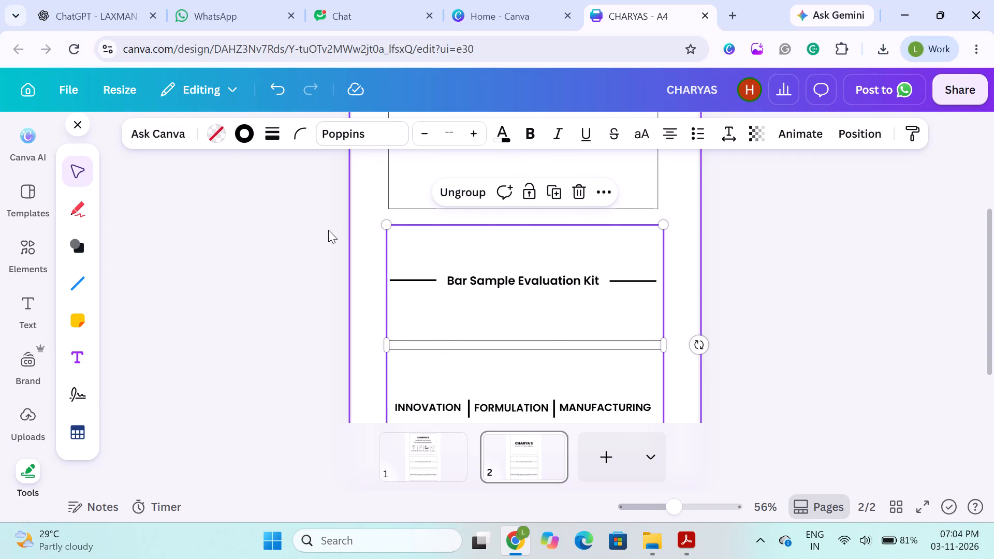
pyautogui.click(437, 187)
pyautogui.hotkey('ctrl', 'z')
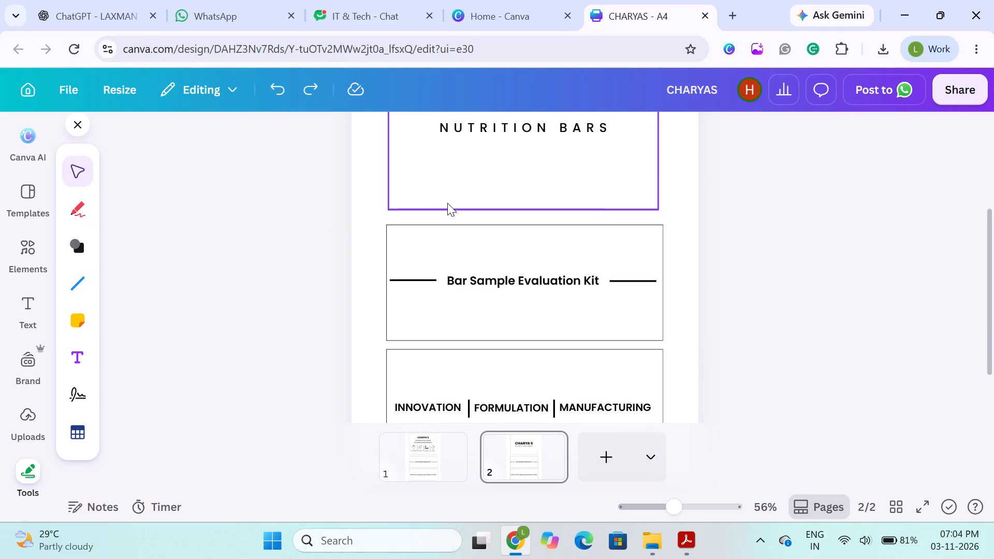
# Centre the top frame horizontally on page 2.
pyautogui.click(401, 191)
pyautogui.click(690, 144)
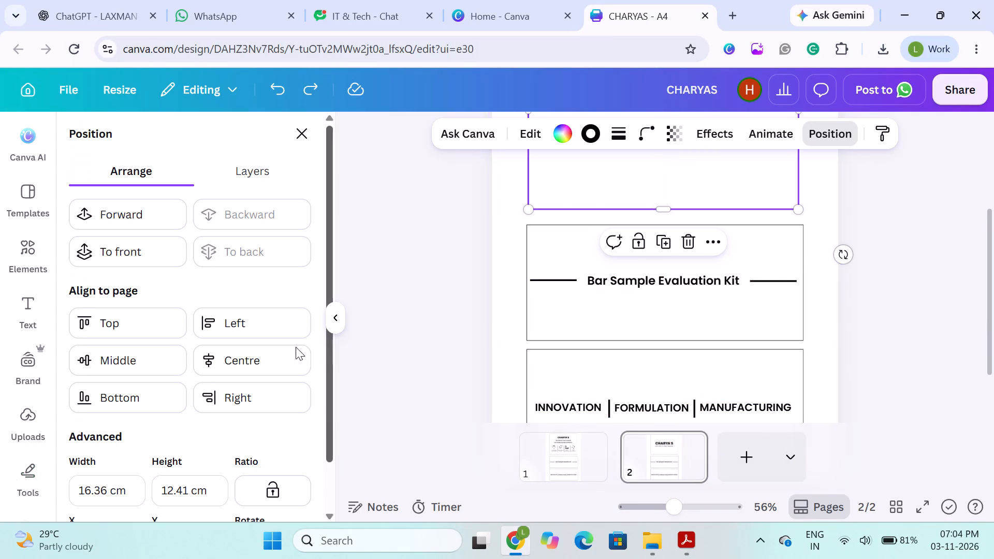
pyautogui.click(279, 355)
pyautogui.click(412, 295)
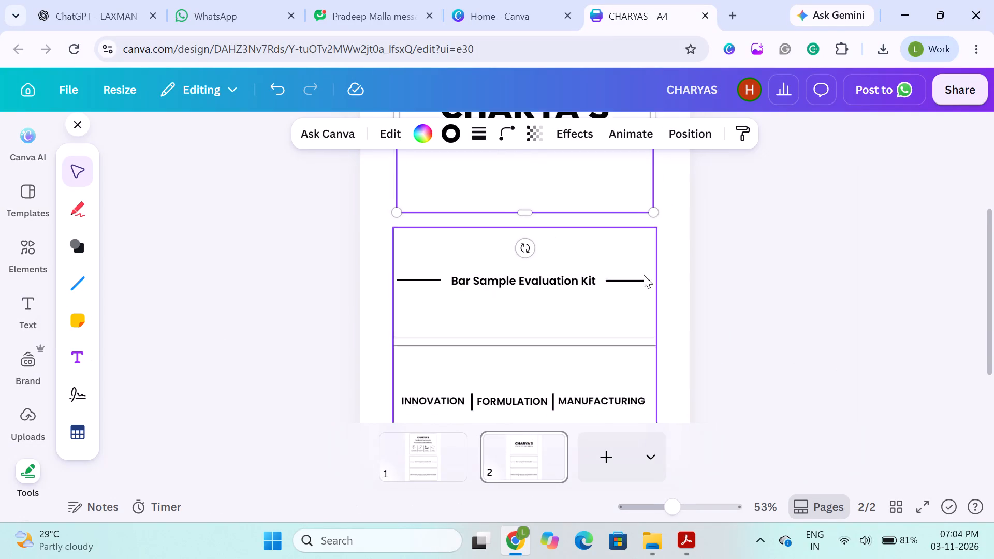
pyautogui.click(719, 299)
# Centre-align the top frame, brand text and lower group on page 2 with each other and group them all.
pyautogui.scroll(1, 411, 200)
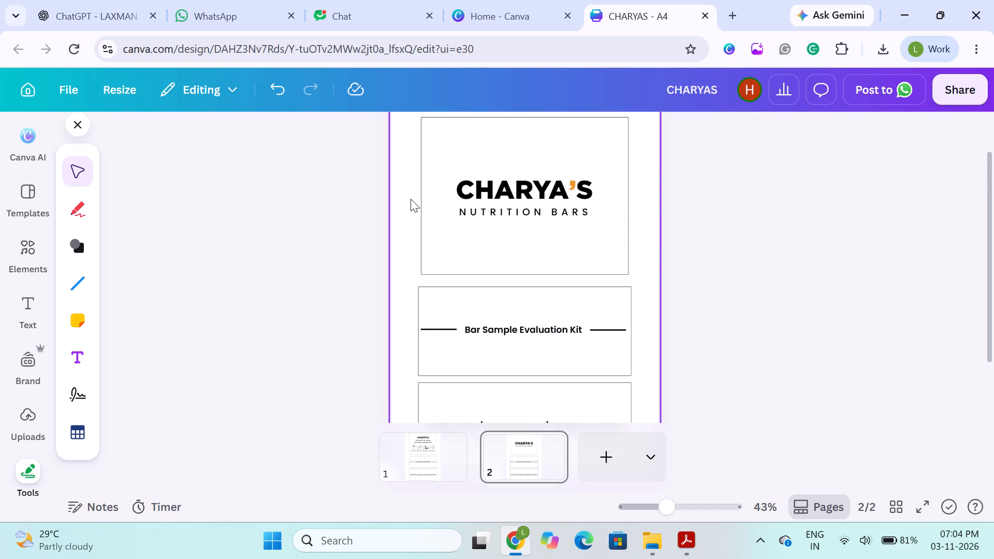
pyautogui.moveTo(371, 163); pyautogui.dragTo(546, 350)
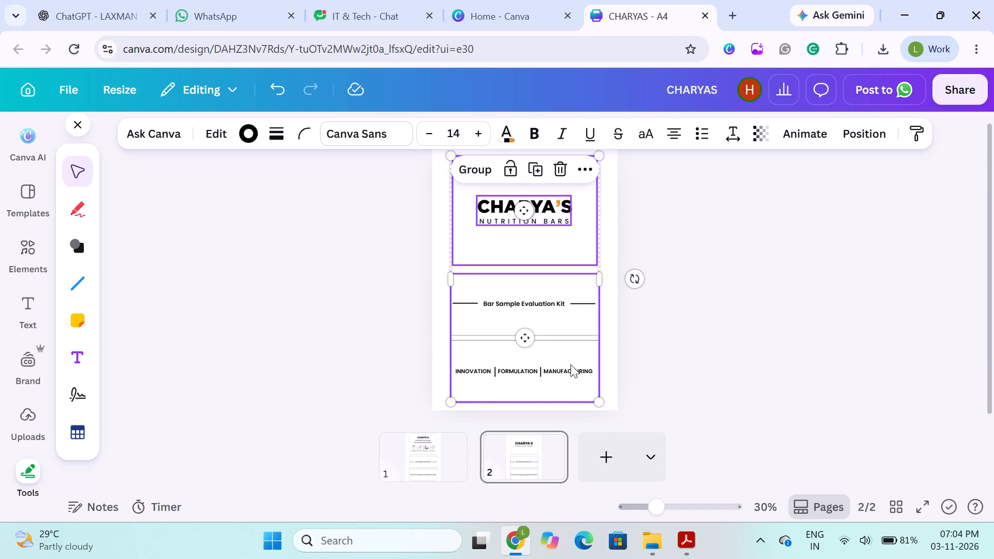
pyautogui.click(864, 128)
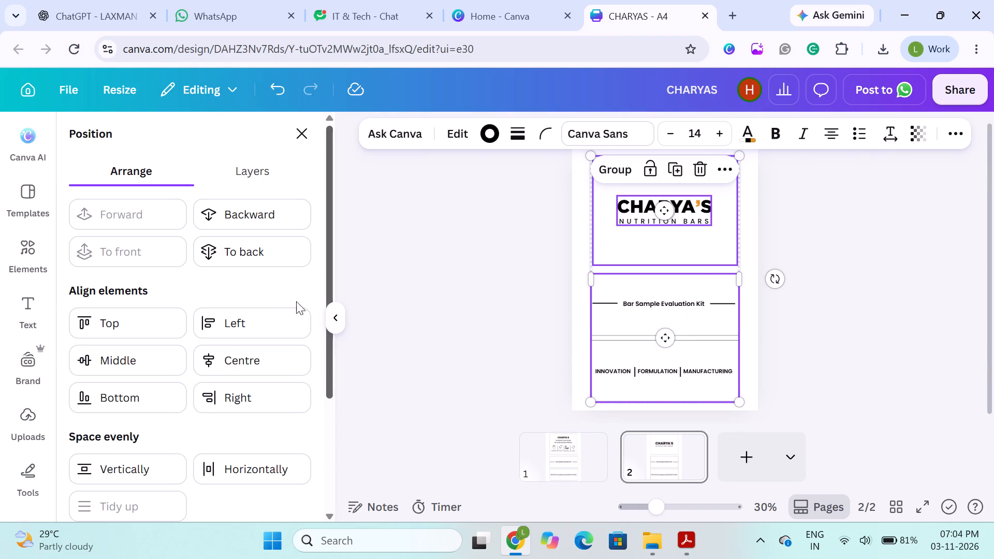
pyautogui.click(221, 358)
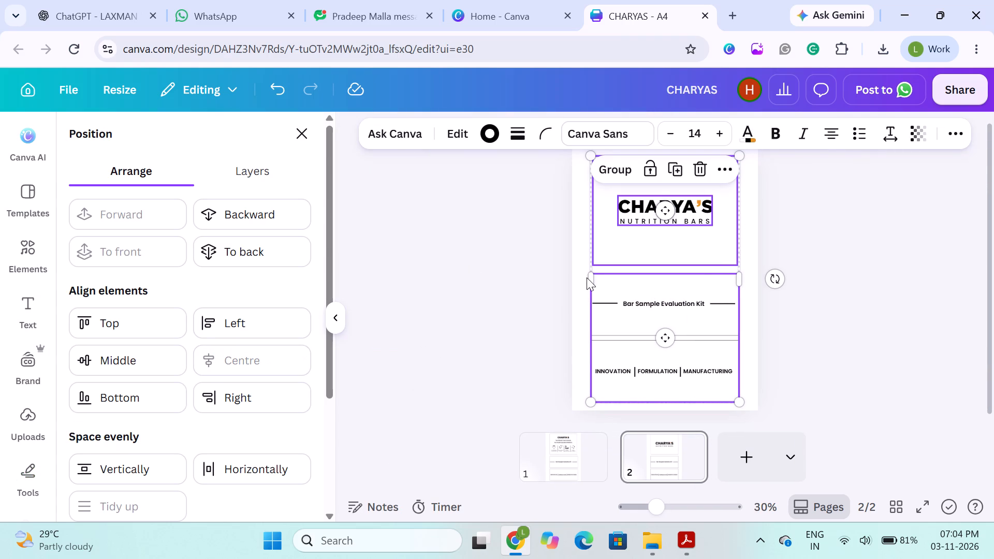
pyautogui.click(612, 166)
pyautogui.click(532, 233)
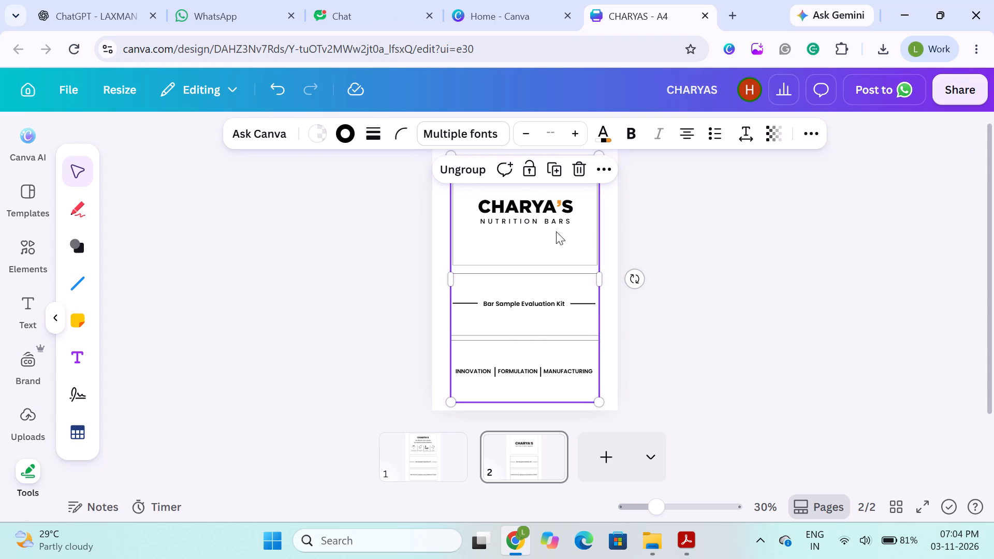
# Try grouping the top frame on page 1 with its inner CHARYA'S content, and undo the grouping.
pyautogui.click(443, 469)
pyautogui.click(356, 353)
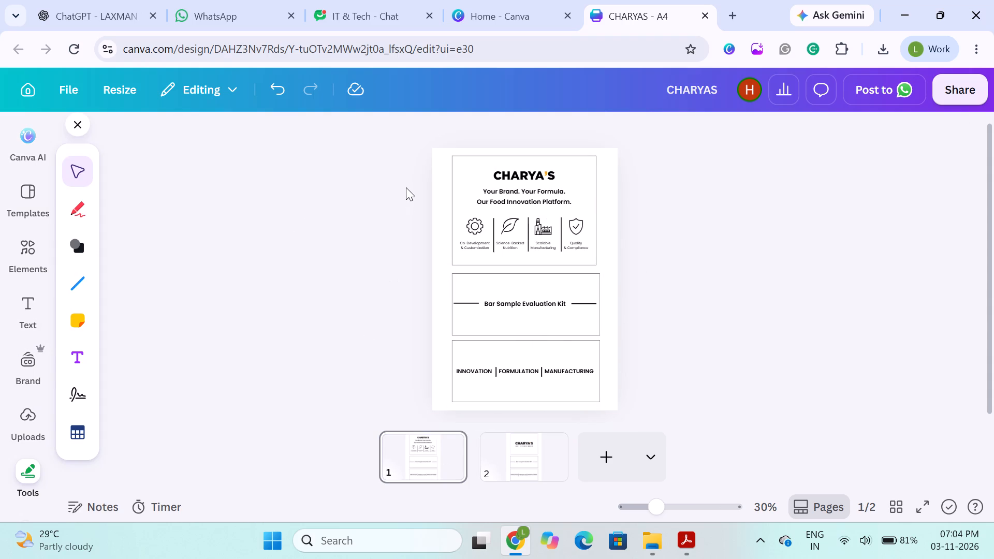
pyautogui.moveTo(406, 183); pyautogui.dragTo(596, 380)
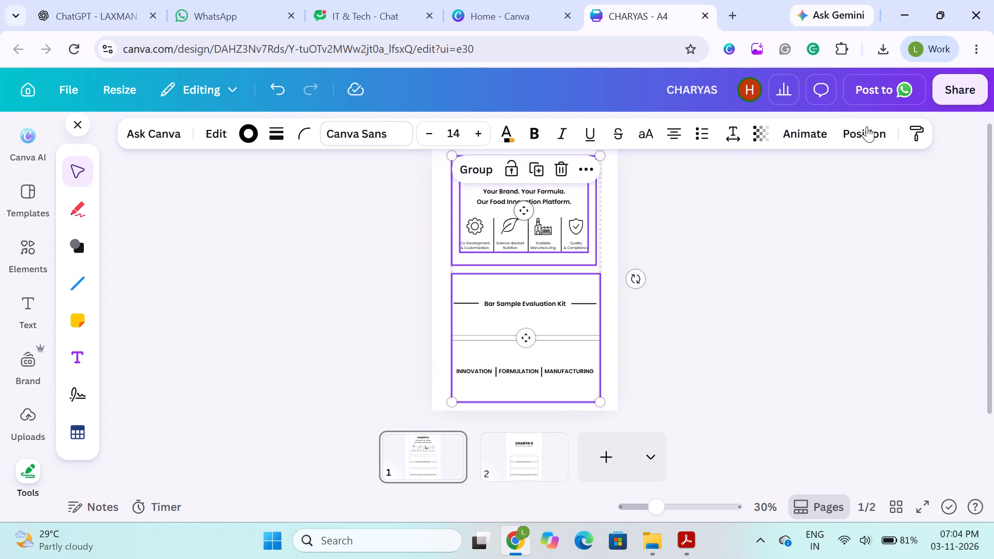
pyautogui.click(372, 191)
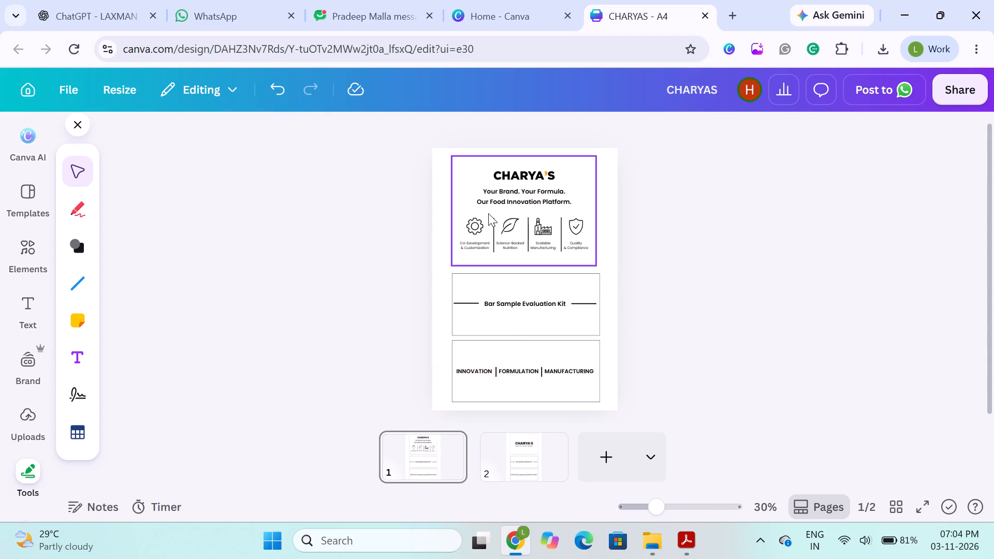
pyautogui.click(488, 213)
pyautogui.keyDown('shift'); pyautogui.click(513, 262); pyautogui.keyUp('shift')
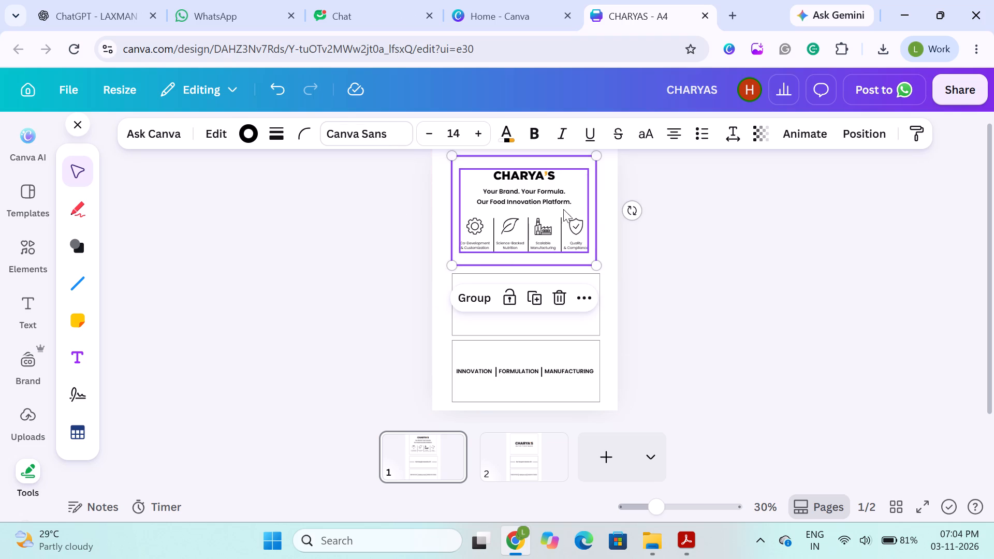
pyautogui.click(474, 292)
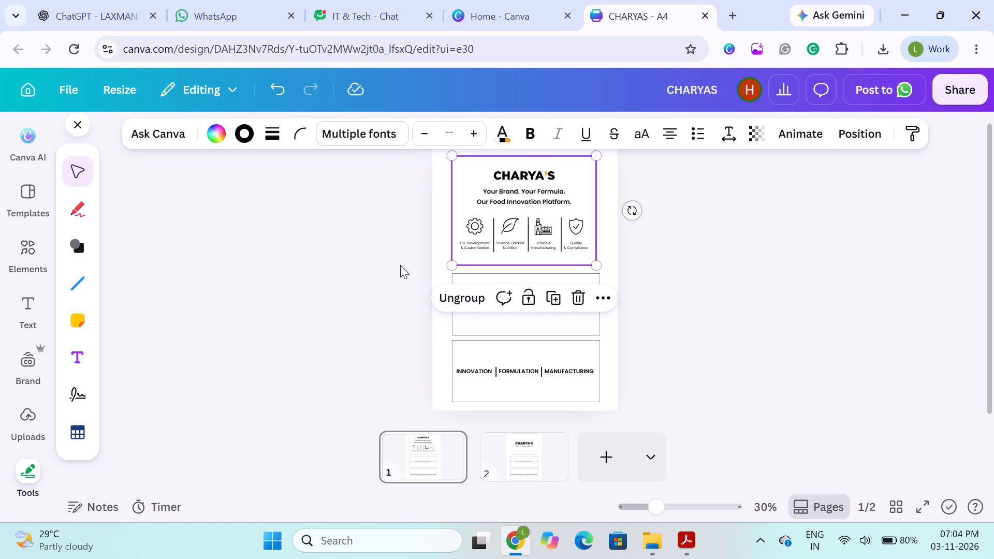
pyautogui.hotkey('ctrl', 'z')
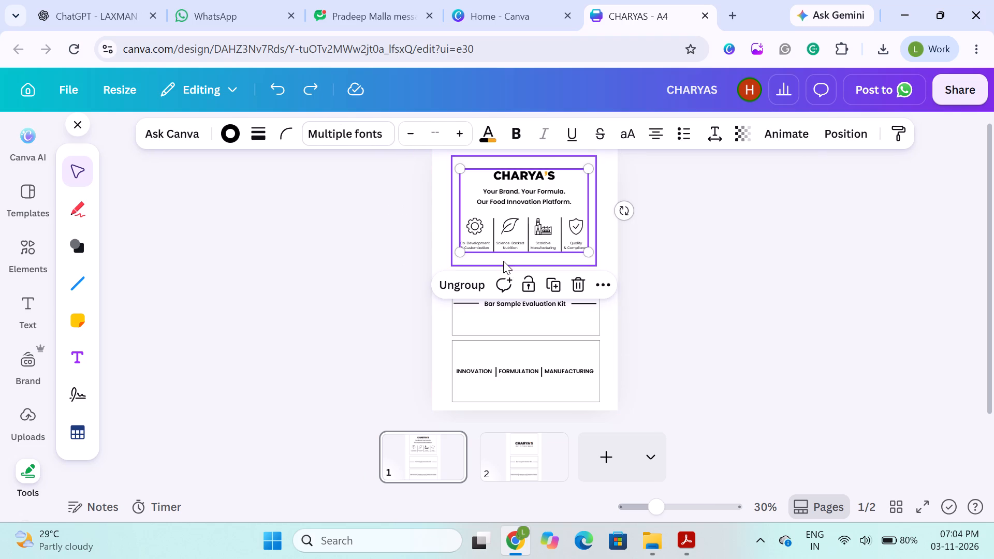
# Check the alignment of page 1's top frame with its inner CHARYA'S content and group the two together.
pyautogui.keyDown('shift'); pyautogui.click(503, 261); pyautogui.keyUp('shift')
pyautogui.click(849, 135)
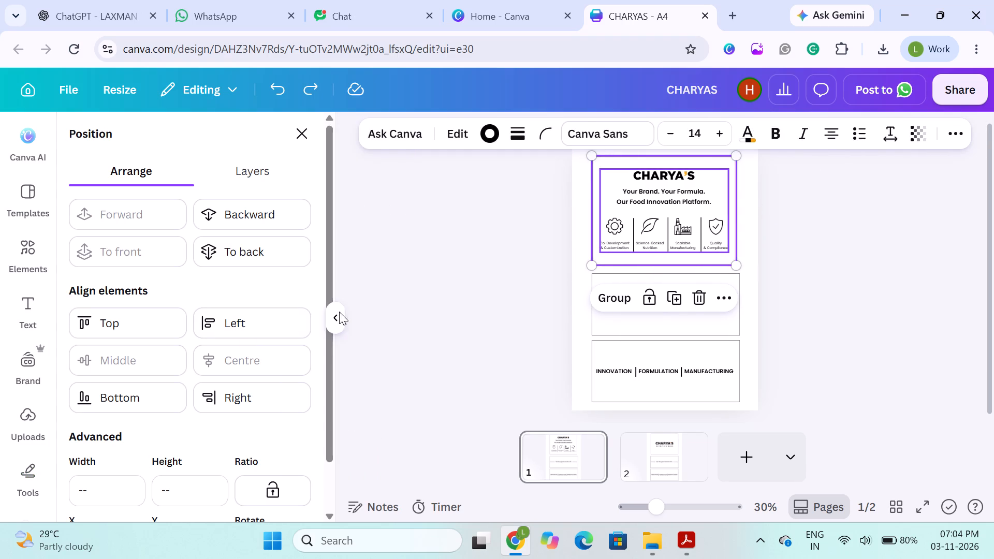
pyautogui.click(438, 253)
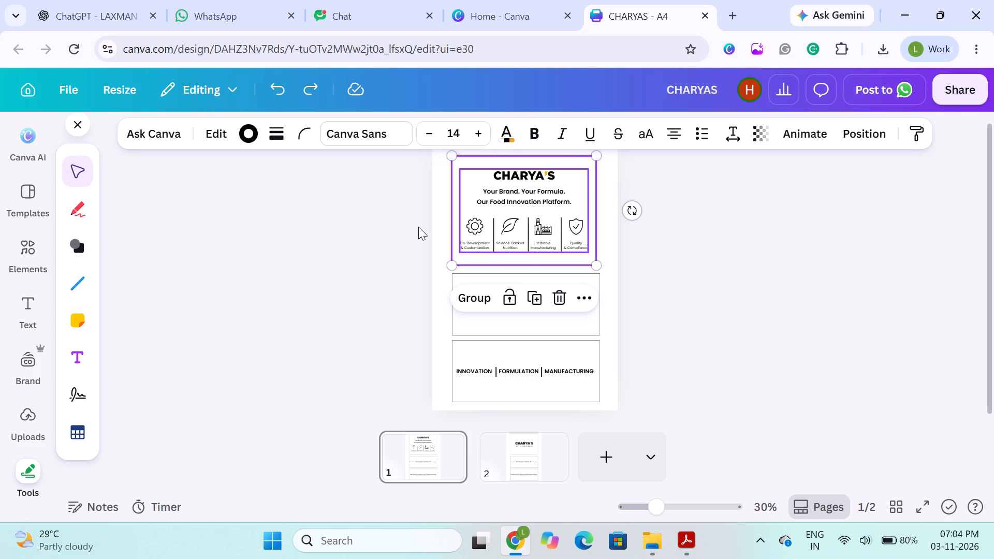
pyautogui.click(486, 297)
pyautogui.click(400, 245)
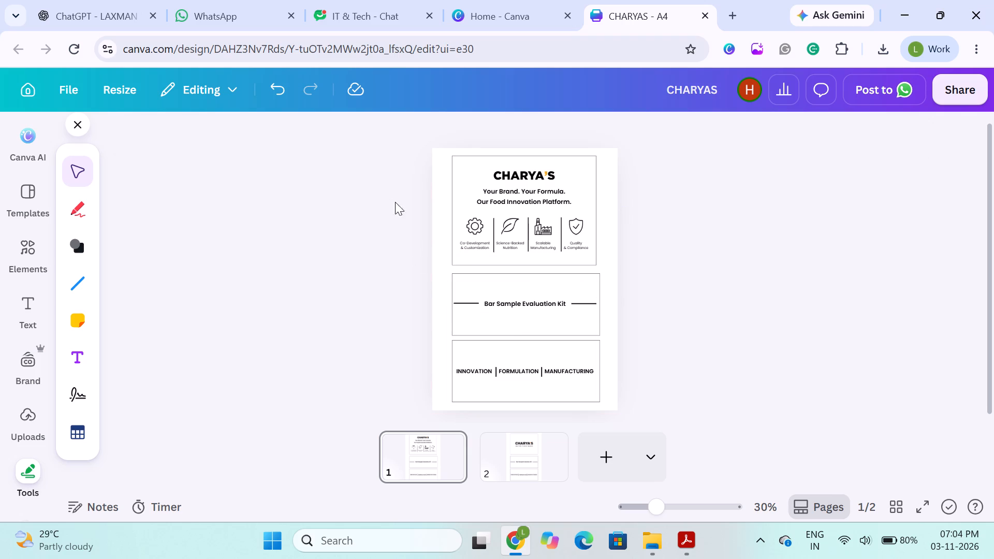
# Centre-align page 1's top group and lower group with each other, group them, and check that page 2's content is grouped.
pyautogui.moveTo(401, 212); pyautogui.dragTo(545, 410)
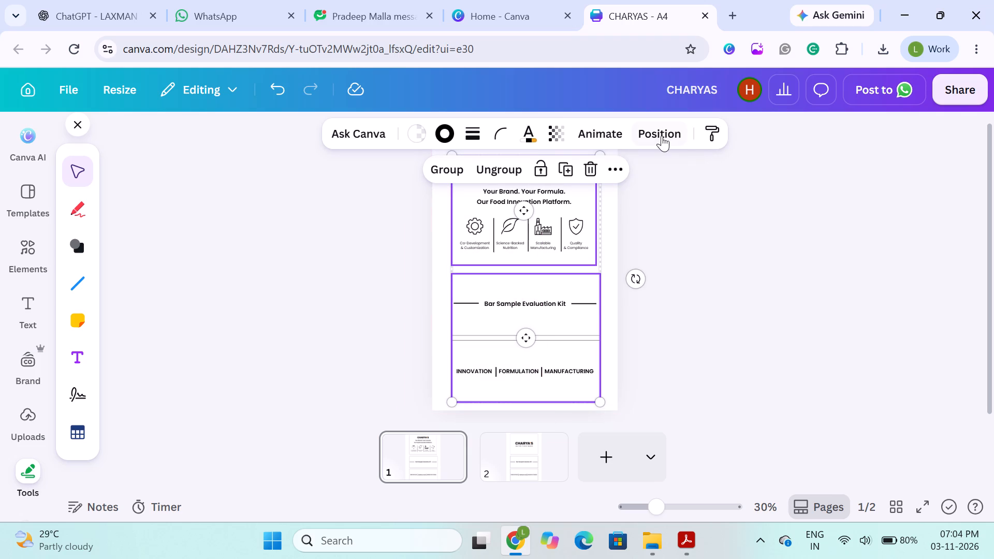
pyautogui.click(662, 136)
pyautogui.click(250, 365)
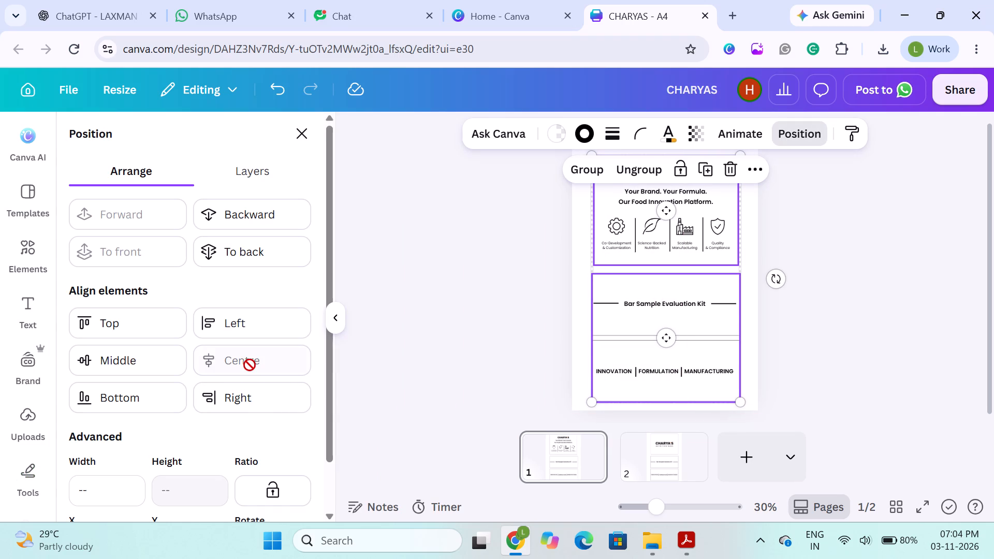
pyautogui.click(442, 373)
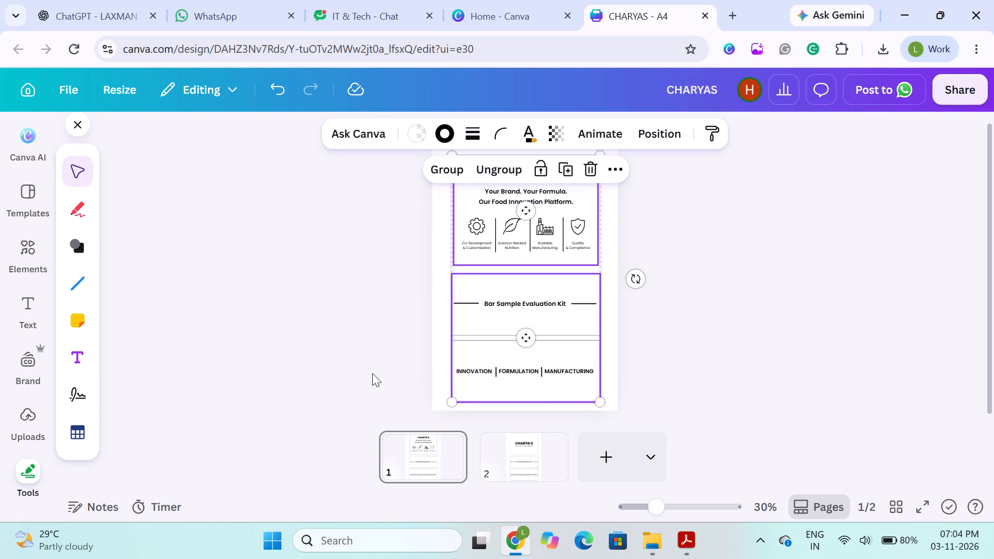
pyautogui.click(364, 371)
pyautogui.click(757, 325)
pyautogui.moveTo(381, 192); pyautogui.dragTo(406, 224)
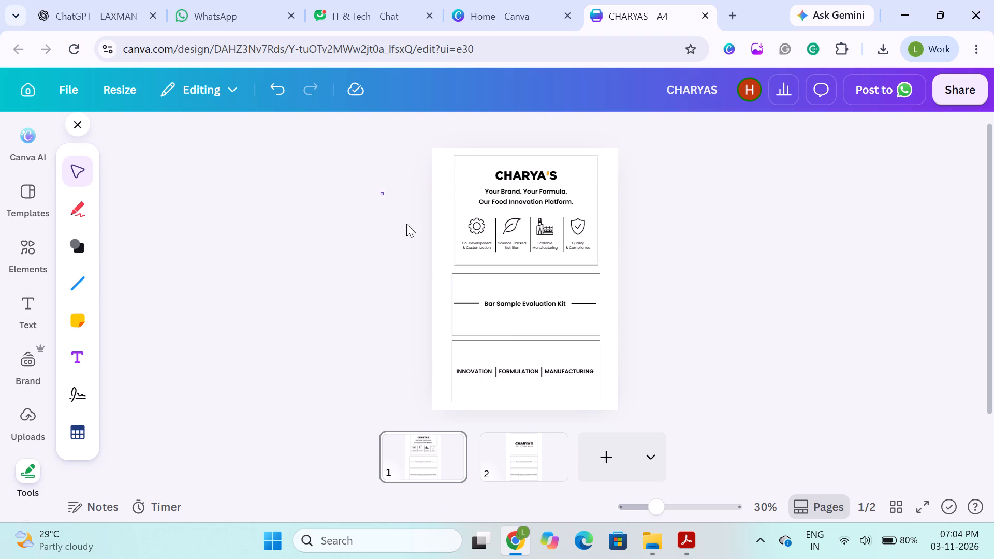
pyautogui.moveTo(406, 224); pyautogui.dragTo(570, 344)
pyautogui.click(443, 173)
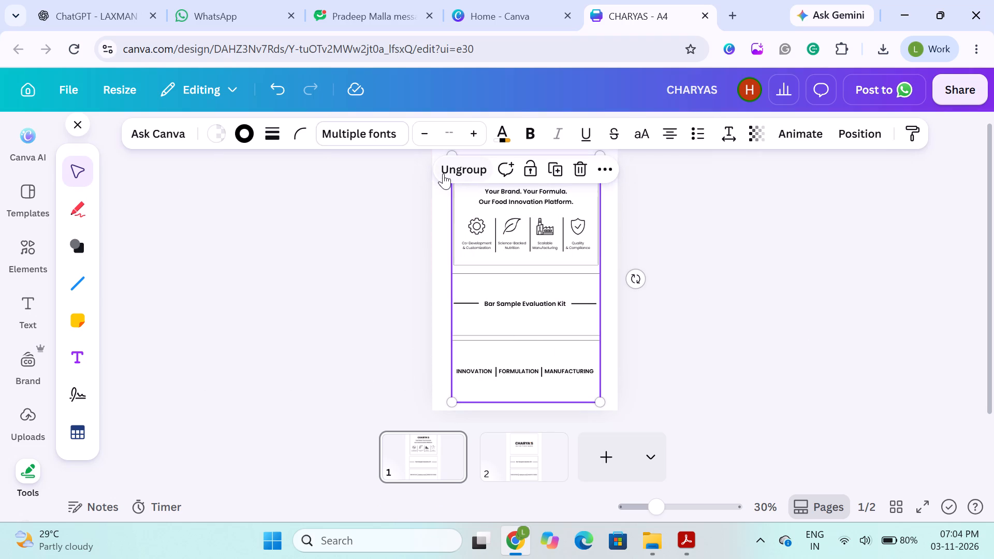
pyautogui.click(347, 231)
pyautogui.click(519, 468)
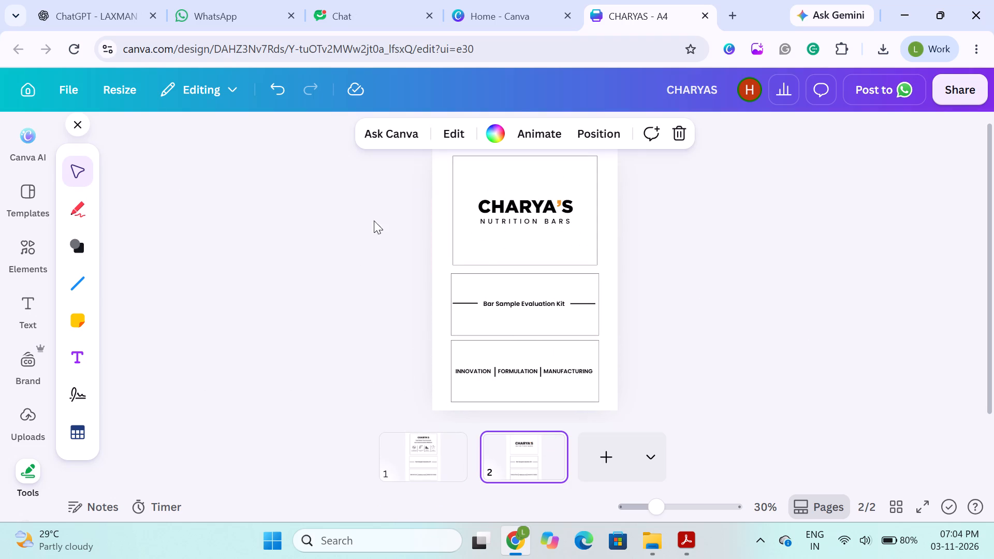
pyautogui.moveTo(368, 213); pyautogui.dragTo(516, 336)
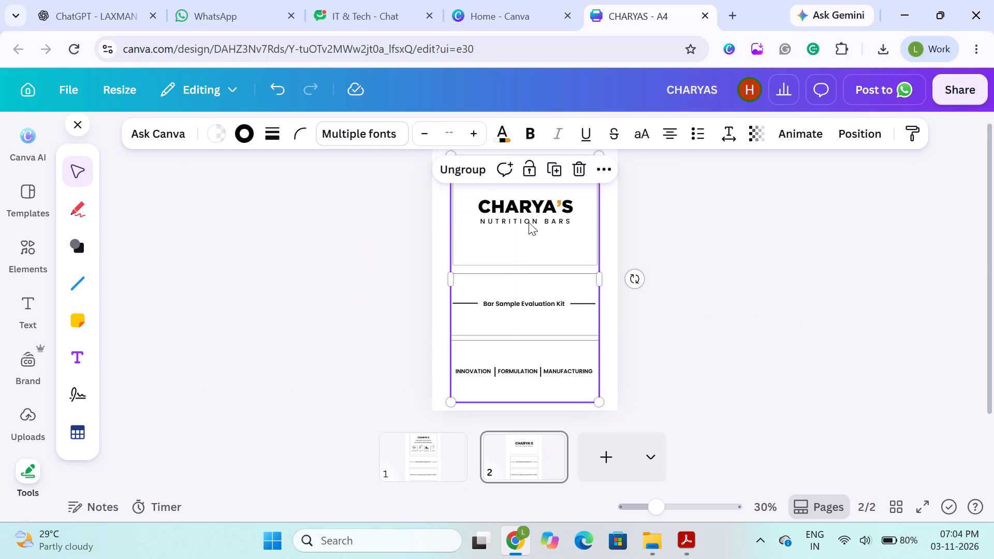
pyautogui.click(710, 235)
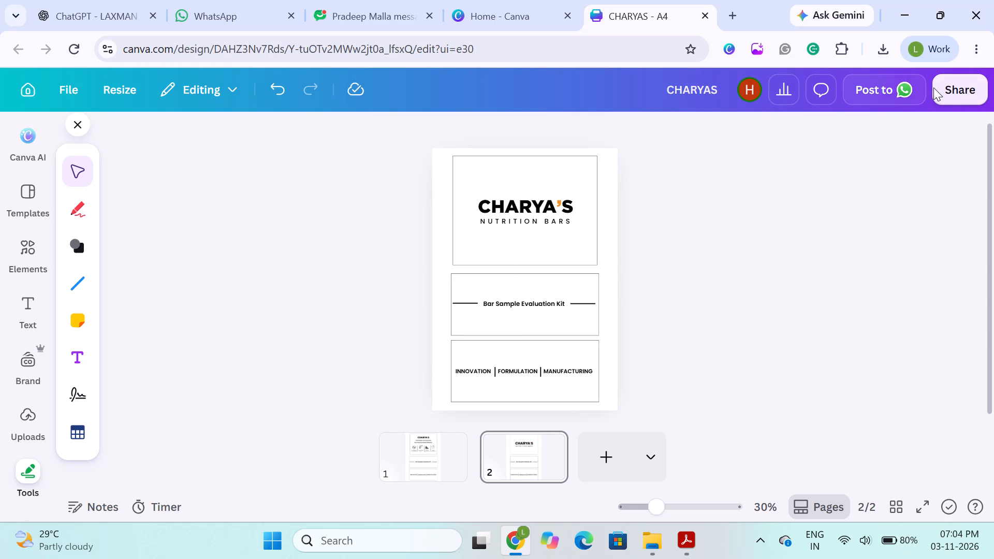
# Open the design's sharing options, and switch to Adobe Acrobat to close its window.
pyautogui.click(939, 87)
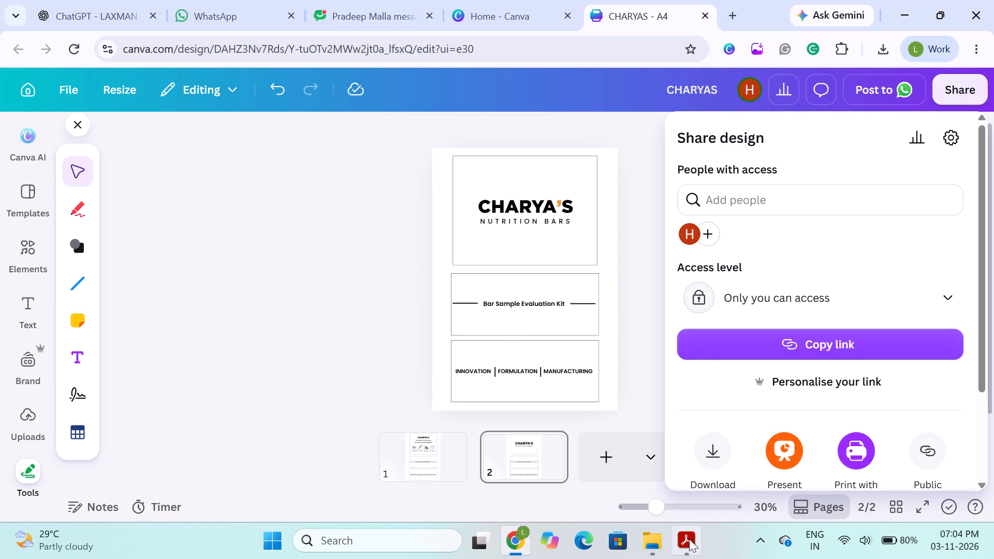
pyautogui.click(689, 539)
pyautogui.click(984, 14)
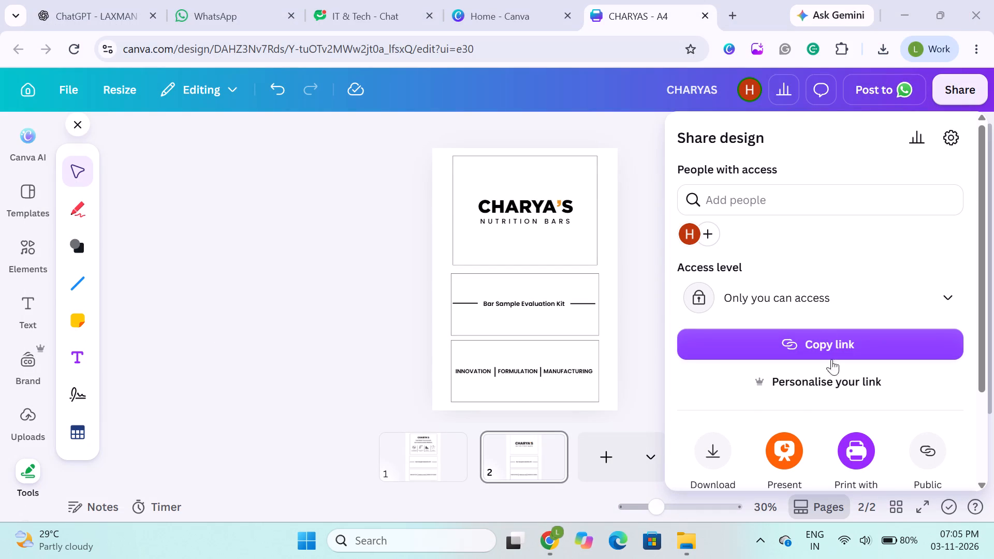
# Open the design's PDF Print download settings and select all pages for the export.
pyautogui.click(708, 446)
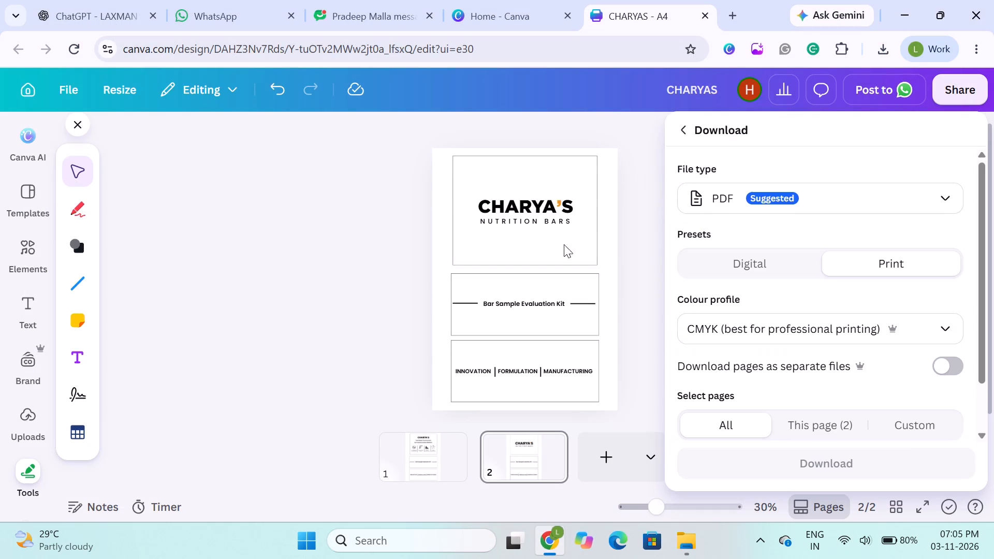
pyautogui.scroll(-1, 753, 330)
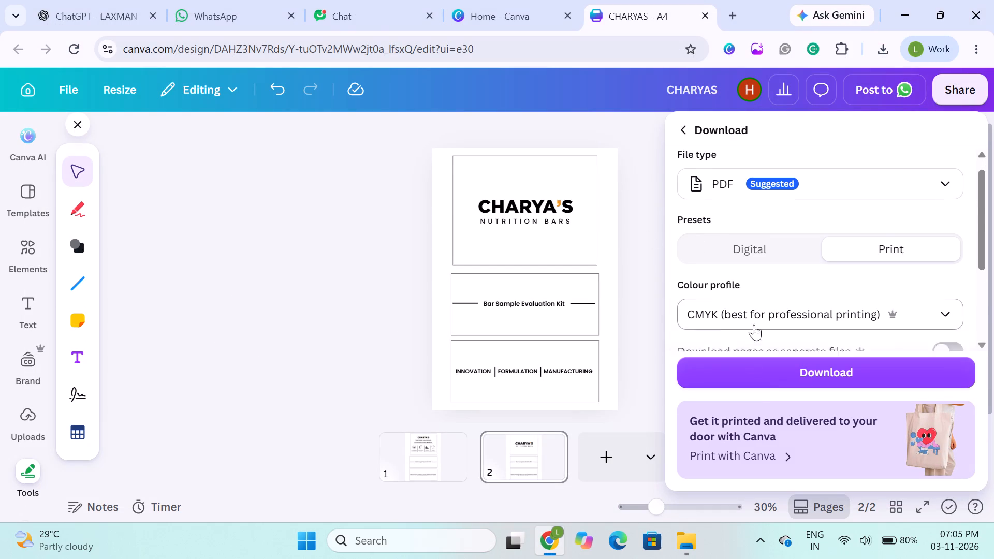
pyautogui.scroll(-1, 754, 325)
pyautogui.click(805, 295)
pyautogui.click(722, 282)
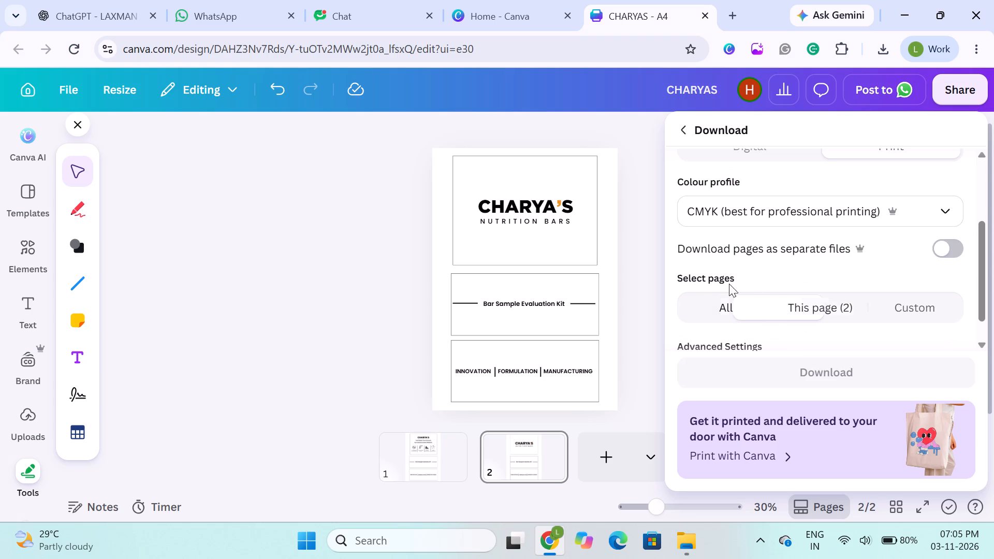
# Switch to File Explorer and delete the old CHARYAS PDF from the Downloads folder.
pyautogui.click(678, 548)
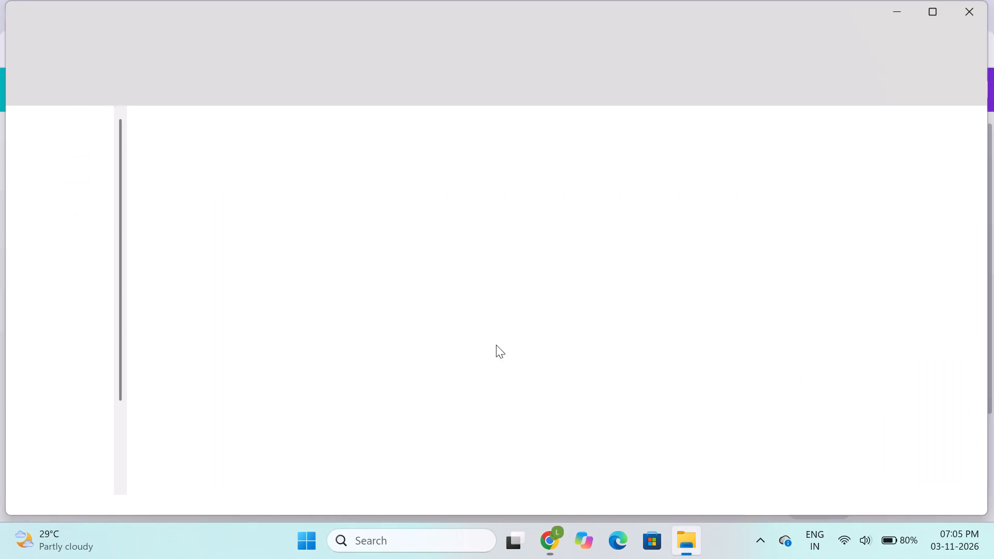
pyautogui.click(200, 195)
pyautogui.press('BackSpace')
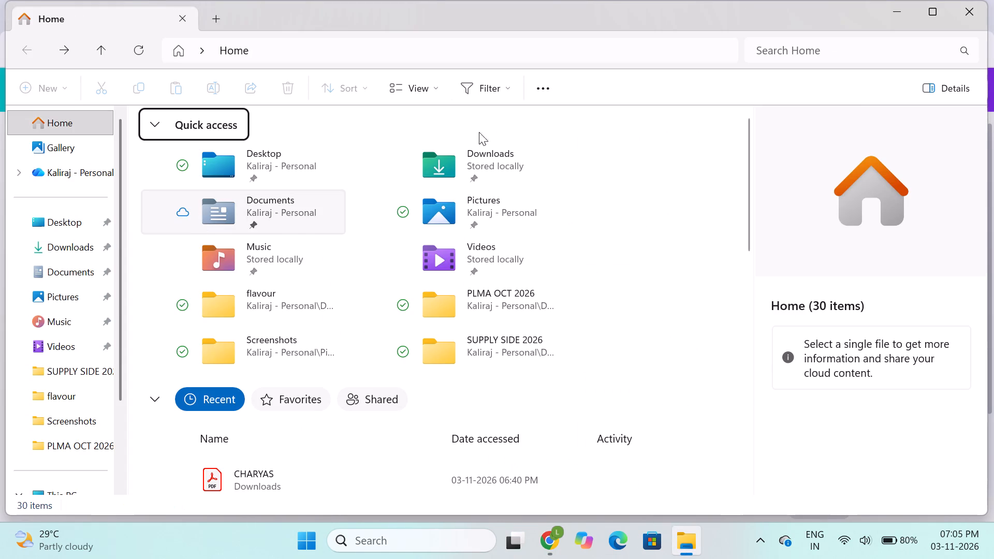
pyautogui.click(491, 159)
pyautogui.click(491, 159)
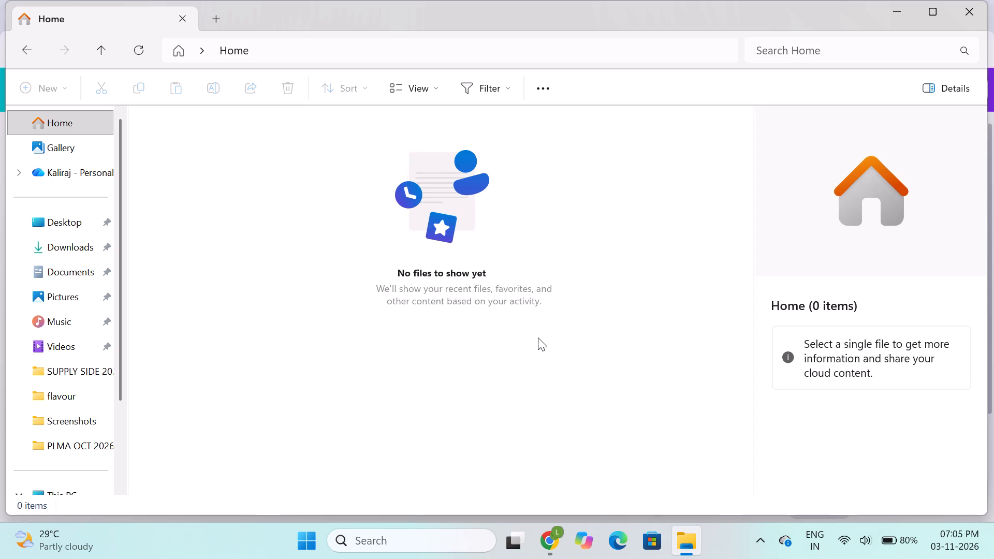
pyautogui.scroll(1, 565, 379)
pyautogui.doubleClick(436, 154)
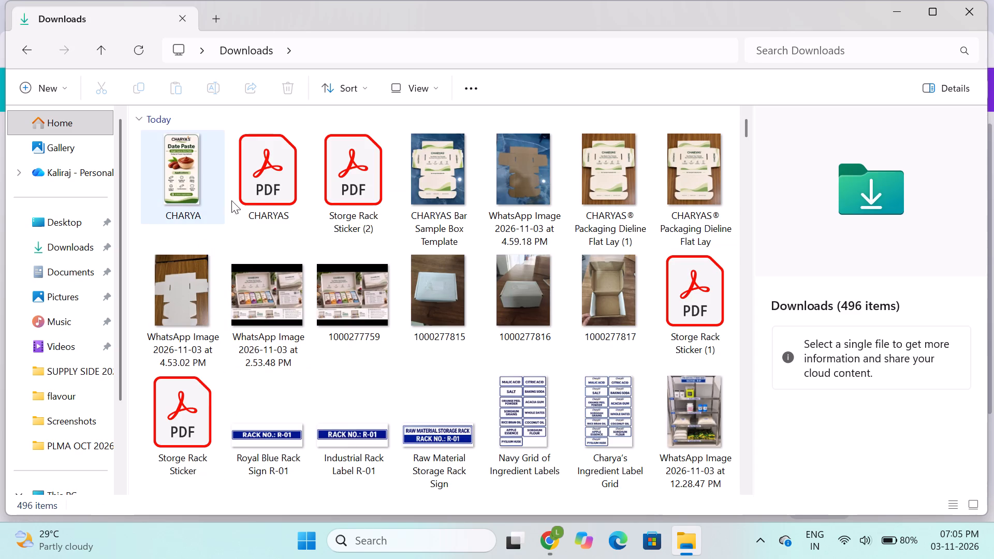
pyautogui.click(257, 196)
pyautogui.press('Delete')
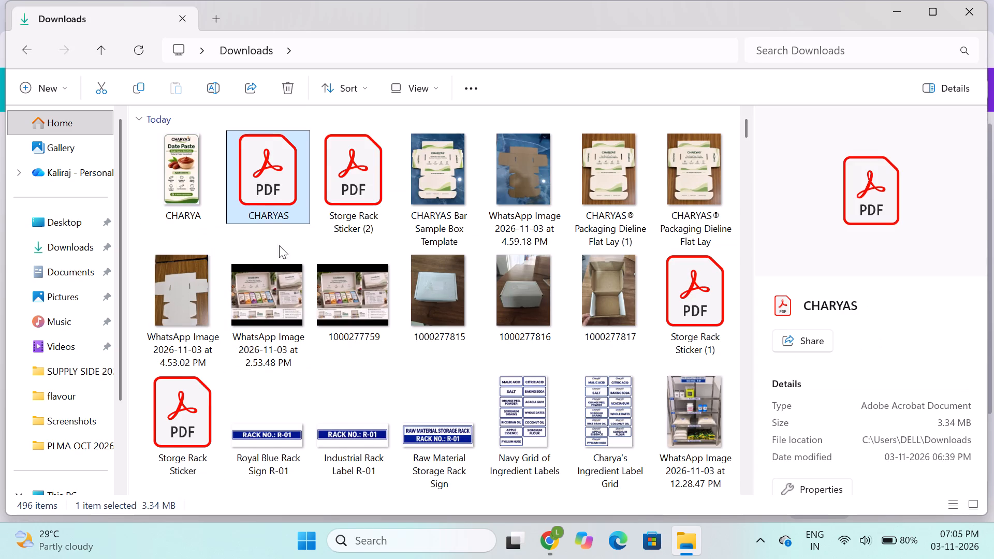
# Switch back to Canva and download all pages of the design as a print PDF with the CMYK colour profile.
pyautogui.click(548, 525)
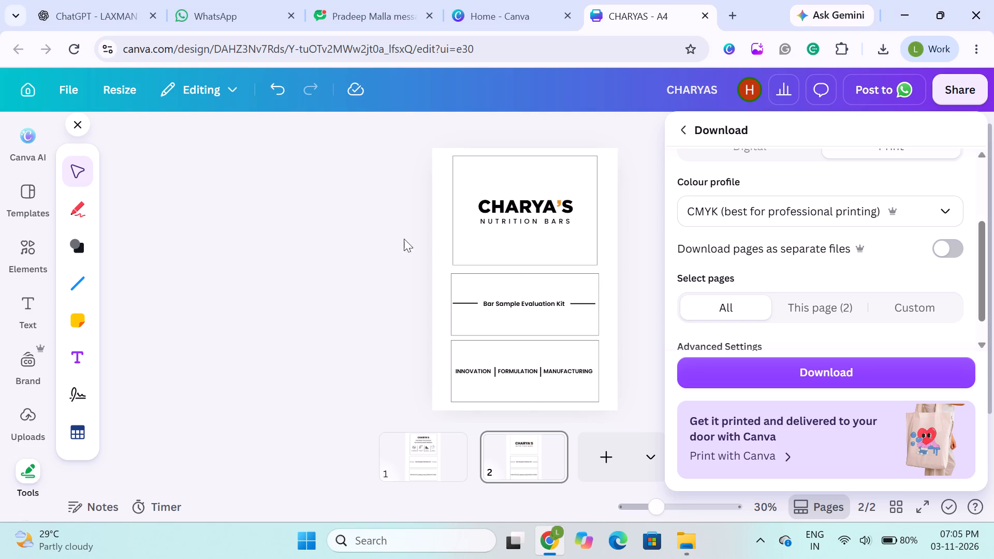
pyautogui.scroll(-4, 808, 231)
pyautogui.scroll(1, 827, 373)
pyautogui.click(827, 373)
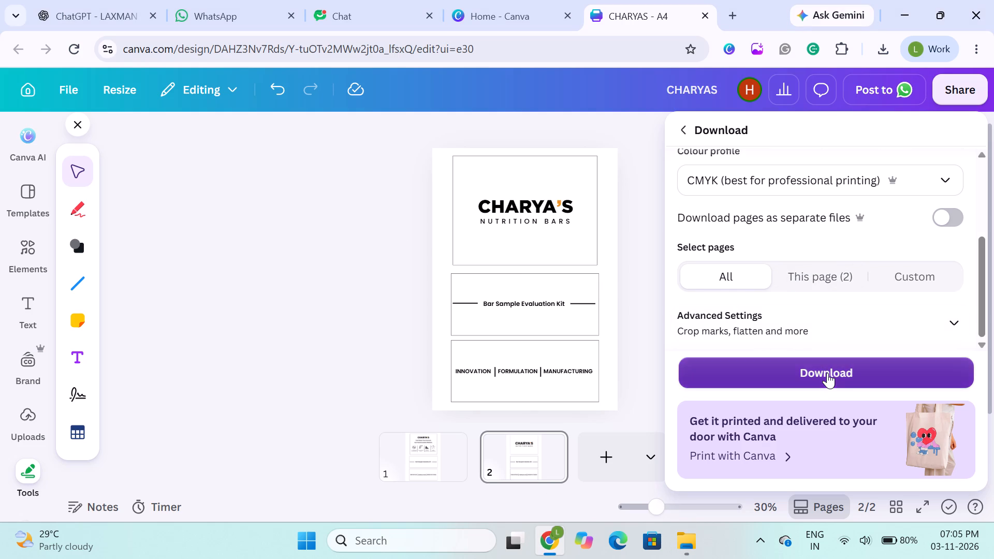
# Switch to the Downloads folder and look for the newly downloaded CHARYAS PDF.
pyautogui.click(706, 551)
pyautogui.click(687, 554)
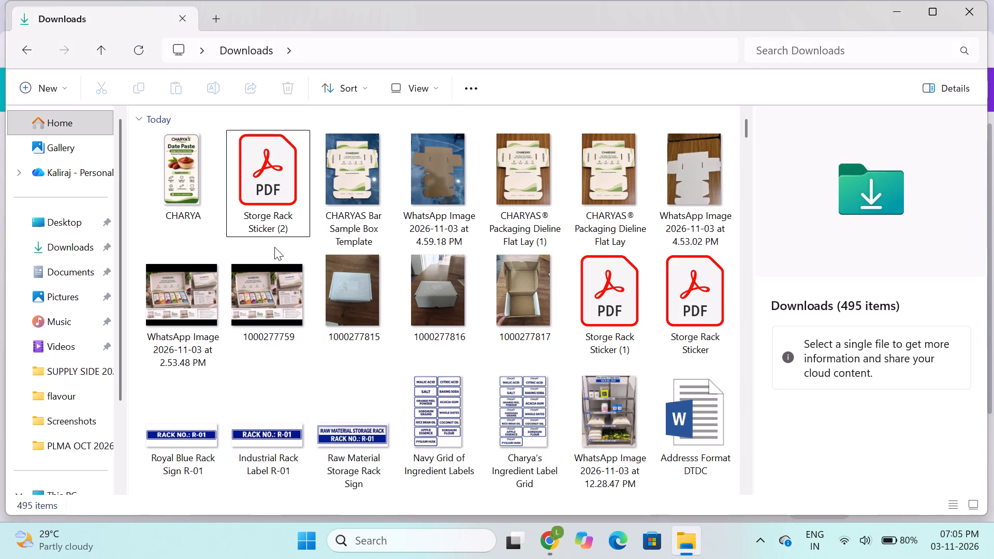
pyautogui.scroll(2, 274, 247)
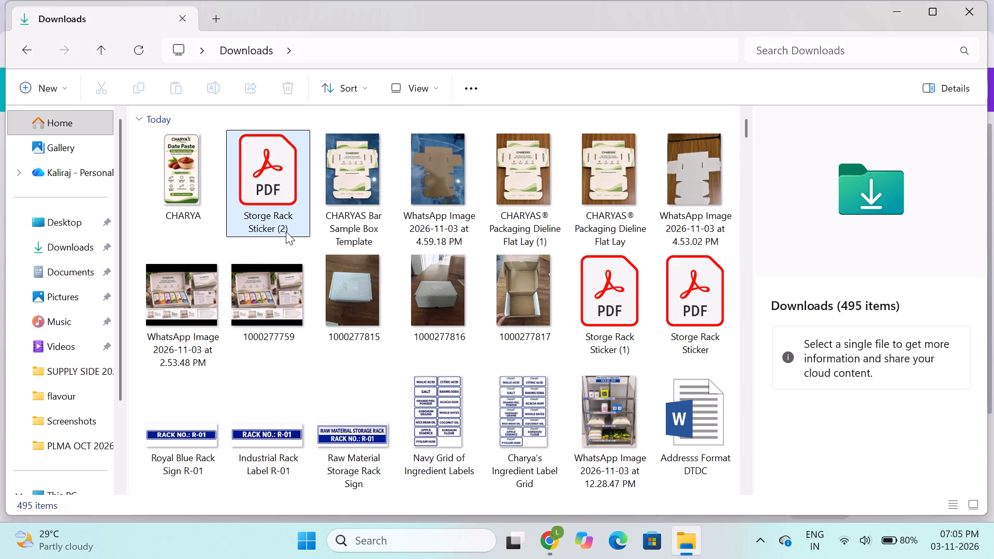
pyautogui.scroll(2, 286, 231)
pyautogui.scroll(-2, 286, 231)
pyautogui.scroll(2, 286, 231)
pyautogui.scroll(-1, 286, 231)
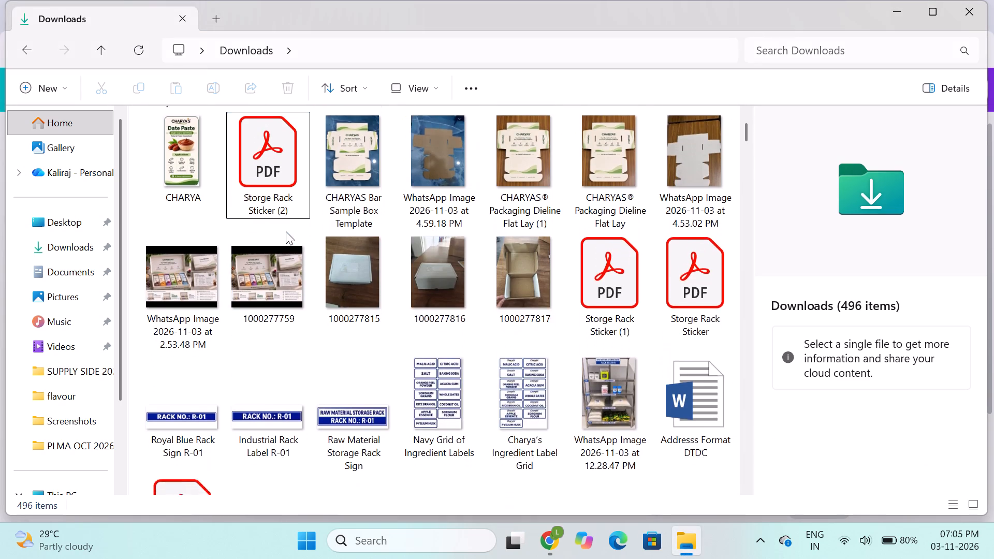
pyautogui.scroll(-1, 286, 231)
pyautogui.scroll(1, 286, 231)
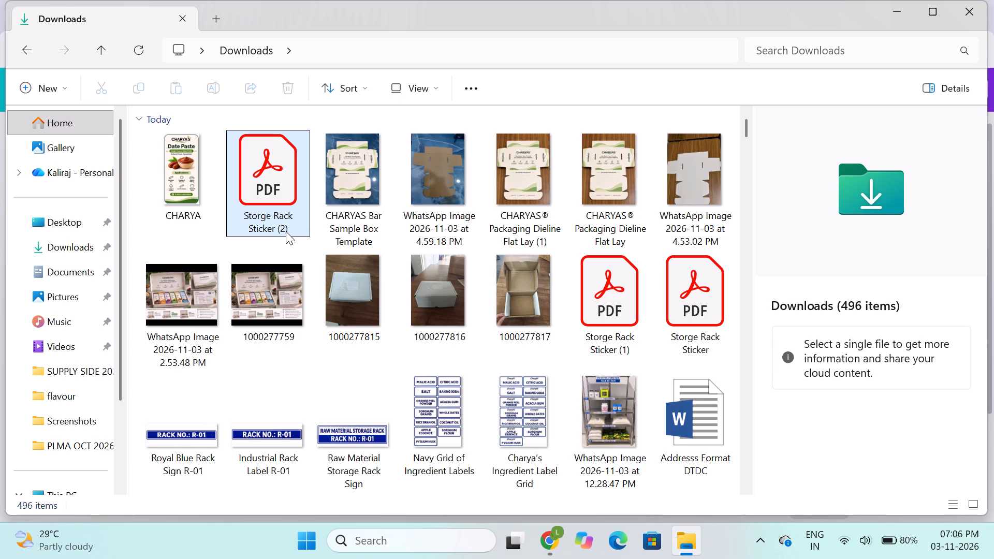
# Switch back to Canva and review pages 1 and 2 of the design.
pyautogui.click(548, 532)
pyautogui.click(354, 280)
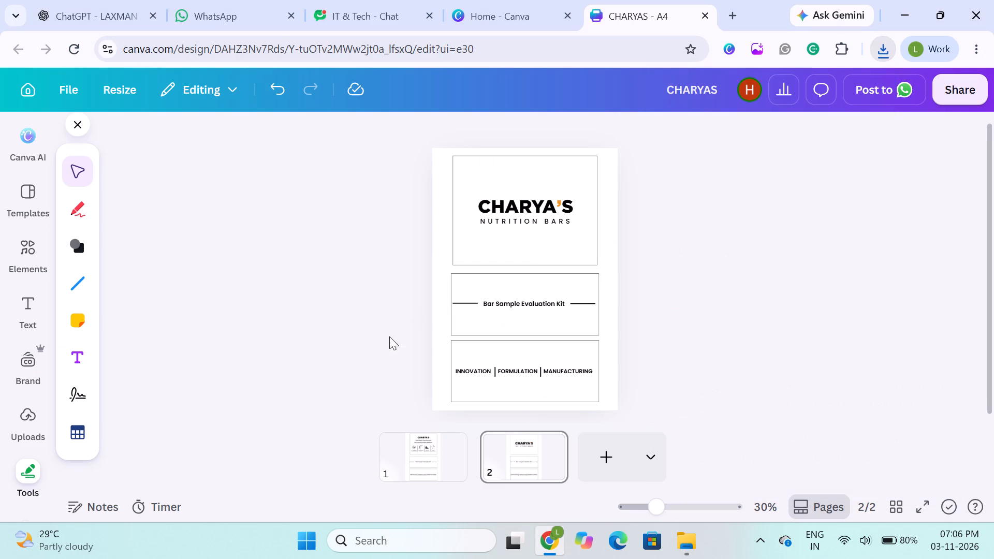
pyautogui.click(437, 451)
pyautogui.click(352, 277)
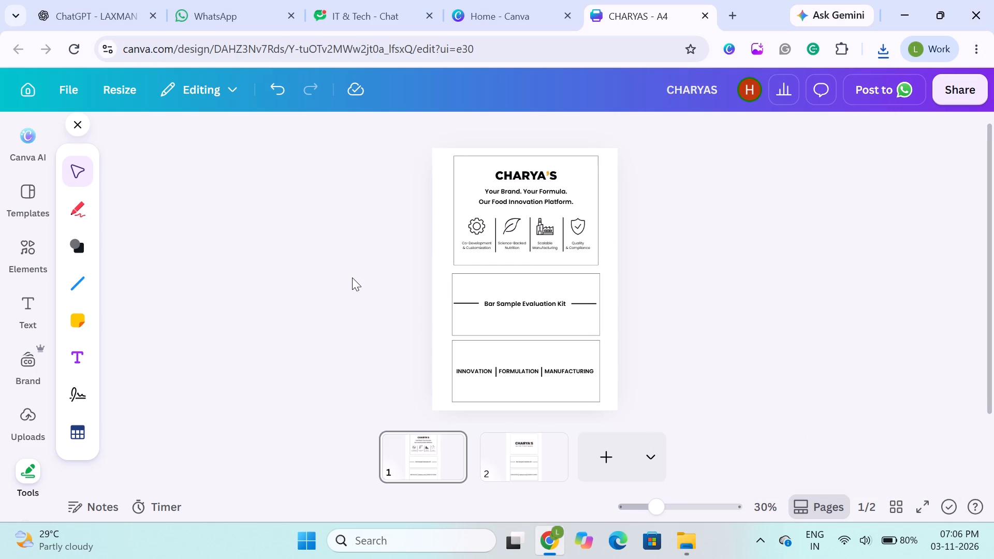
pyautogui.click(486, 444)
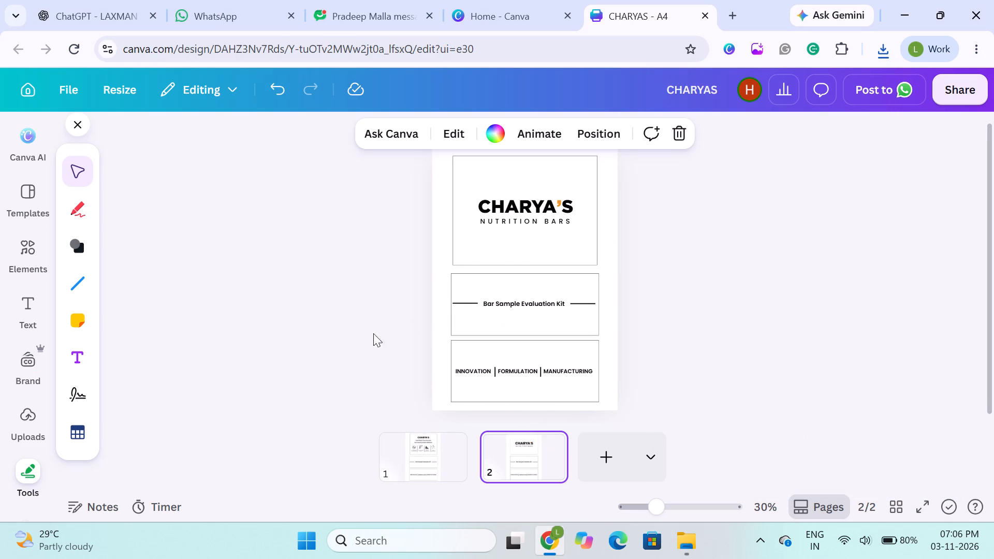
pyautogui.click(271, 243)
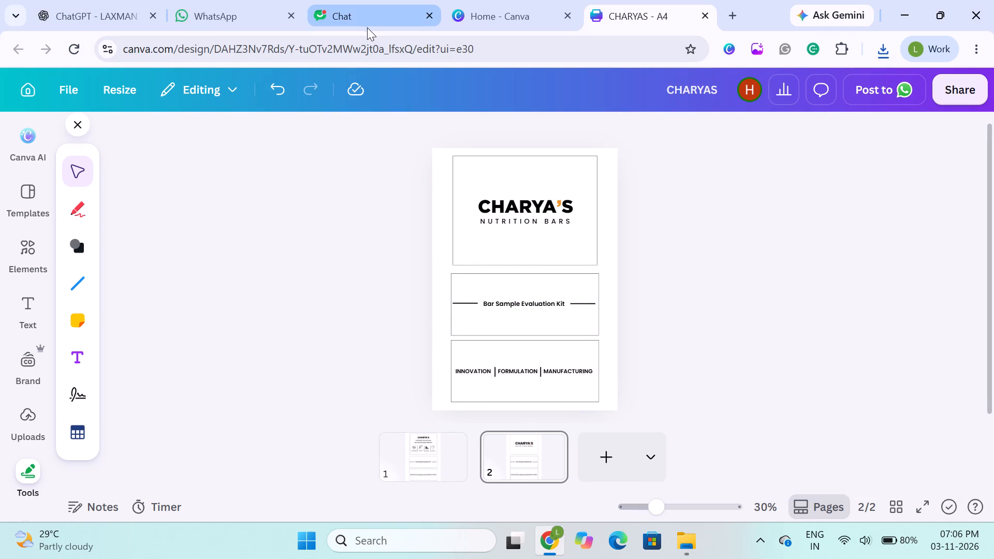
# Refresh the Downloads folder in File Explorer and open the new CHARYAS PDF in Adobe Acrobat.
pyautogui.click(674, 537)
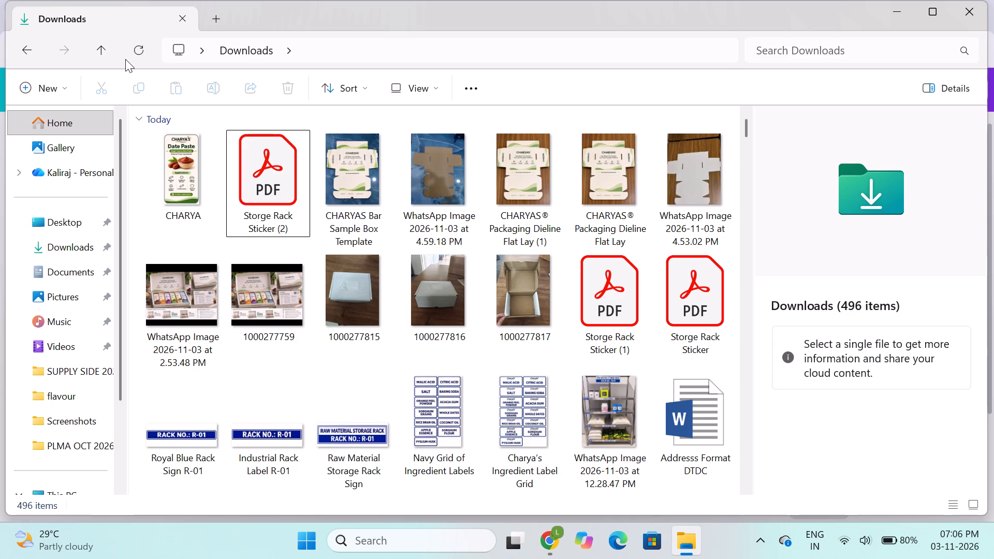
pyautogui.press('F5')
pyautogui.press('F5')
pyautogui.press('F5')
pyautogui.press('F5')
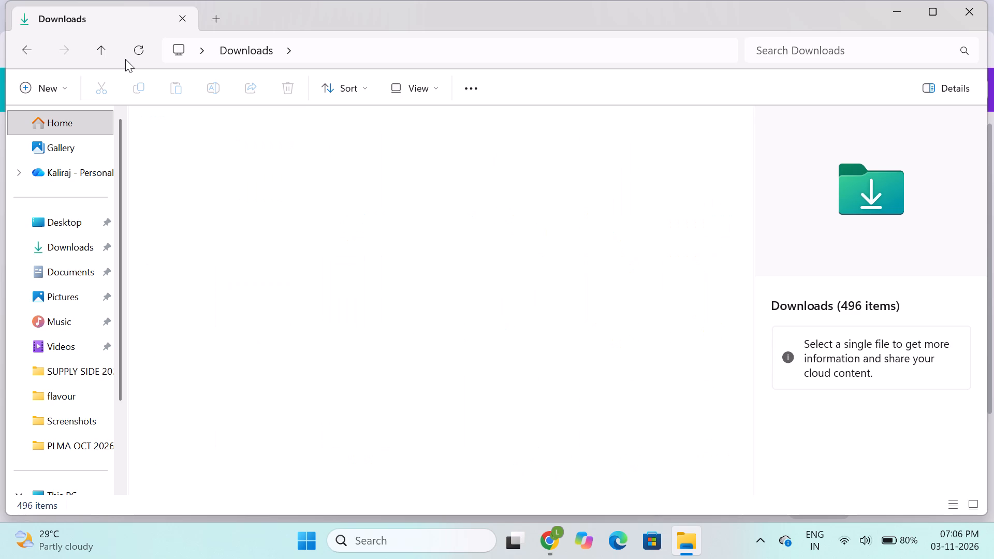
pyautogui.doubleClick(199, 157)
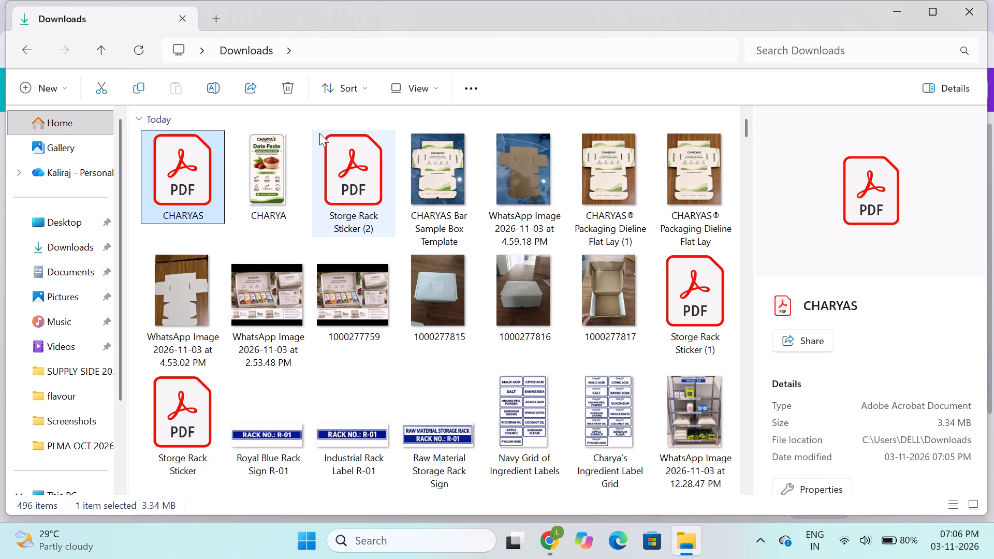
pyautogui.doubleClick(188, 167)
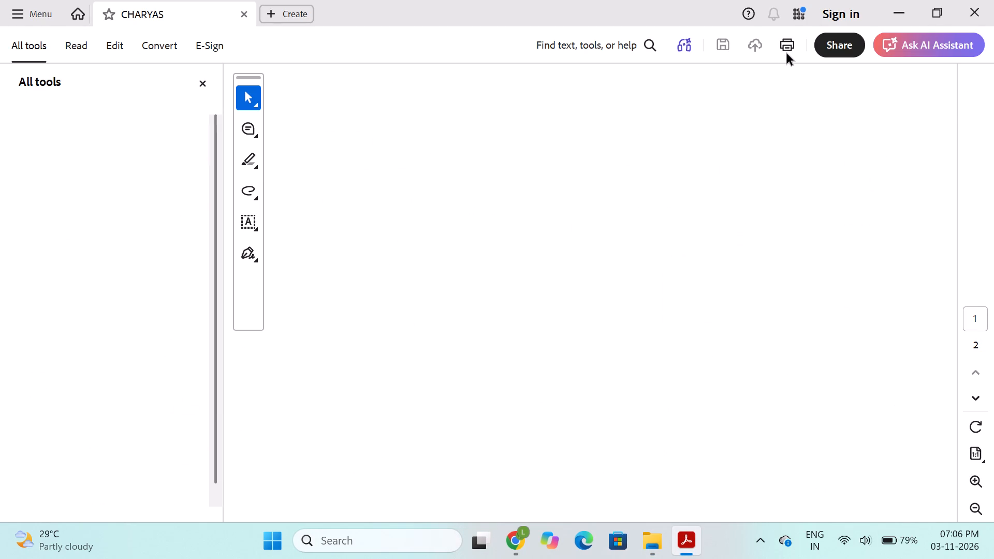
# Set up the PDF print job for 6 copies with grayscale printing turned off, and check the Canon G3080 printer's properties.
pyautogui.click(786, 39)
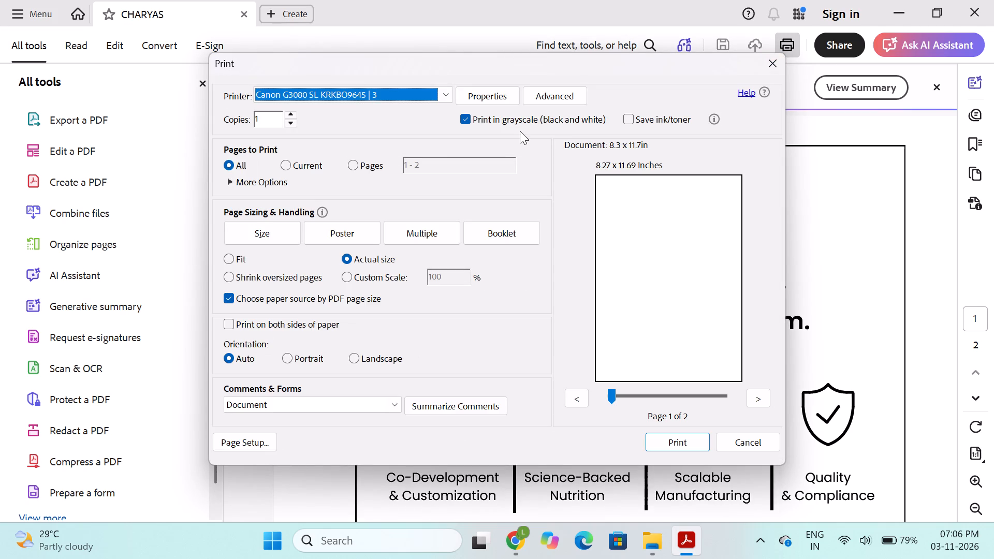
pyautogui.click(271, 120)
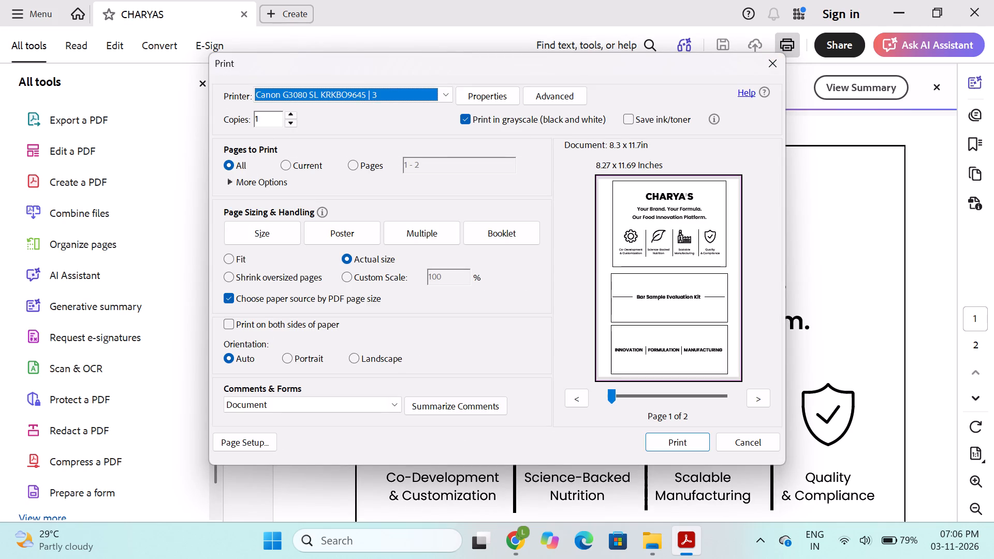
pyautogui.doubleClick(271, 120)
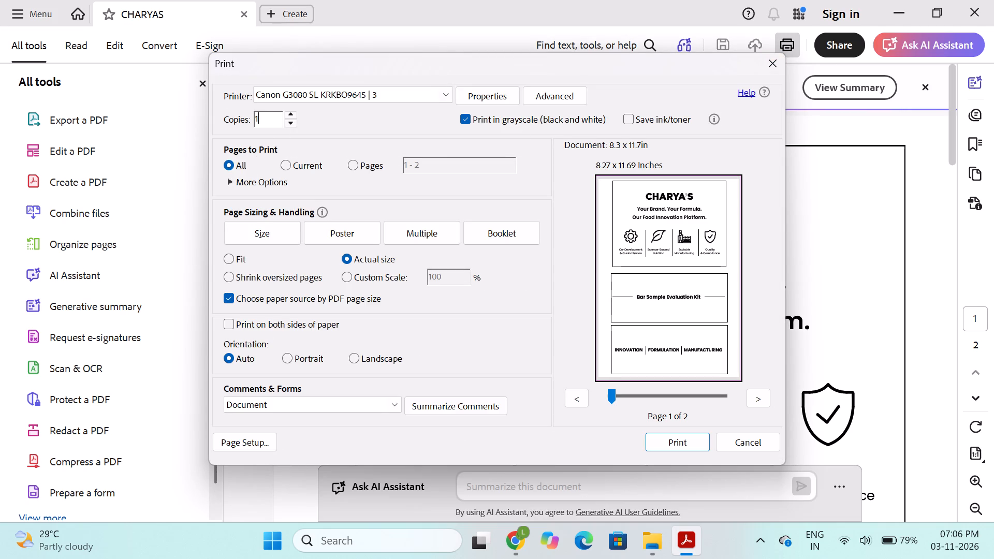
pyautogui.press('BackSpace')
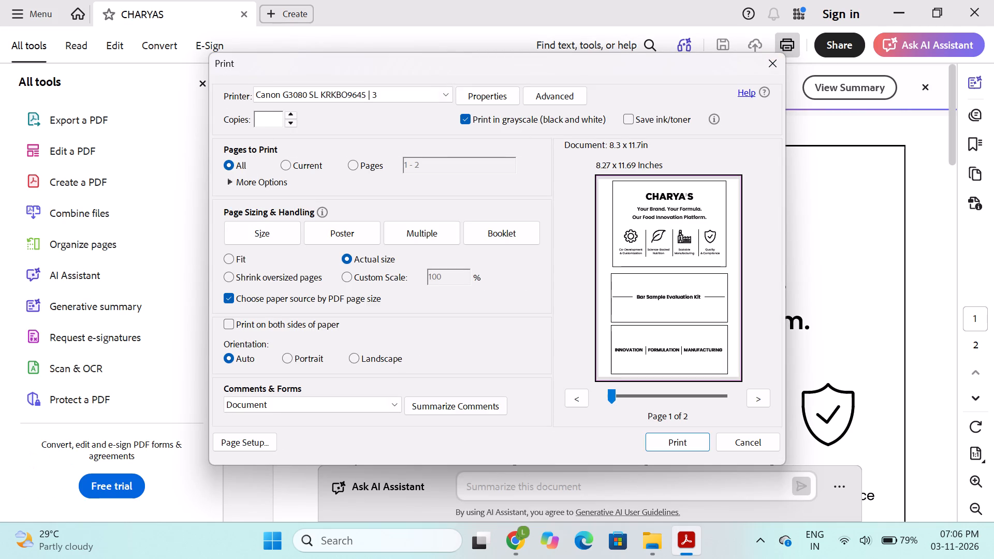
pyautogui.press('6')
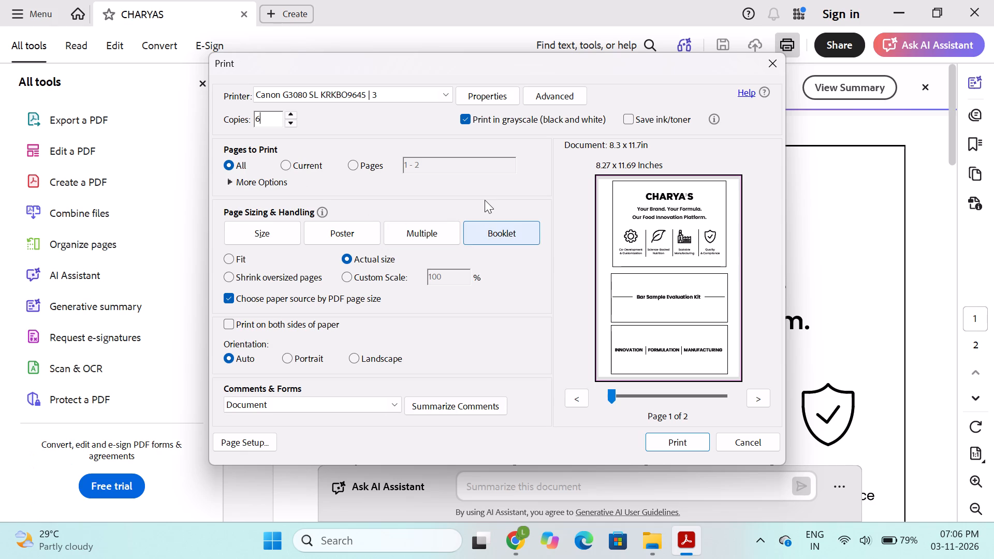
pyautogui.click(464, 122)
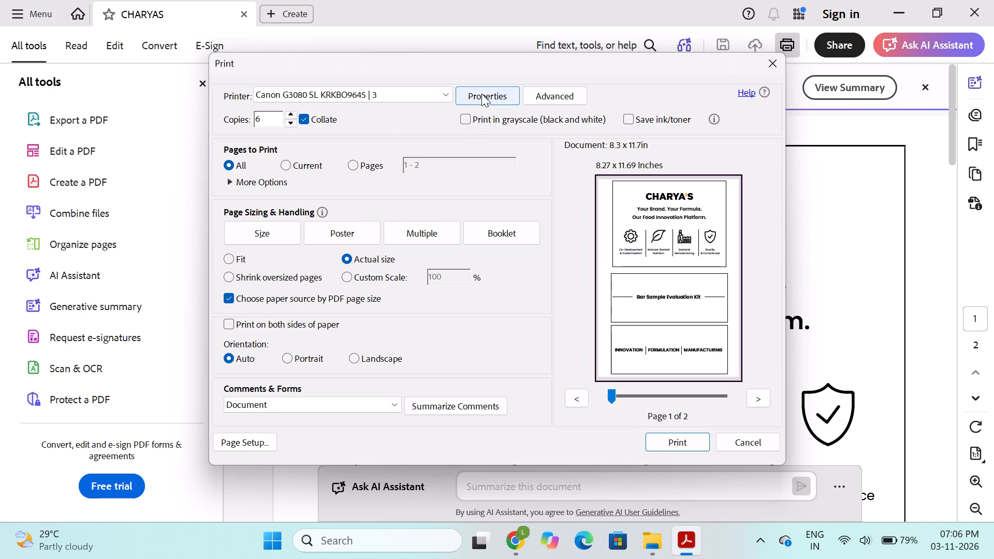
pyautogui.click(481, 94)
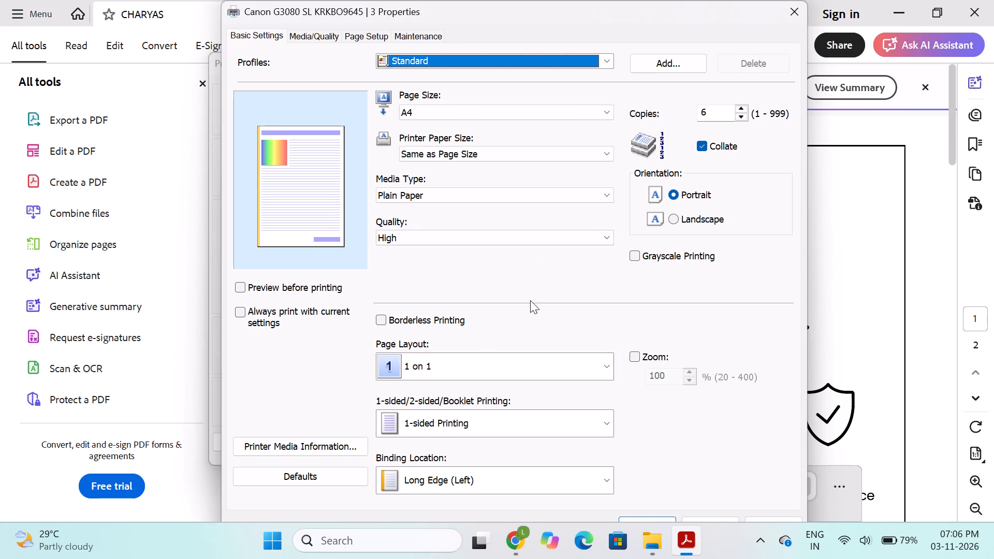
pyautogui.click(642, 515)
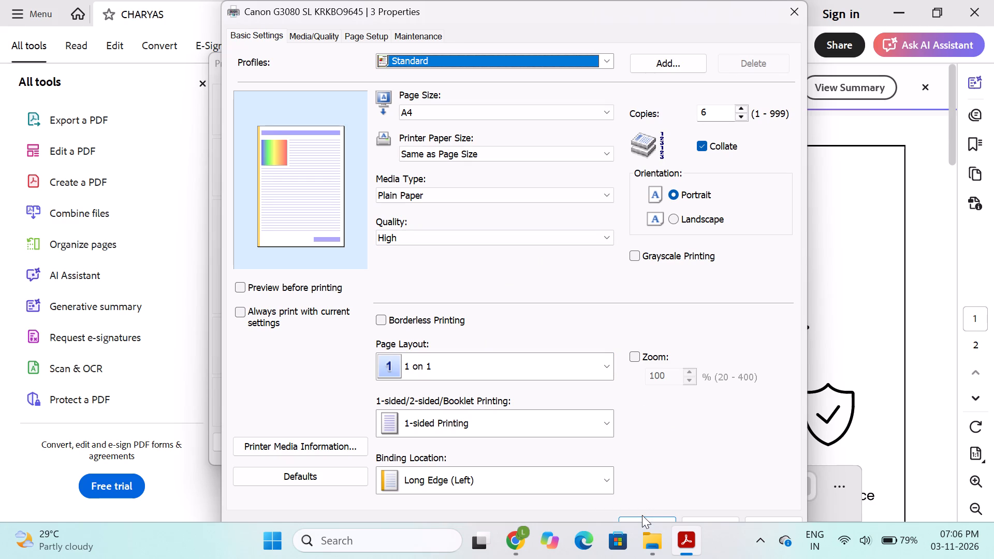
pyautogui.click(642, 521)
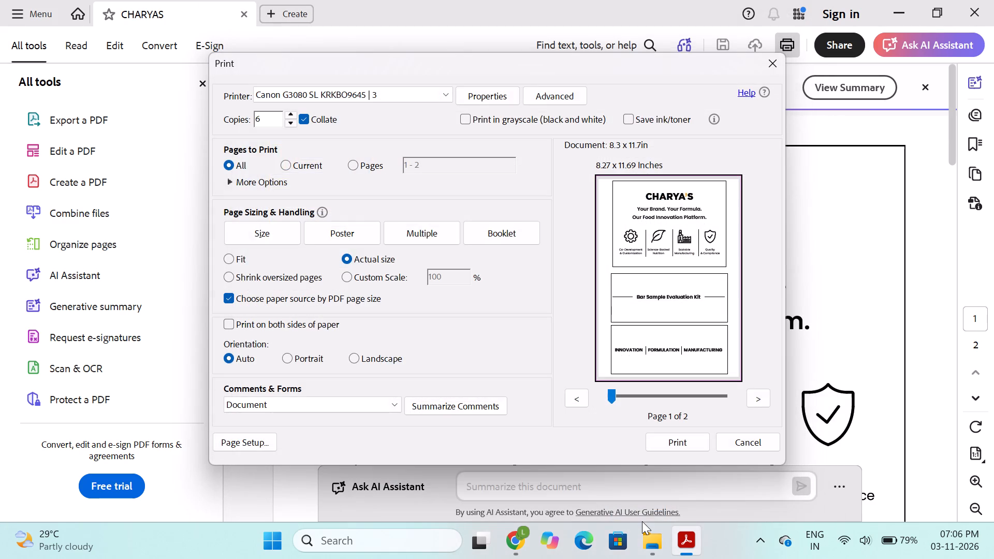
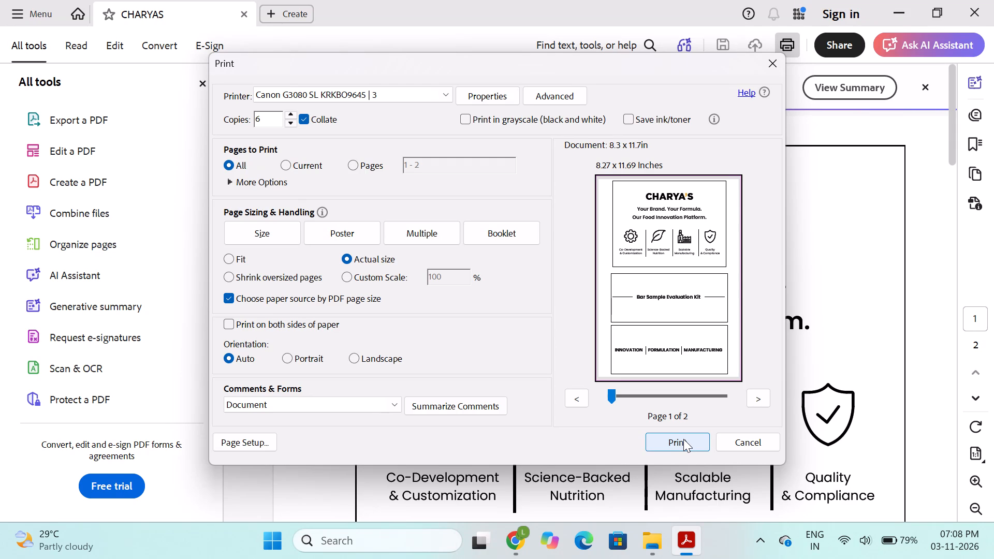
# Print 6 collated colour copies of all pages of the CHARYAS PDF at actual size on the Canon G3080.
pyautogui.click(680, 440)
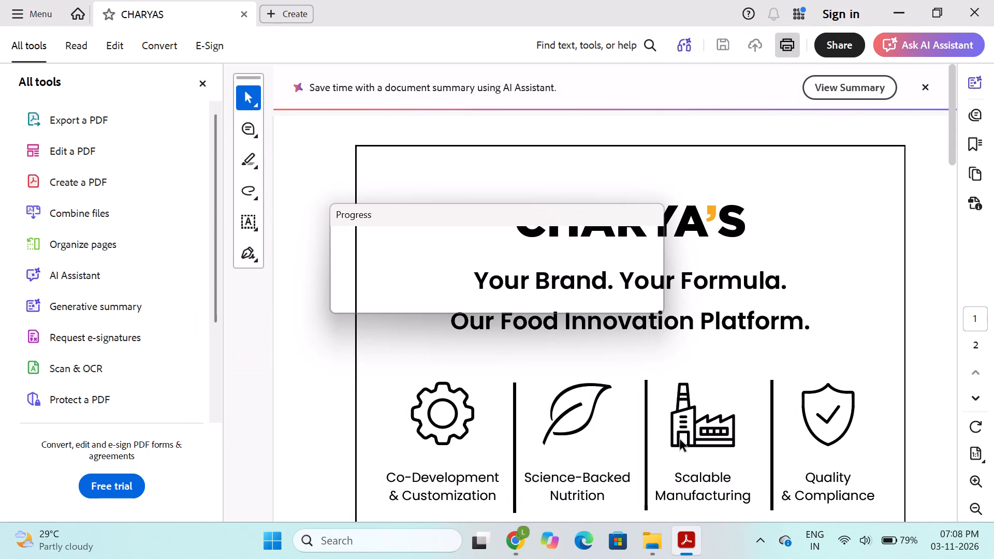